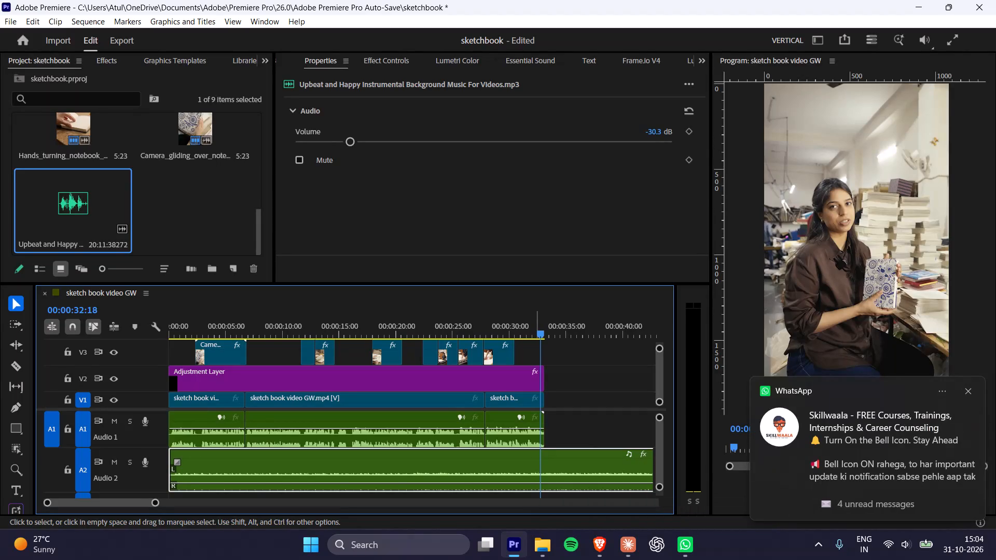
Dismiss the WhatsApp notification and open the FxSound window to view its audio settings.
click(969, 390)
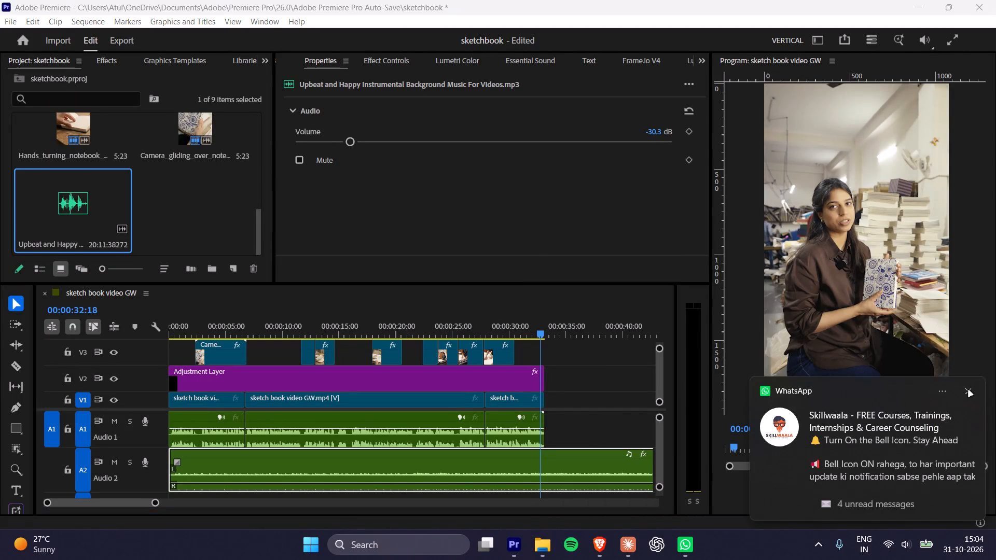
click(826, 547)
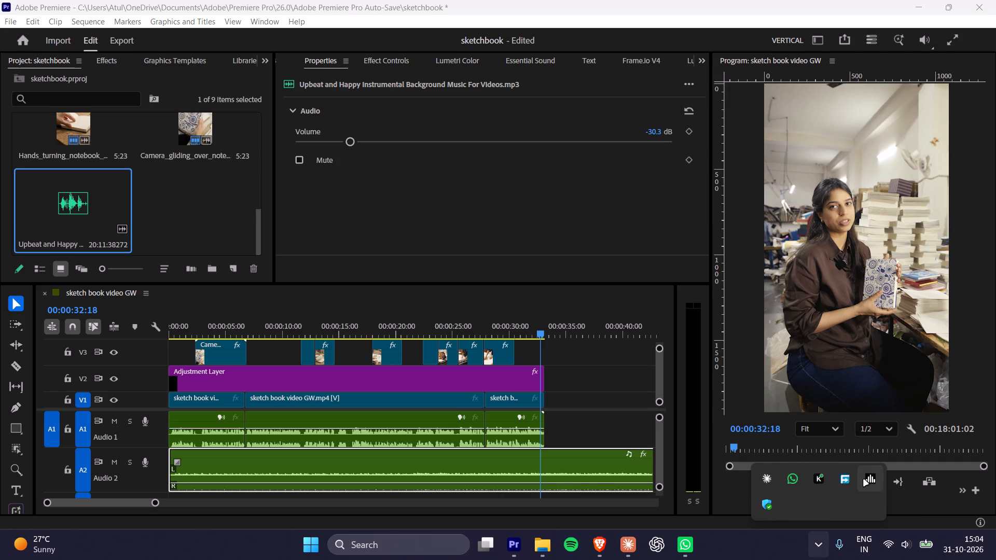
click(870, 481)
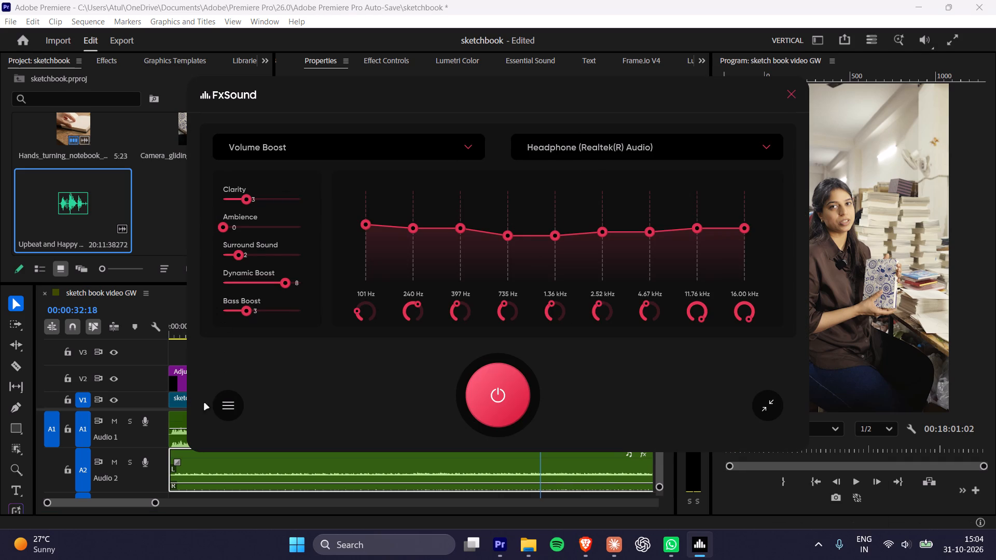
Return to Premiere and play the sketch book video sequence from near its start to review the voice and background music.
click(177, 334)
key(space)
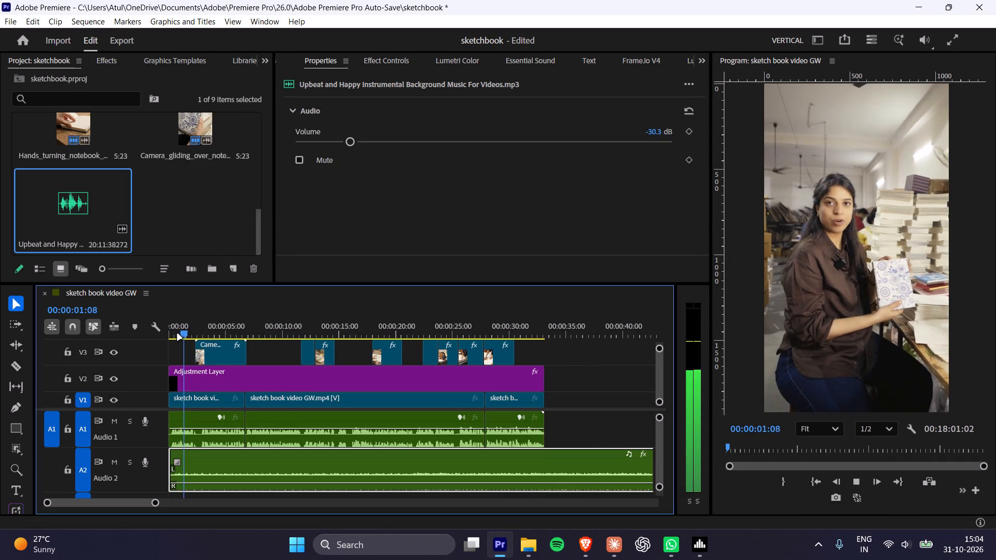
Stop playback of the sketch book video GW sequence at about 00:00:01:10.
key(space)
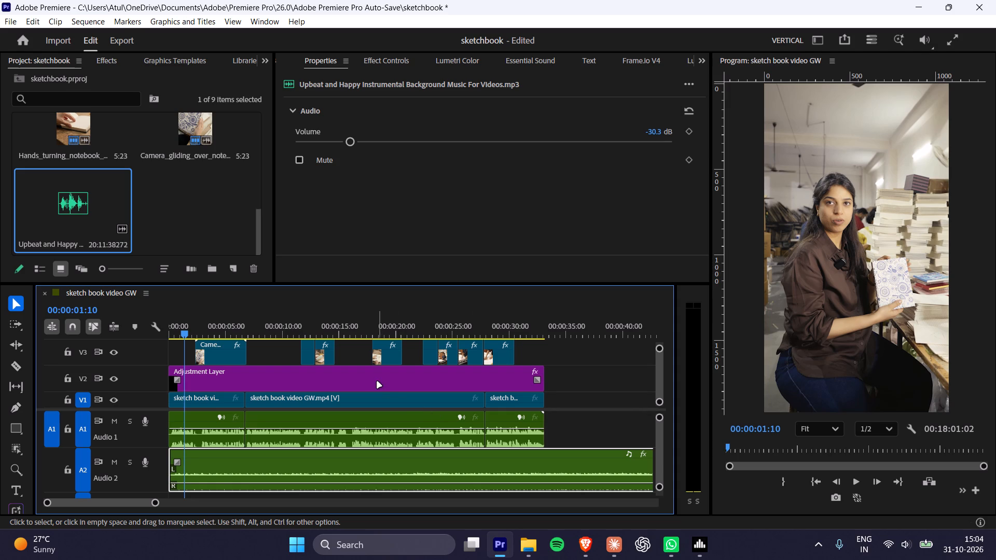
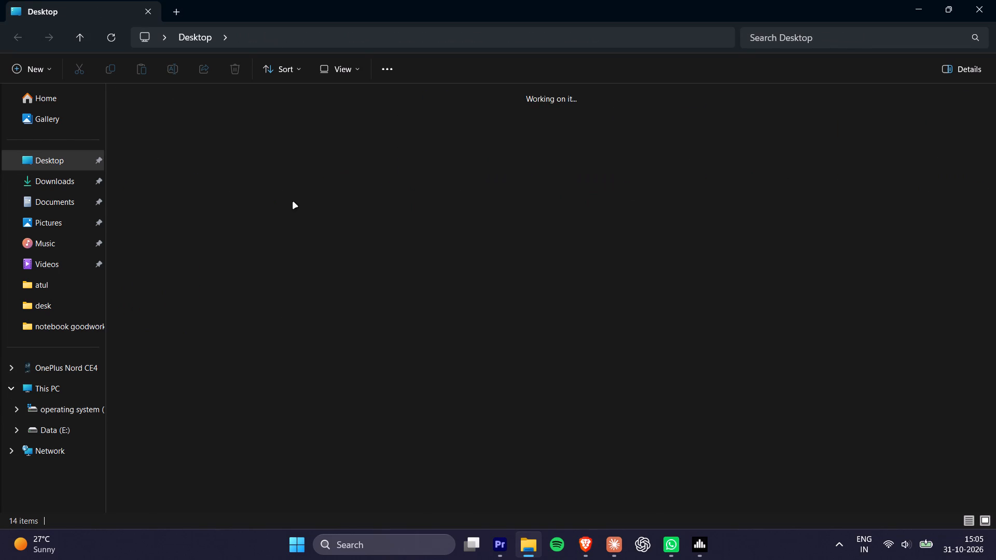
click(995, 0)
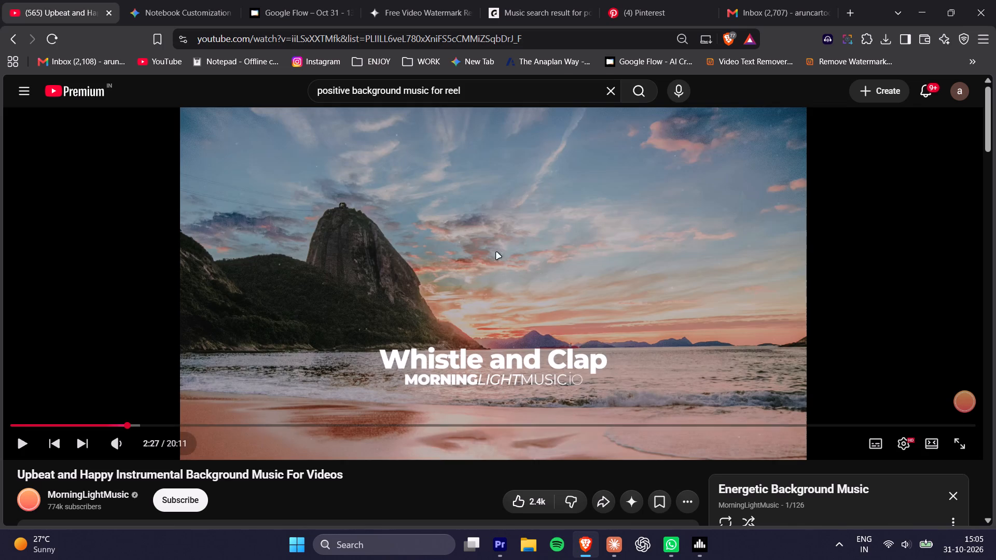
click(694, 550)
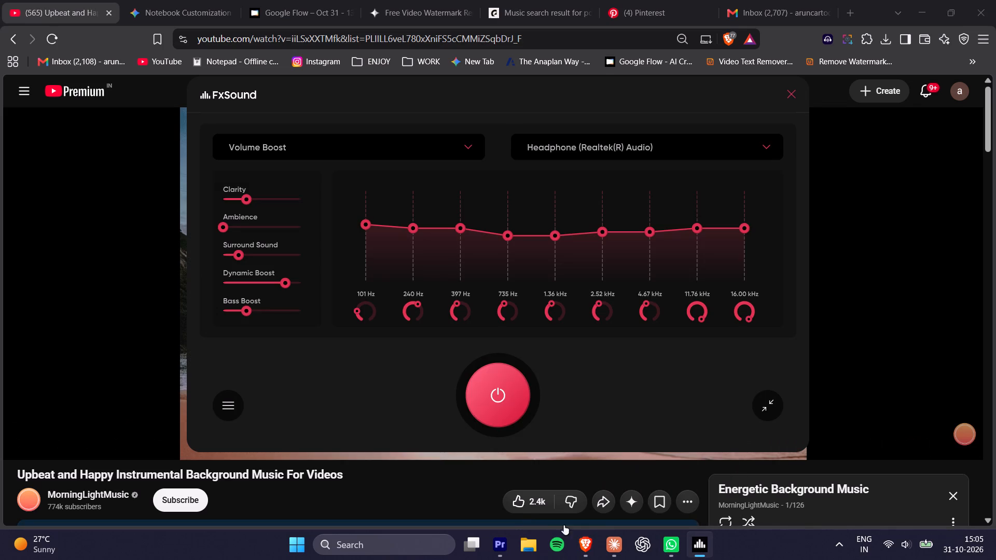
Switch to Premiere Pro, play the sequence from its start and set the background music clip's volume to -27.1 dB.
click(502, 553)
drag(177, 333, 102, 332)
key(space)
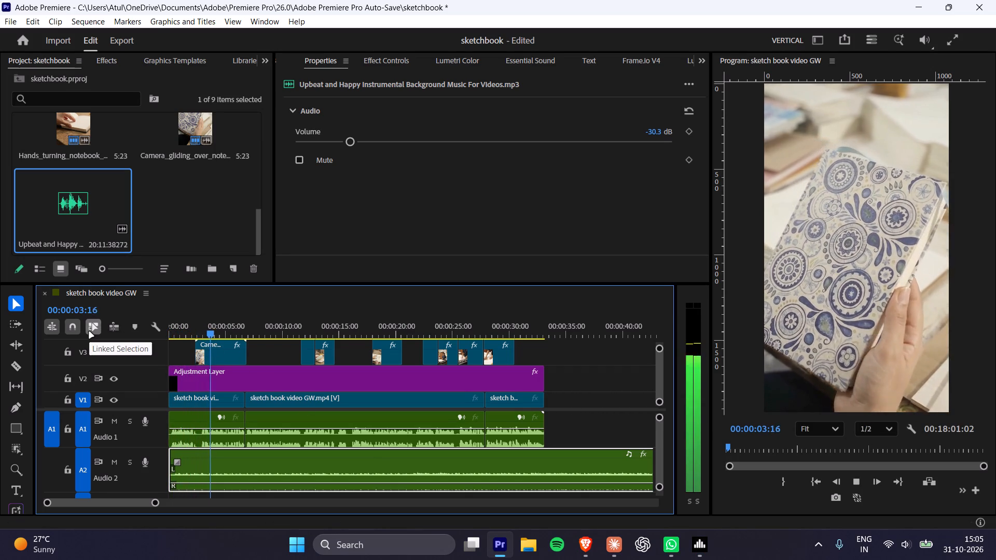
click(384, 473)
drag(354, 141, 362, 141)
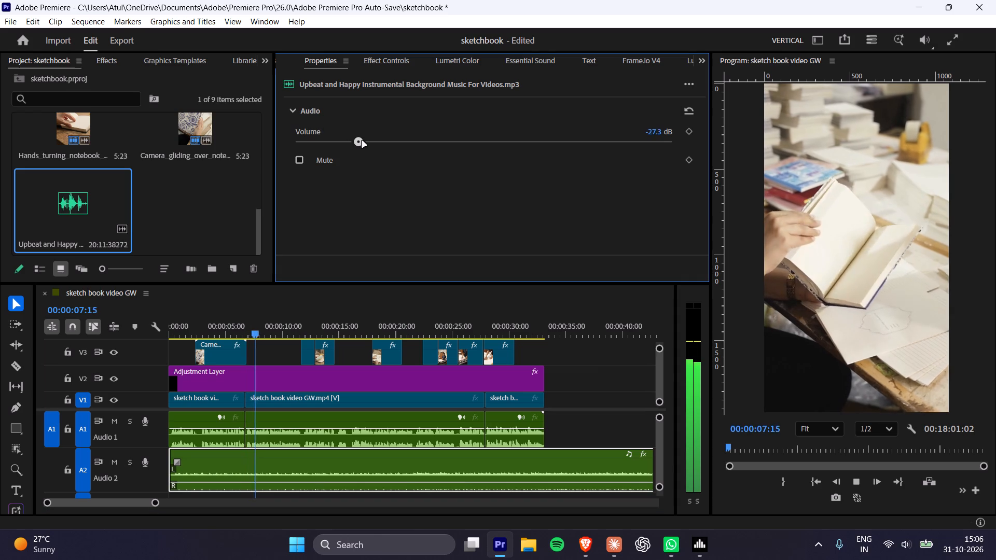
drag(362, 141, 363, 141)
Play through the sequence and replay its last few seconds to check how the video ends against the music.
alt+scroll(392, 361, down, 3)
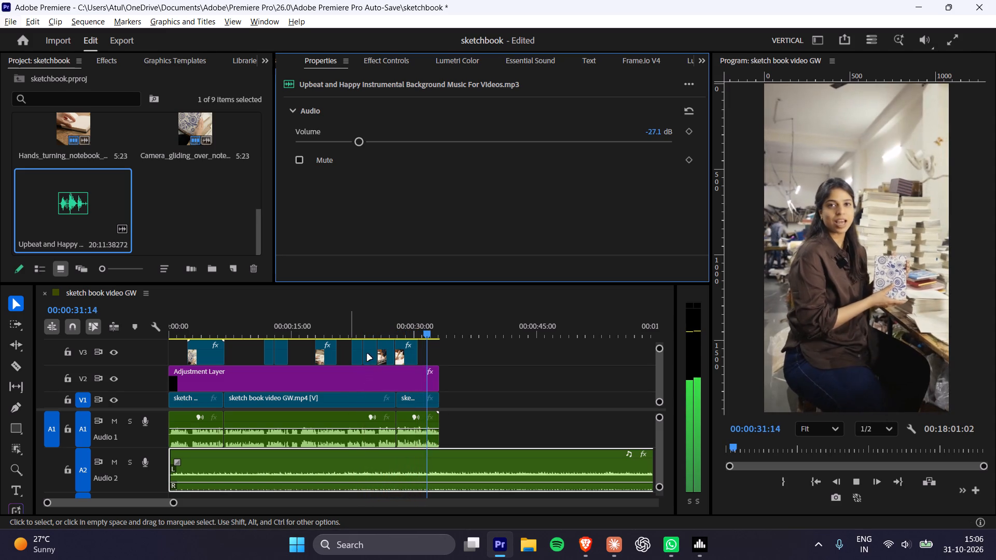
key(space)
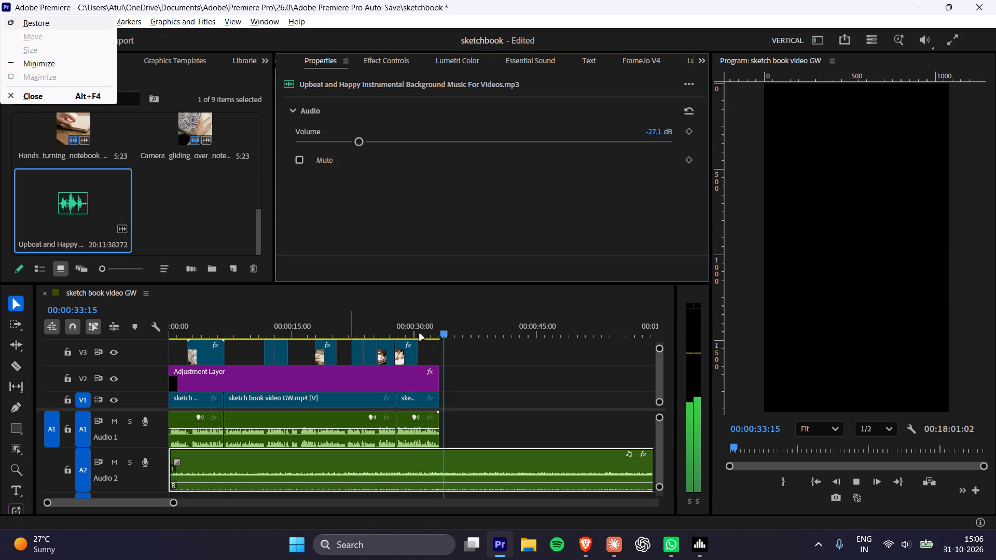
click(420, 334)
key(space)
key(space)
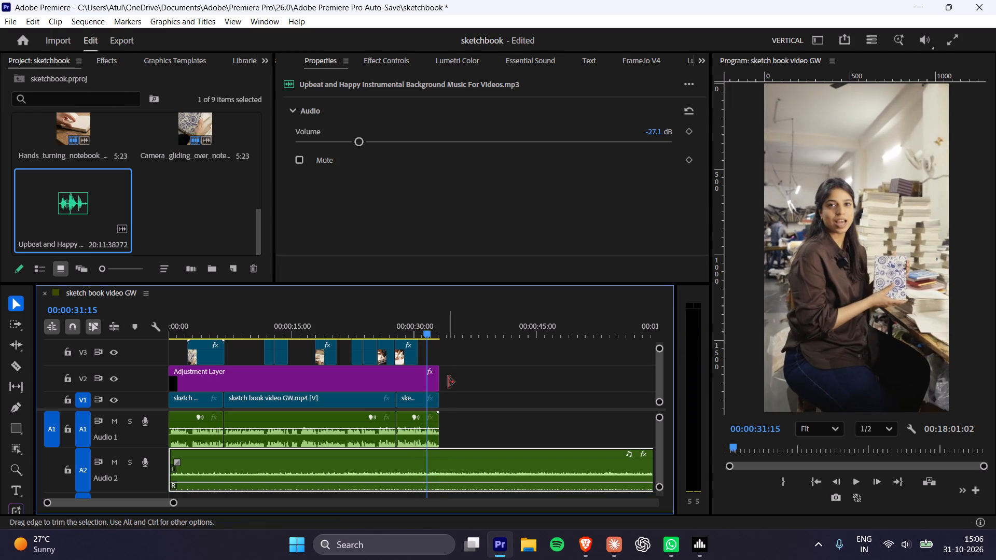
key(space)
click(409, 324)
key(space)
alt+scroll(464, 411, up, 2)
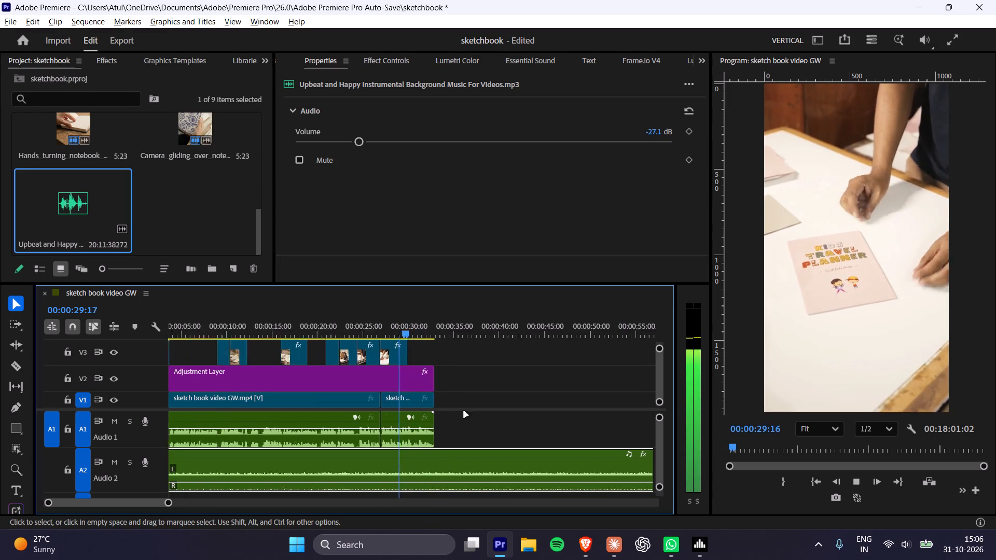
alt+scroll(464, 411, up, 4)
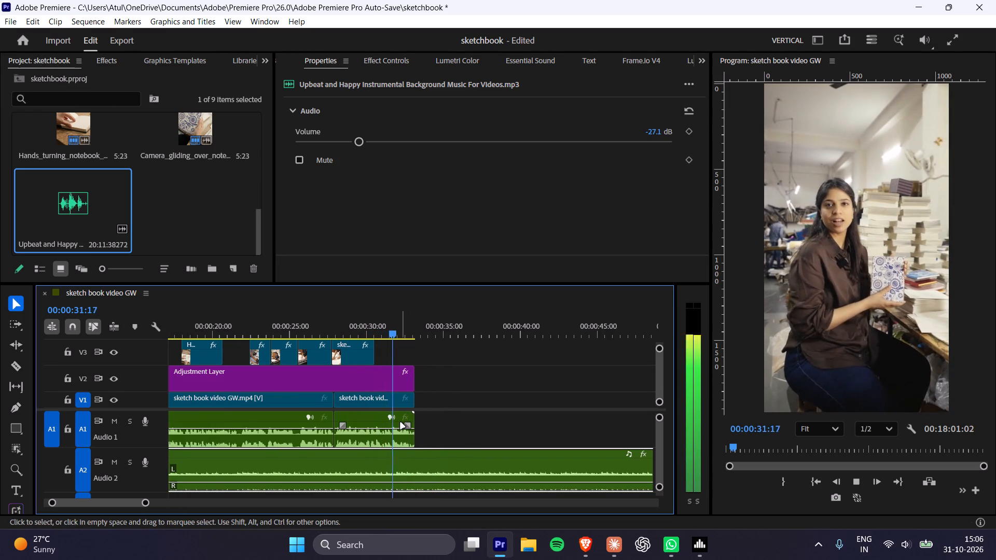
key(space)
key(space)
key(space)
key(space)
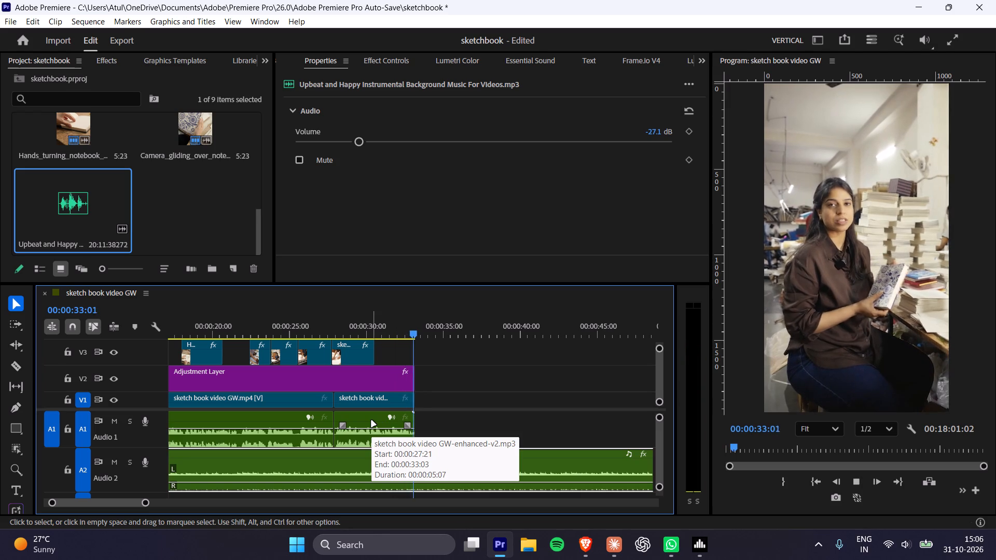
key(space)
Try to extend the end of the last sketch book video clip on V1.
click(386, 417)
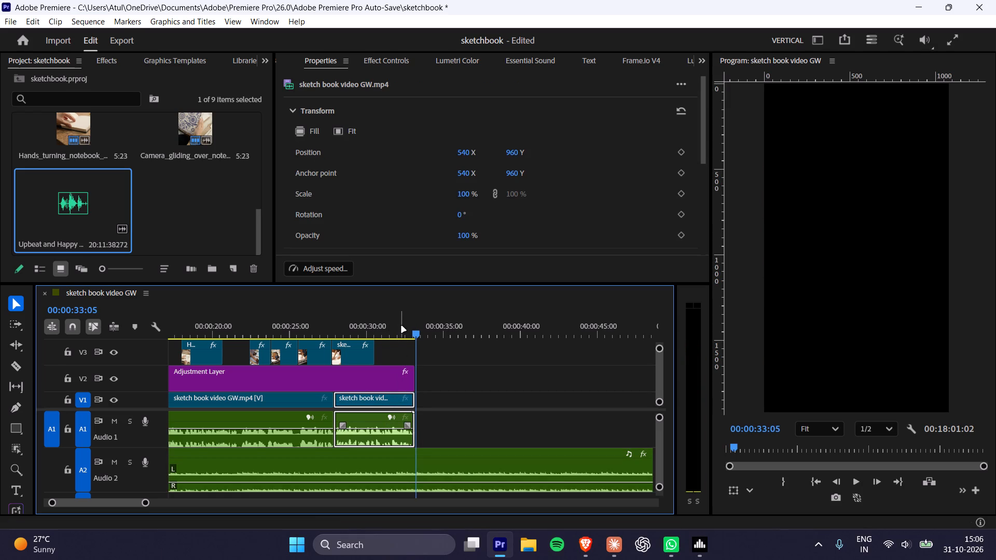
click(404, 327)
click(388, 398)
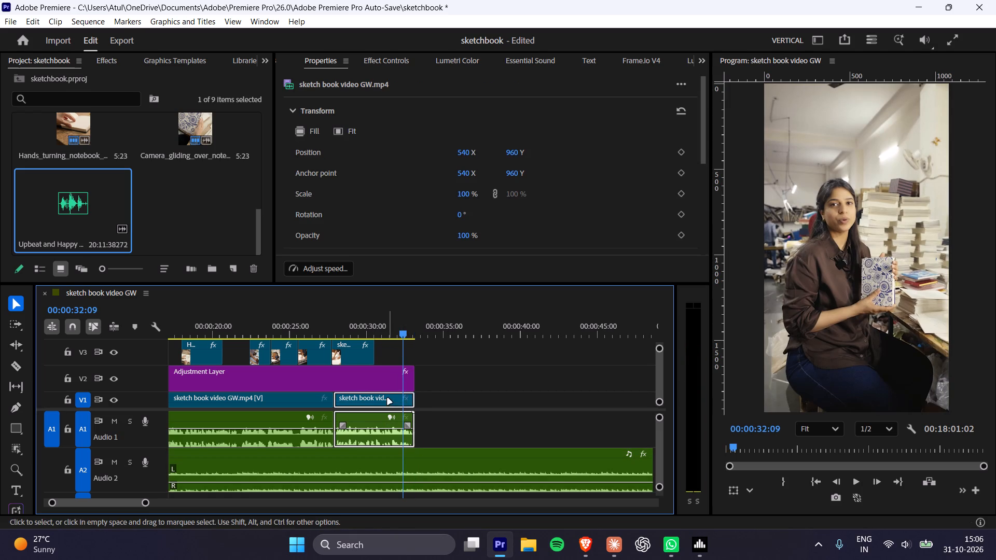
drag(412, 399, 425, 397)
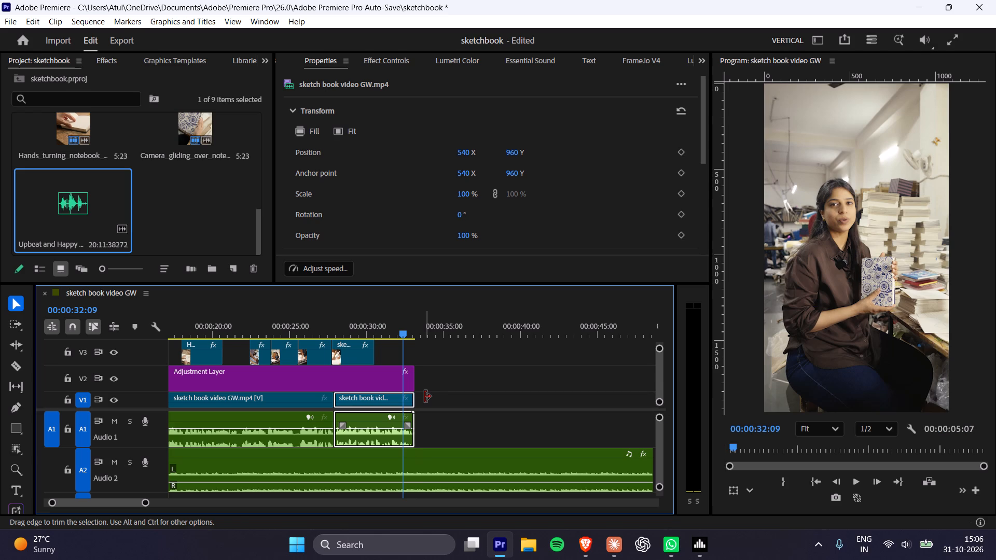
Split the background music on A2 at 00:00:33:04, just past the end of the video, and delete the remainder.
key(space)
click(445, 452)
key(space)
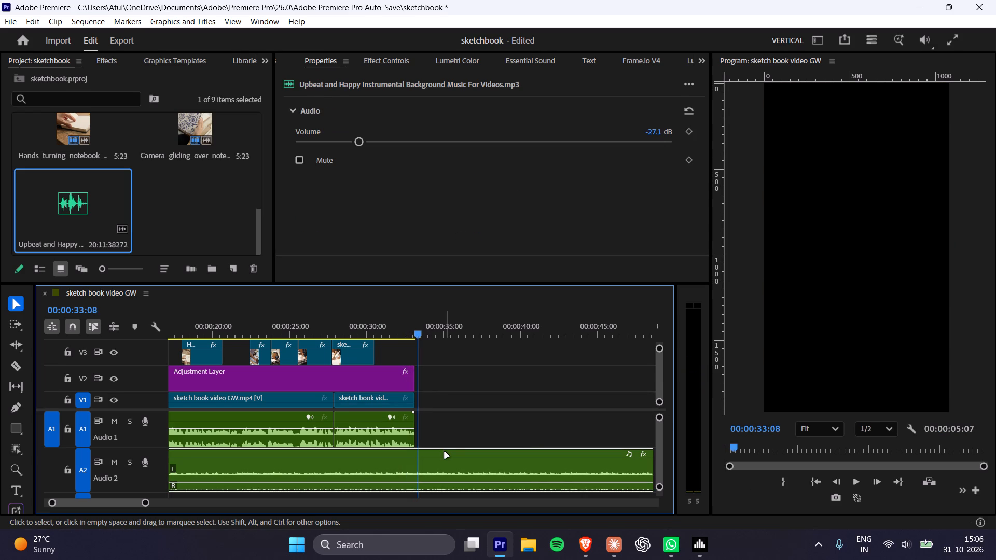
drag(406, 329, 386, 331)
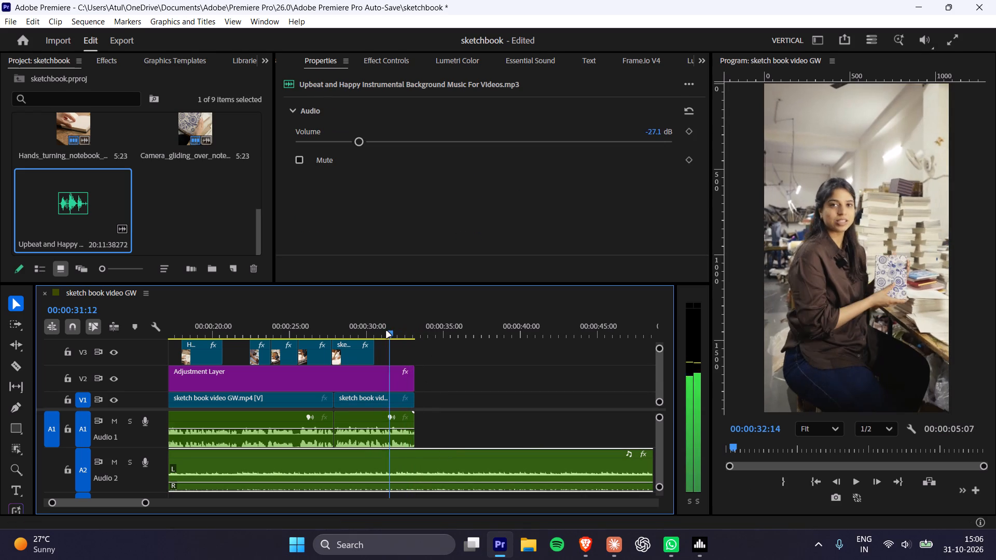
drag(386, 331, 417, 333)
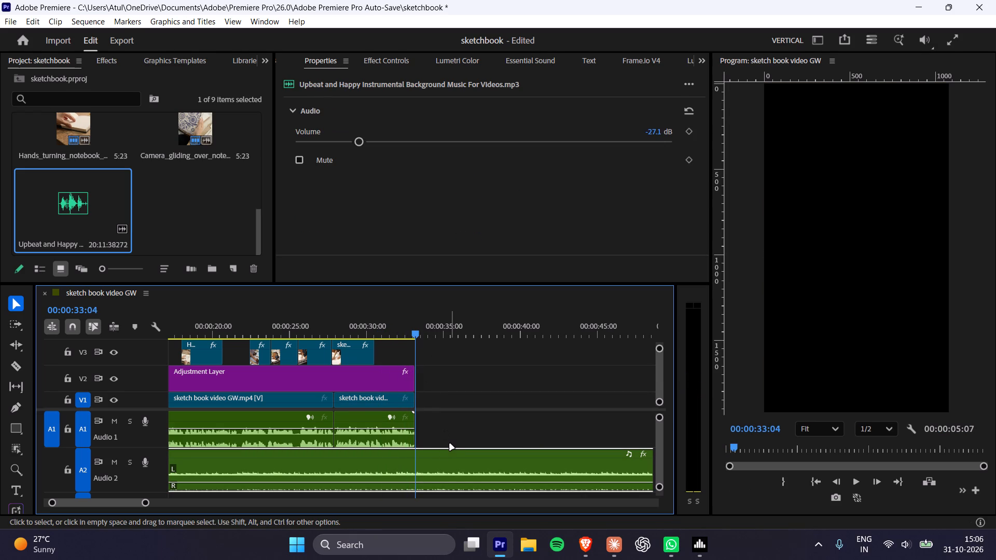
key(ctrl+b)
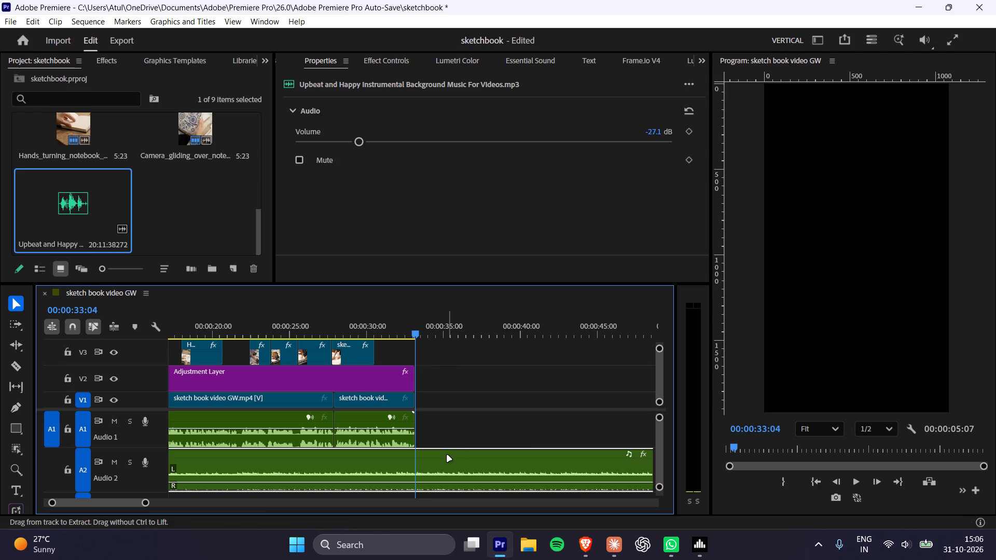
key(ctrl+k)
click(444, 458)
key(Delete)
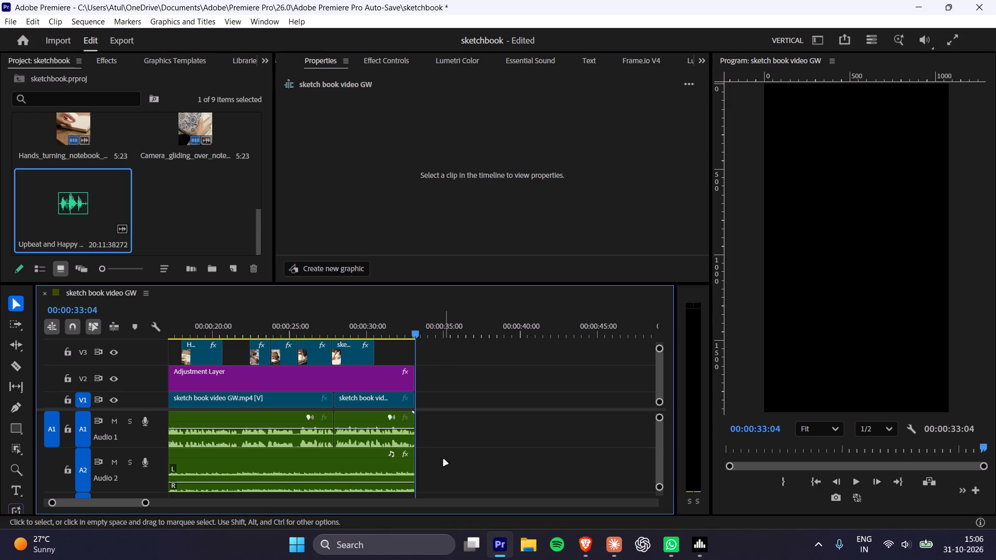
Duplicate the trimmed background music clip from A2 onto A3, aligned with the original.
click(380, 465)
scroll(420, 458, down, 2)
scroll(421, 441, up, 5)
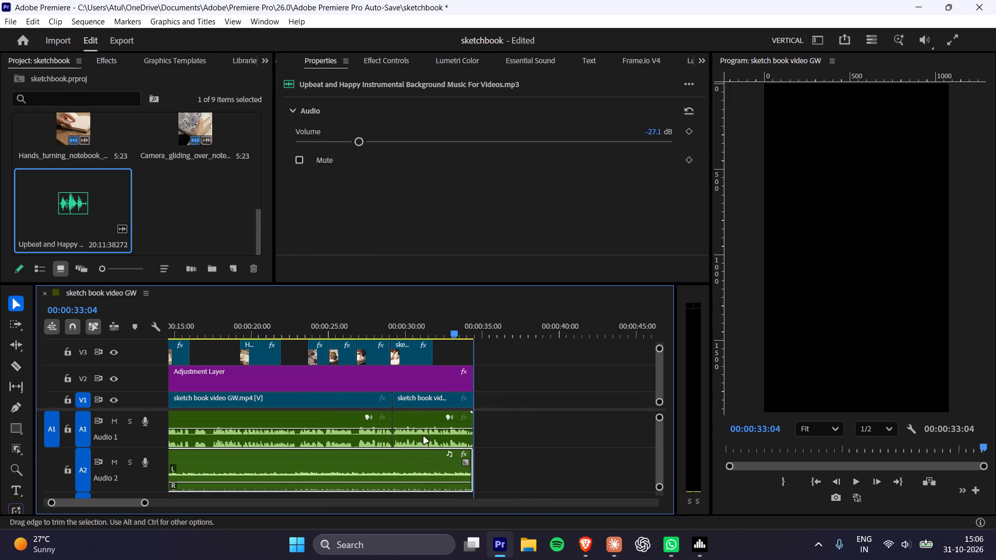
shift+scroll(424, 437, down, 3)
shift+scroll(424, 437, up, 3)
ctrl+scroll(424, 437, down, 3)
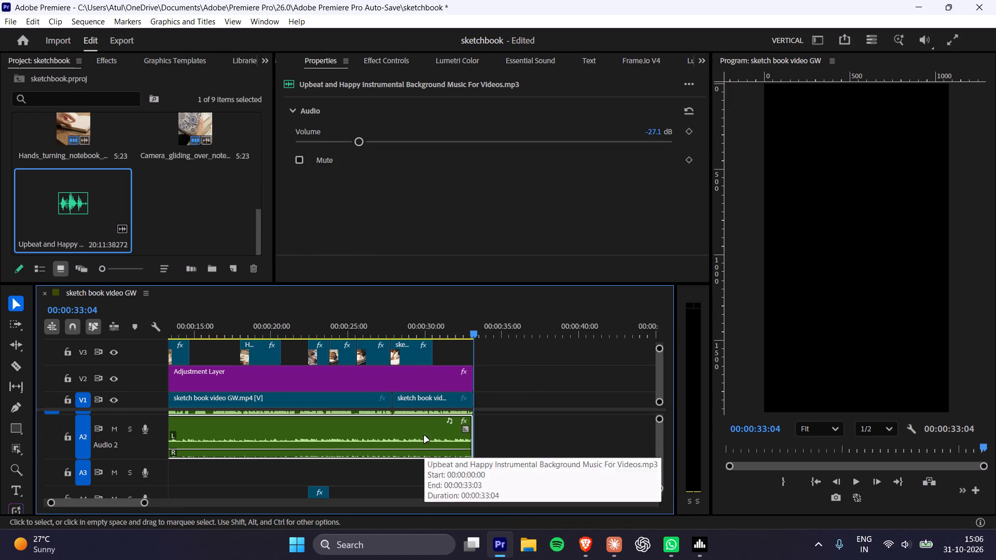
alt+drag(417, 433, 411, 466)
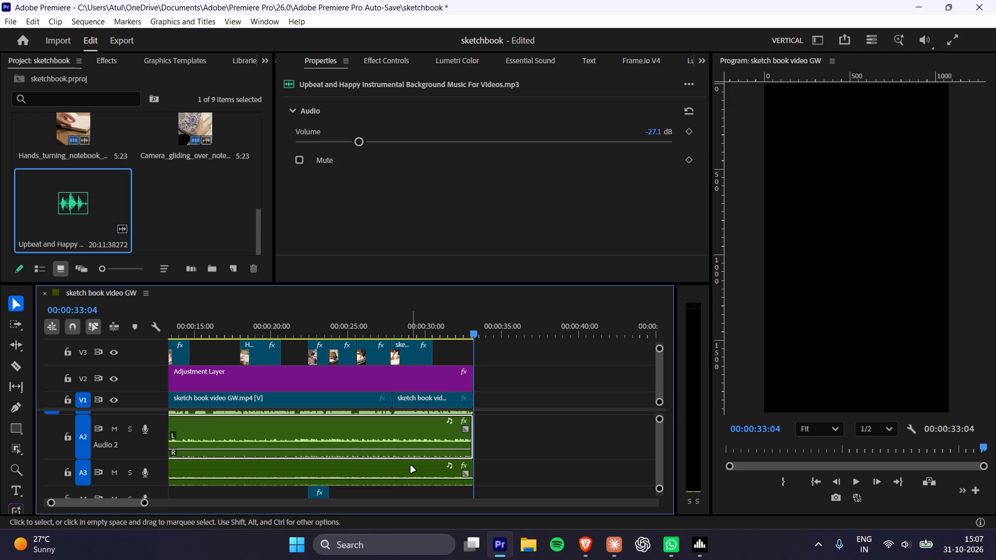
Unlink the short clip's audio on A4 from its V3 video and delete that audio.
ctrl+scroll(411, 466, down, 6)
click(312, 447)
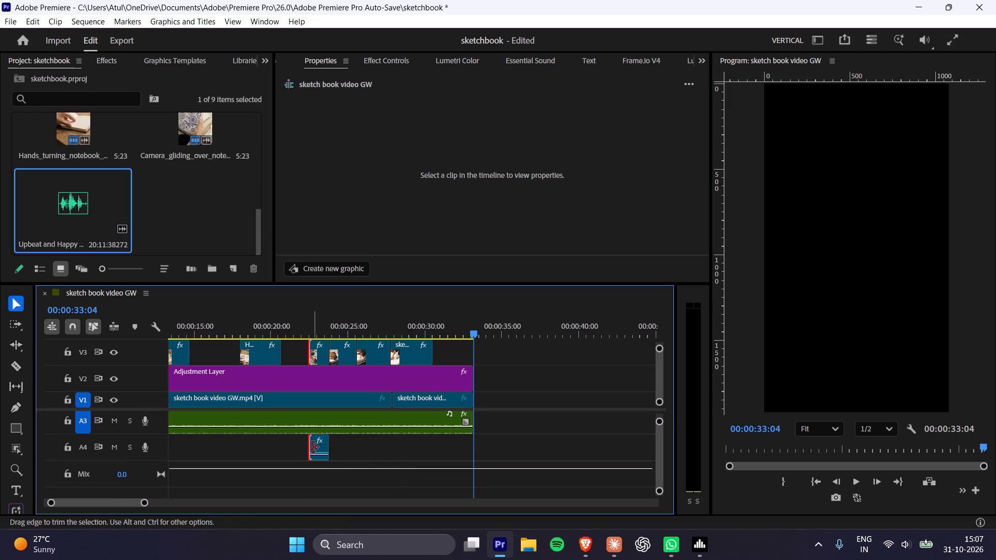
click(324, 453)
right_click(322, 452)
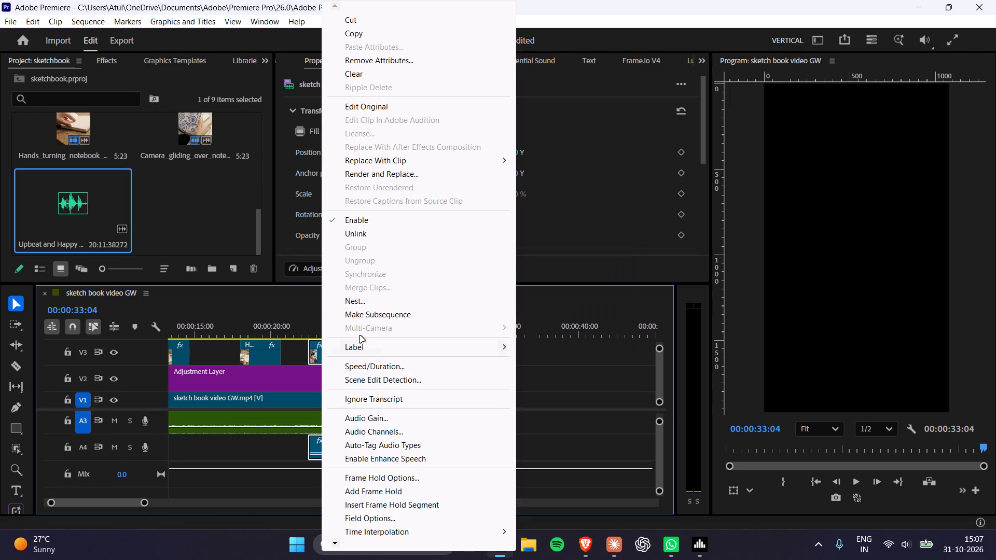
click(360, 232)
click(324, 457)
key(Delete)
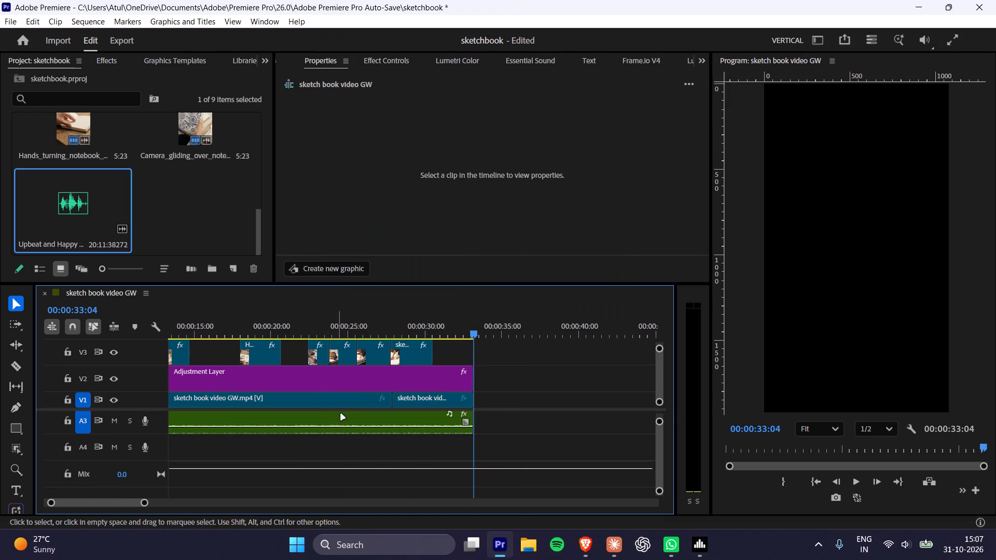
Duplicate the background music clip from A3 onto the emptied A4 track, keeping the same timing.
click(433, 331)
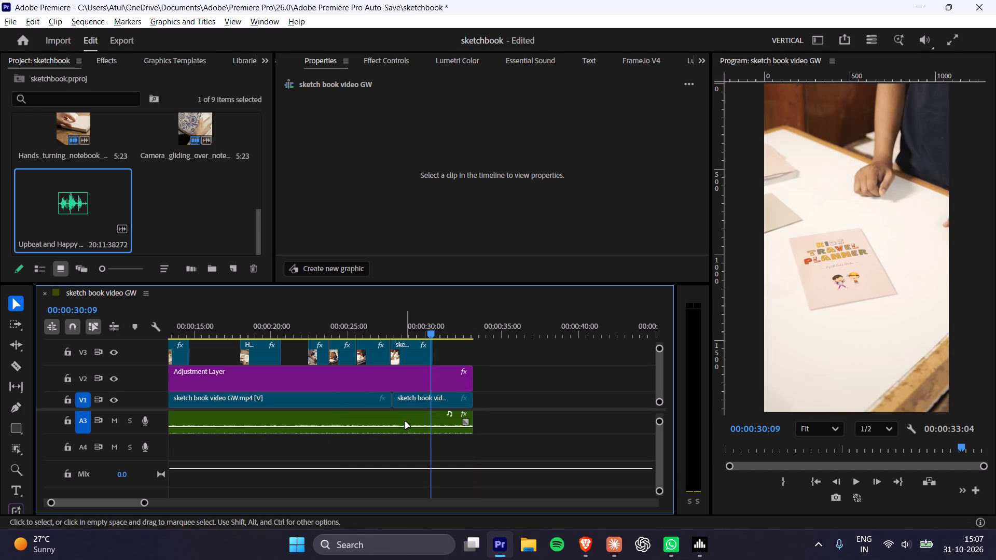
alt+drag(405, 422, 404, 446)
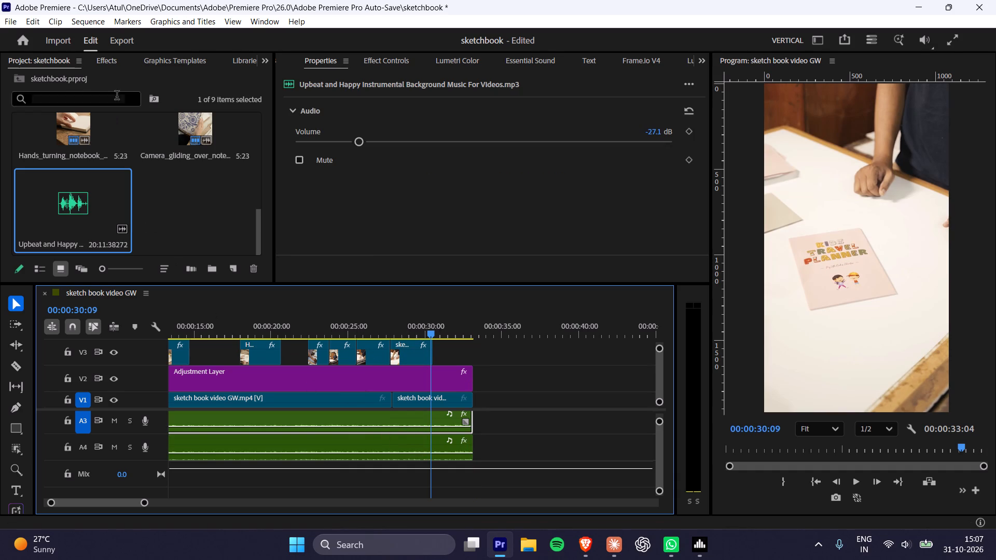
Find the Lowpass audio effect by searching for "low pass" and apply it to the music copy on A4.
click(113, 57)
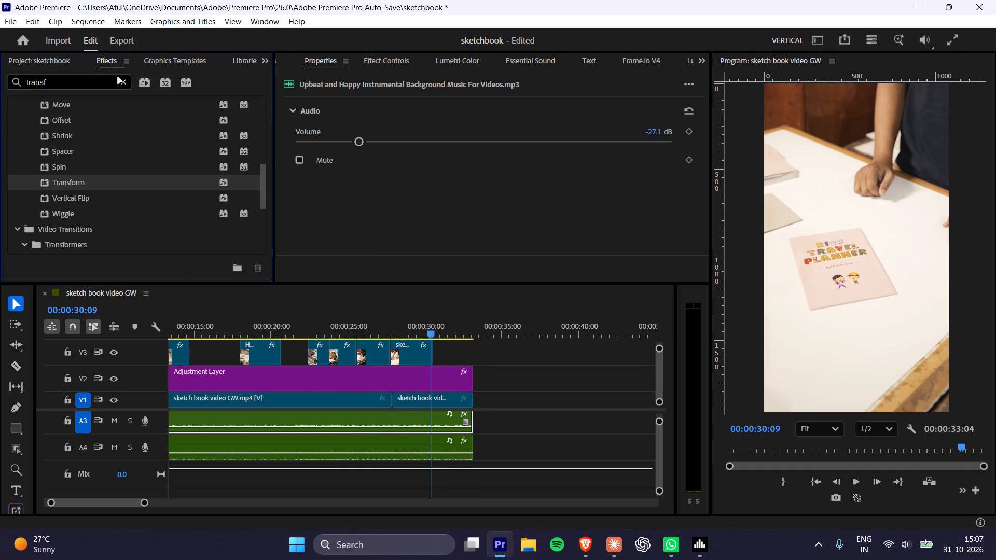
drag(88, 81, 0, 83)
key(k)
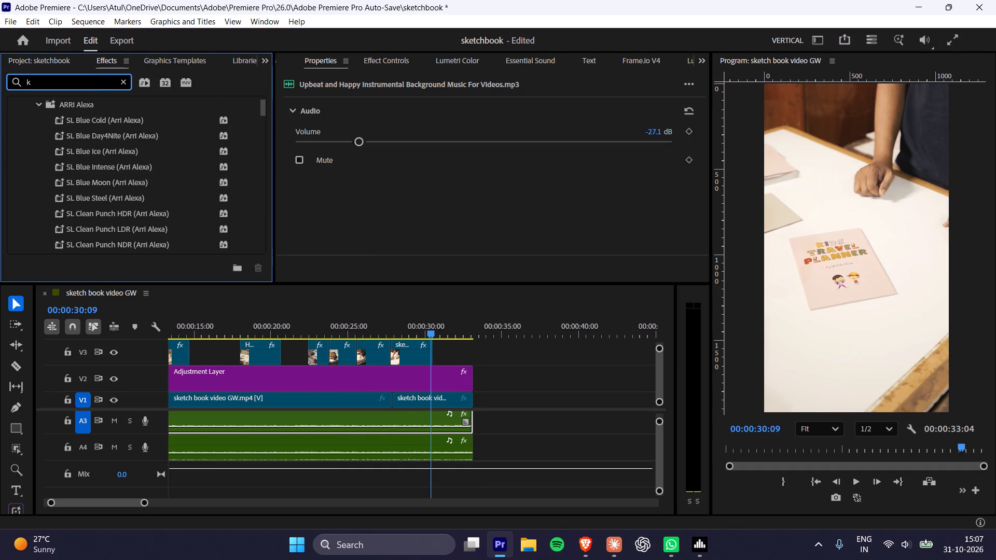
key(BackSpace)
key(BackSpace)
key(BackSpace)
text(low pass)
drag(62, 164, 174, 245)
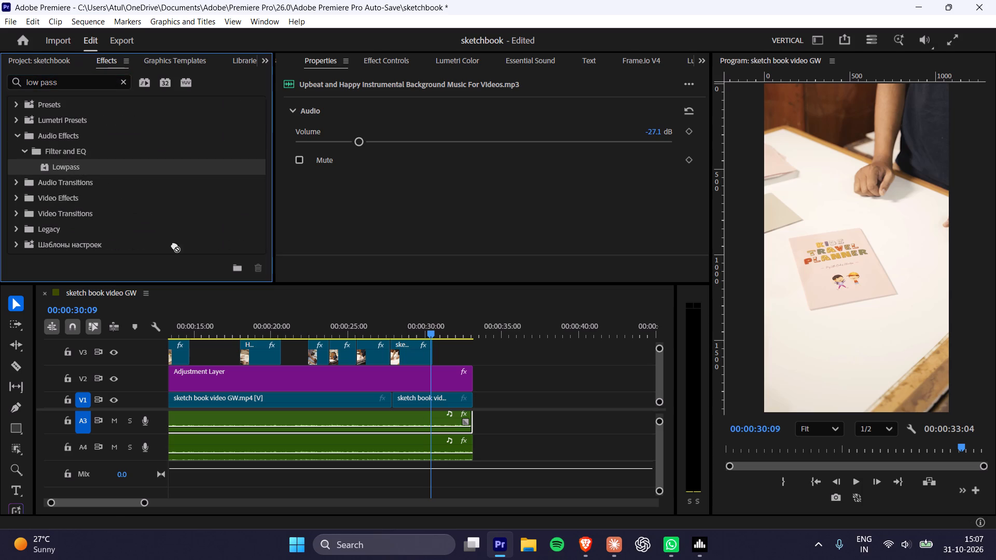
drag(174, 245, 423, 461)
drag(74, 165, 74, 166)
drag(74, 166, 427, 454)
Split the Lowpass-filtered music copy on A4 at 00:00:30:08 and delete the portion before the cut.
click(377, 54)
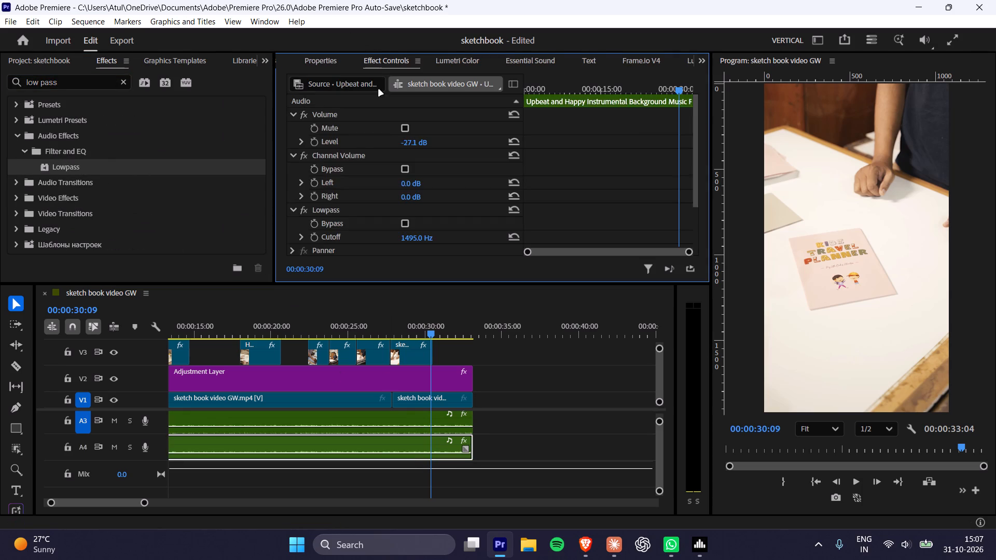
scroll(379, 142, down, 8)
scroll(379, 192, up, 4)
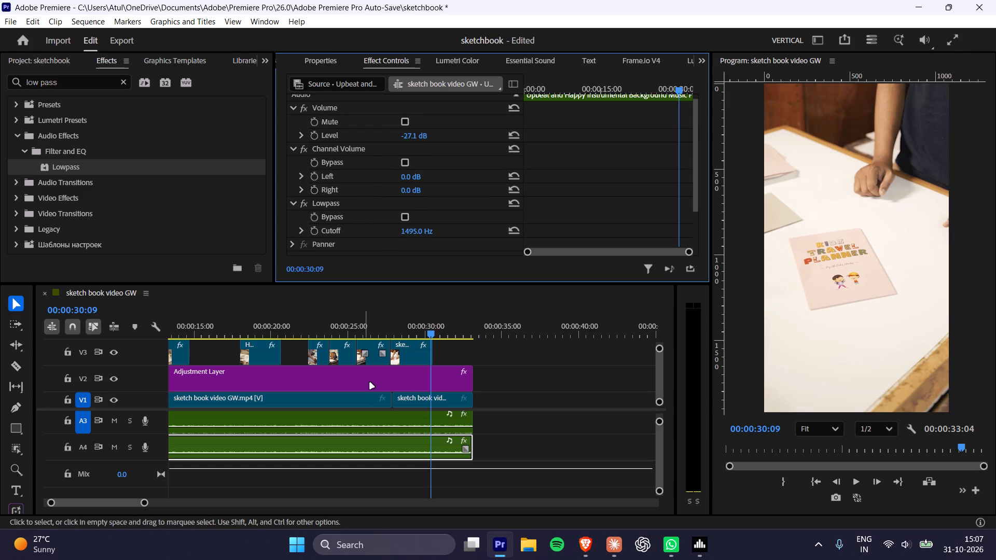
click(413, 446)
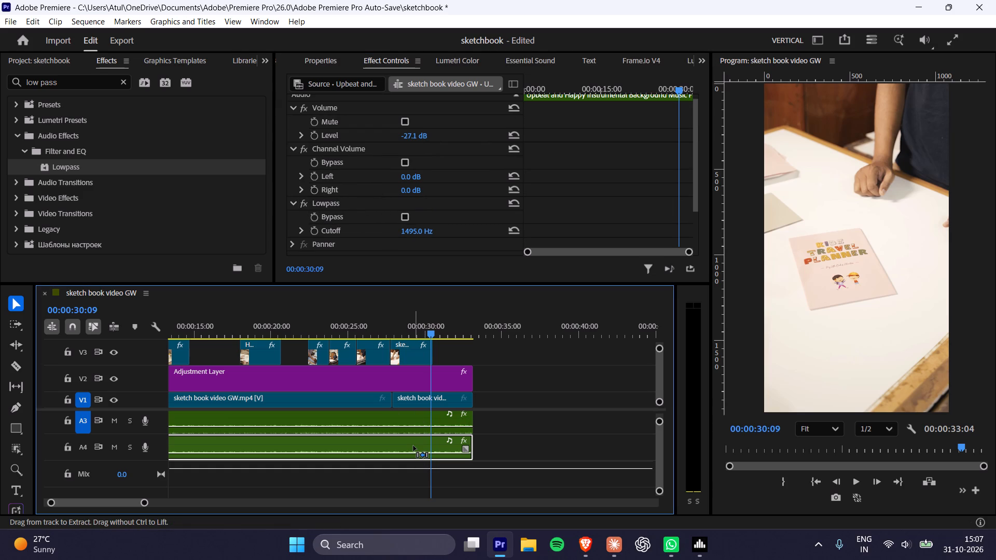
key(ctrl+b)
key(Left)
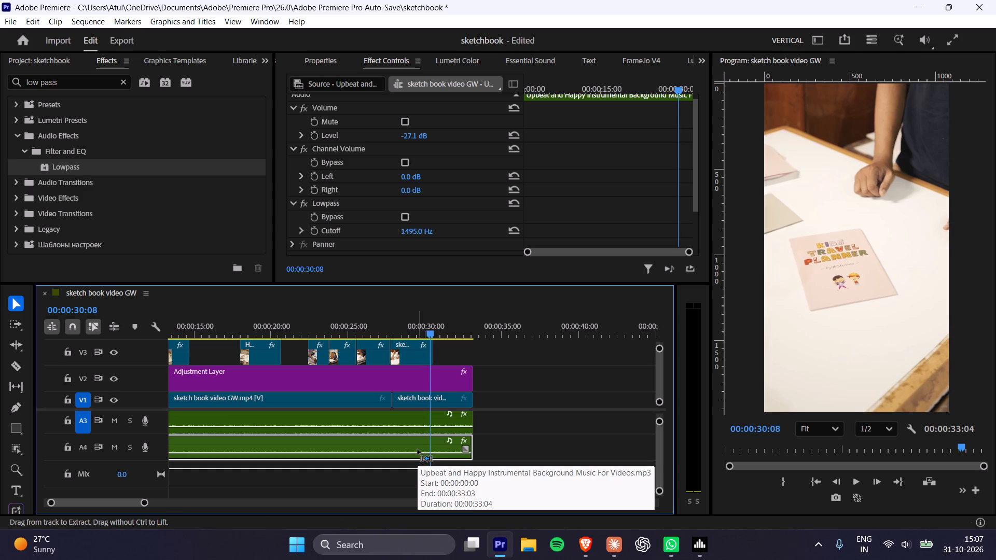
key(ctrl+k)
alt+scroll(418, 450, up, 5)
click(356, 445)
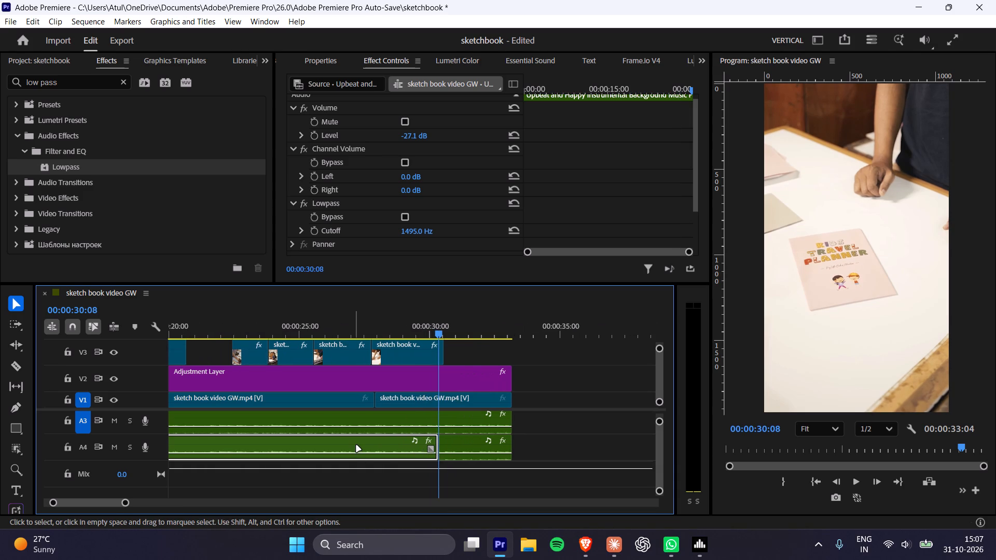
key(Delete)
Play the sequence from about 00:00:30:06 to hear the A3 music together with the filtered piece on A4.
click(398, 420)
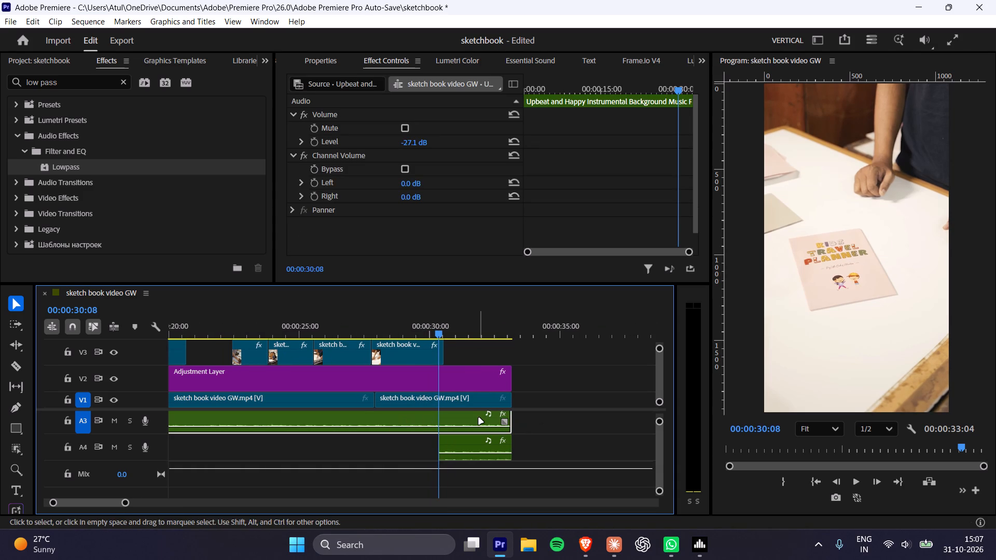
click(479, 418)
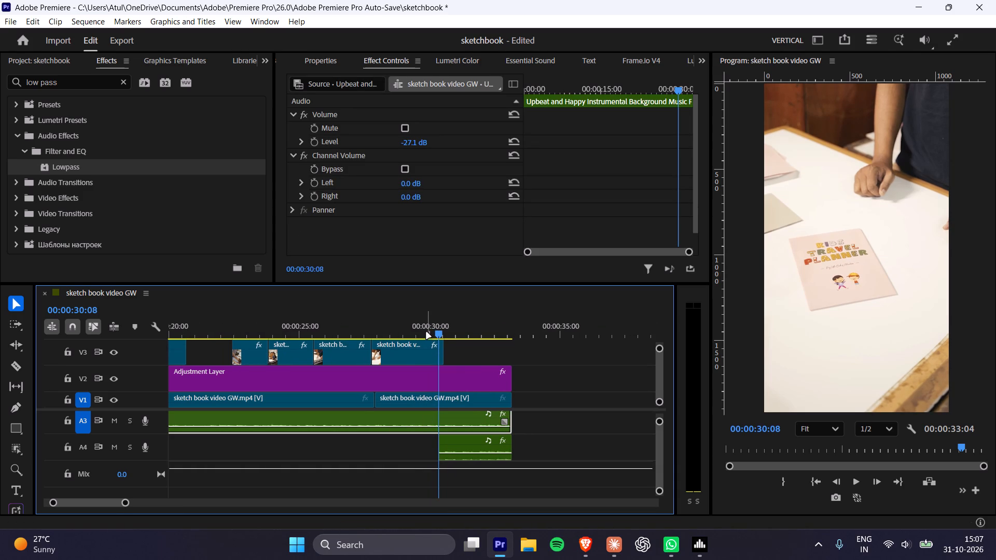
drag(416, 332, 438, 327)
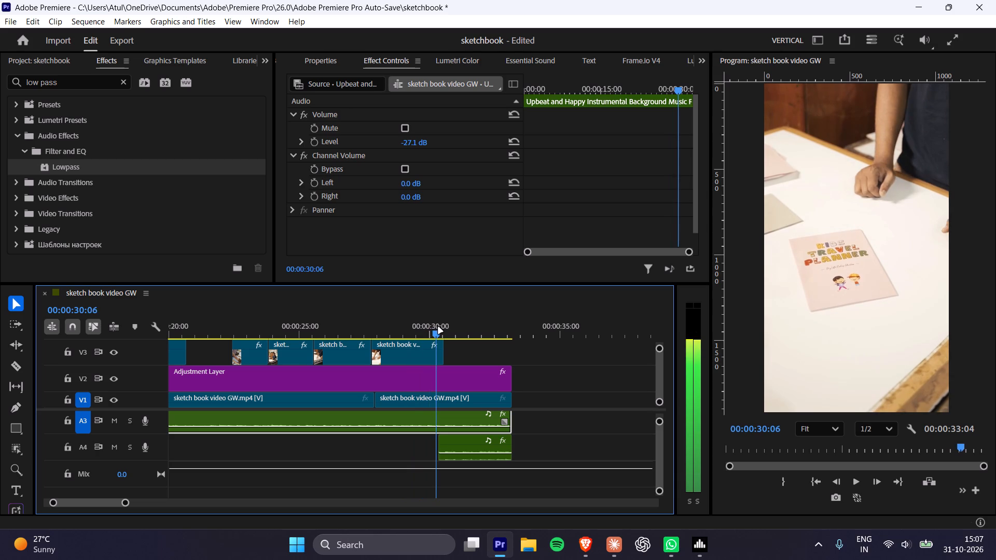
drag(438, 327, 439, 328)
key(space)
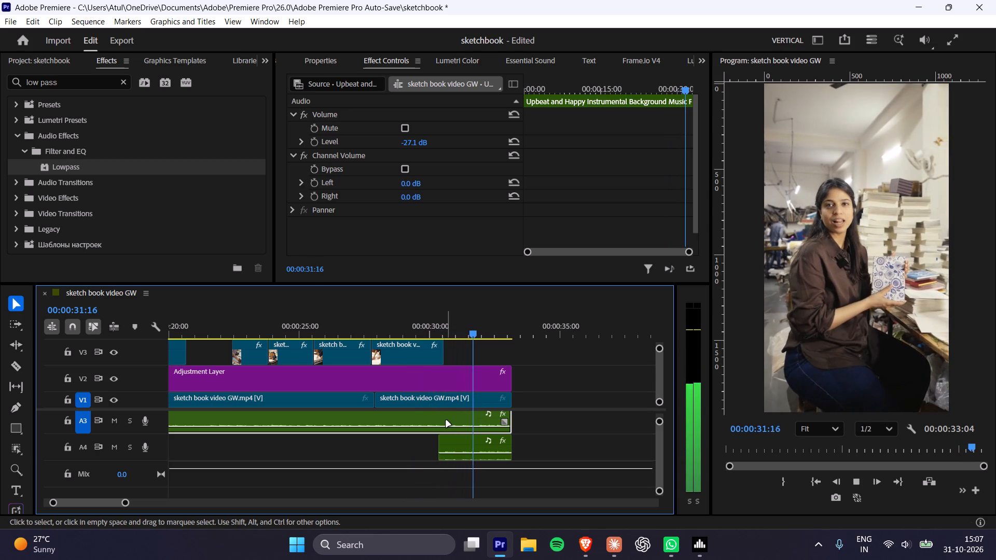
key(space)
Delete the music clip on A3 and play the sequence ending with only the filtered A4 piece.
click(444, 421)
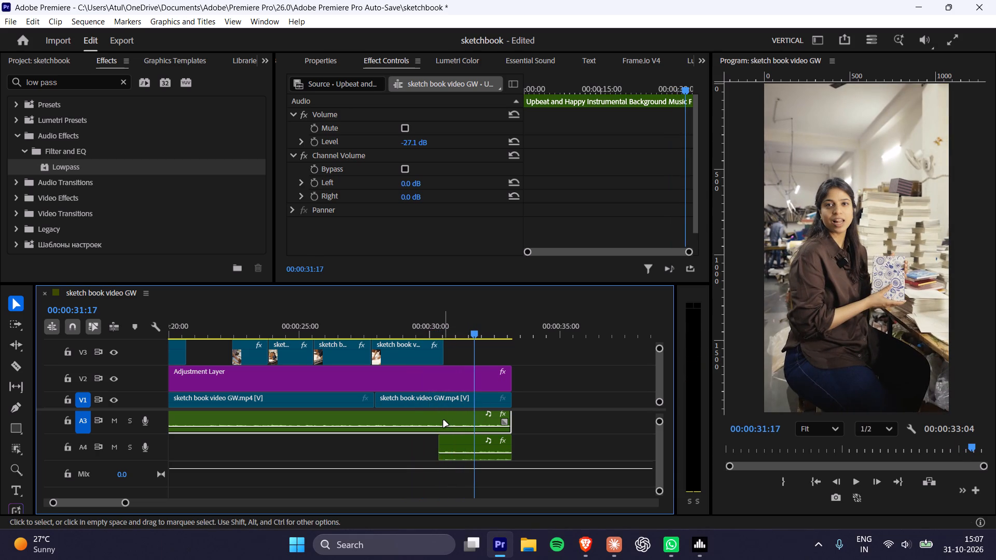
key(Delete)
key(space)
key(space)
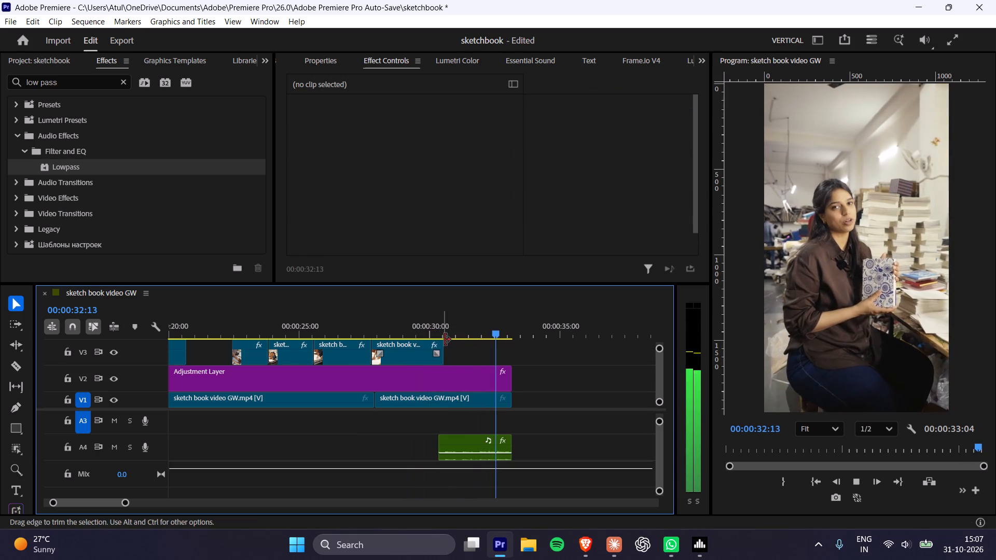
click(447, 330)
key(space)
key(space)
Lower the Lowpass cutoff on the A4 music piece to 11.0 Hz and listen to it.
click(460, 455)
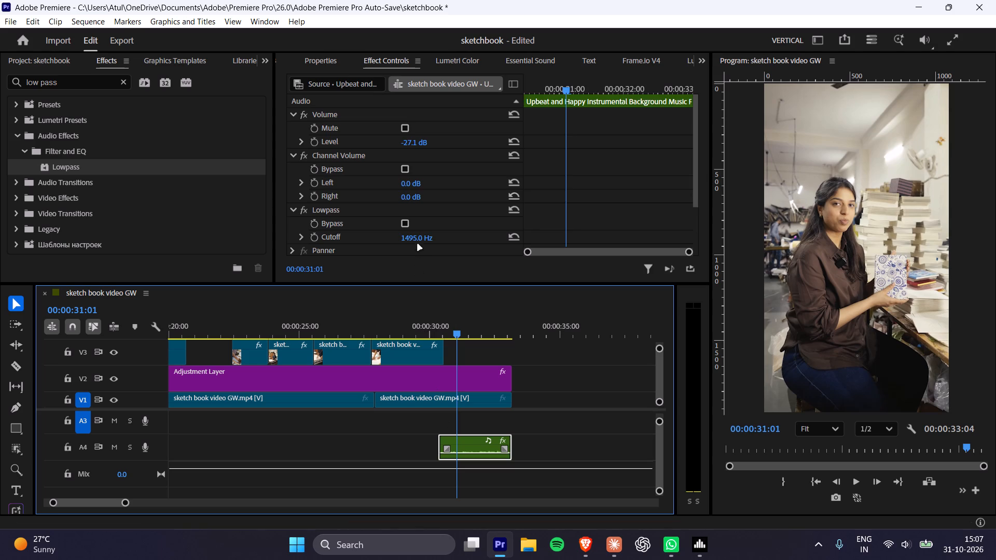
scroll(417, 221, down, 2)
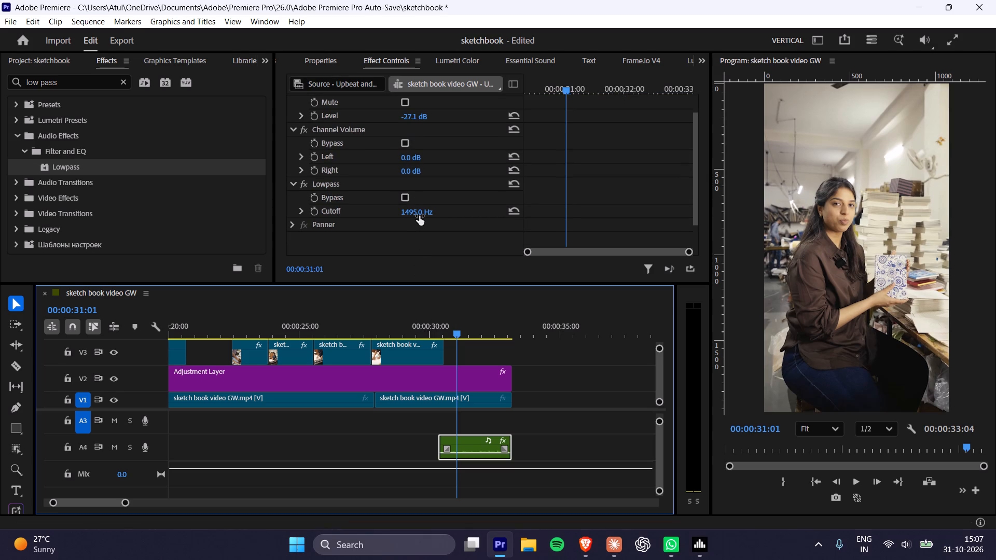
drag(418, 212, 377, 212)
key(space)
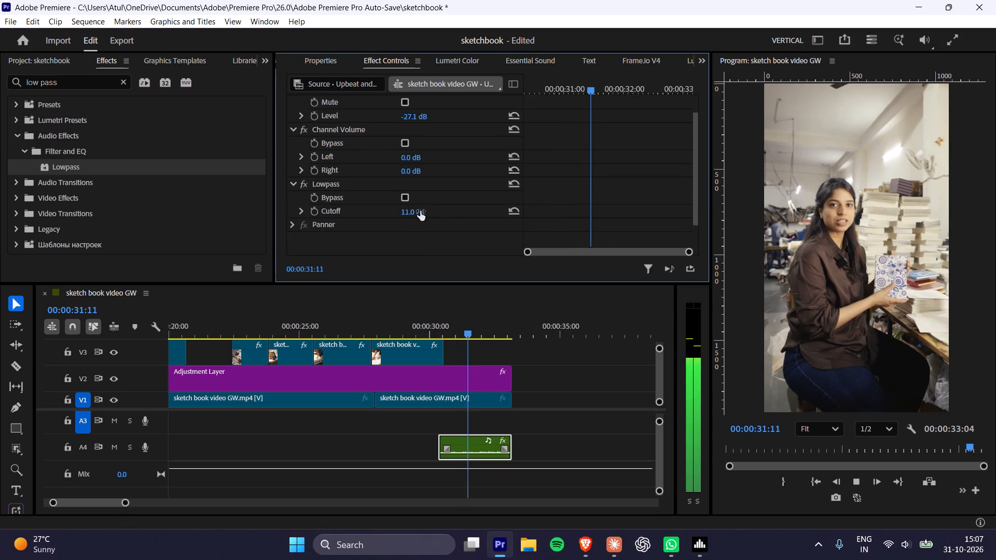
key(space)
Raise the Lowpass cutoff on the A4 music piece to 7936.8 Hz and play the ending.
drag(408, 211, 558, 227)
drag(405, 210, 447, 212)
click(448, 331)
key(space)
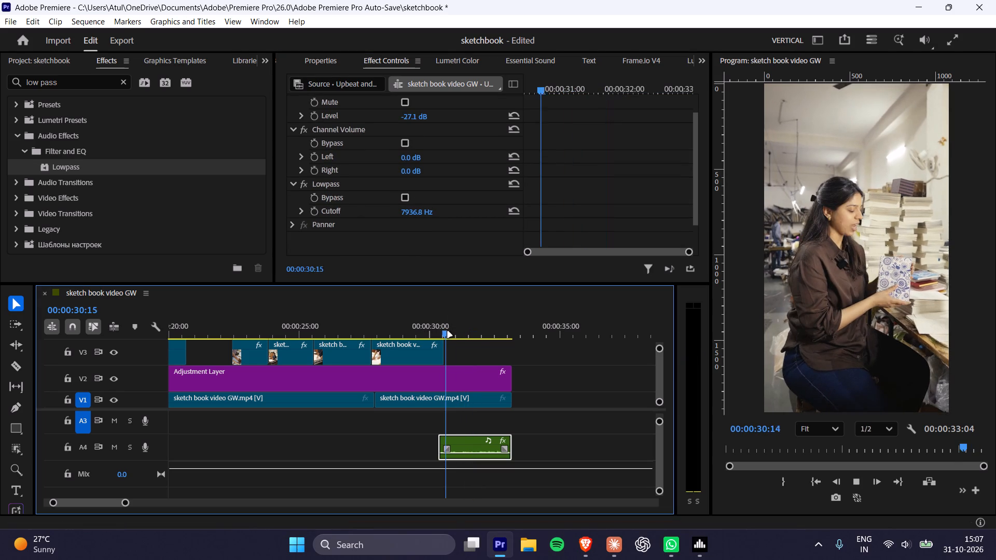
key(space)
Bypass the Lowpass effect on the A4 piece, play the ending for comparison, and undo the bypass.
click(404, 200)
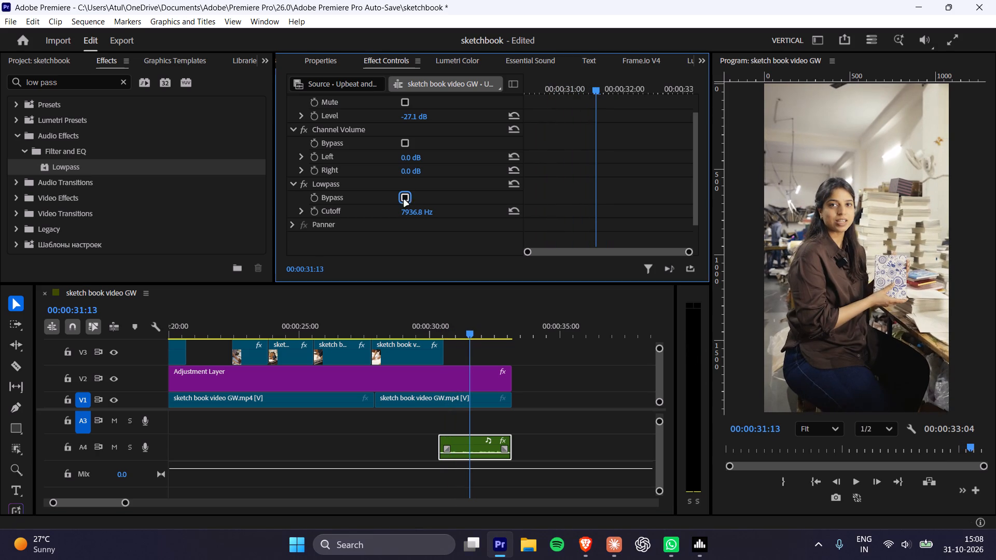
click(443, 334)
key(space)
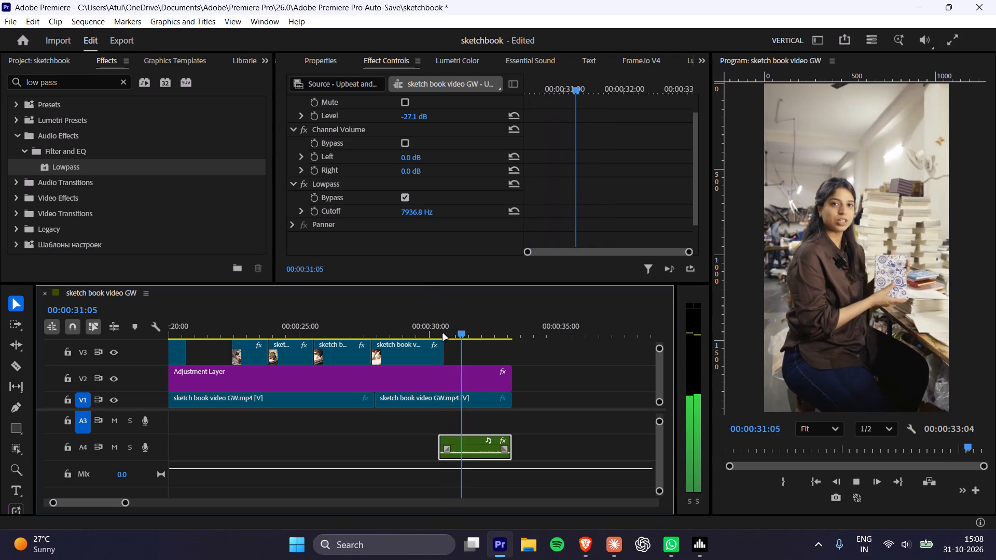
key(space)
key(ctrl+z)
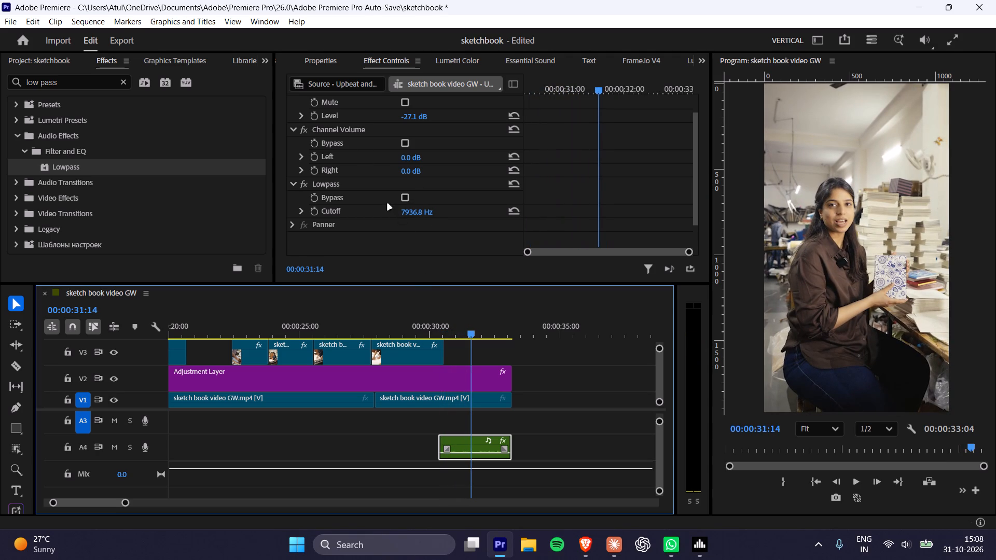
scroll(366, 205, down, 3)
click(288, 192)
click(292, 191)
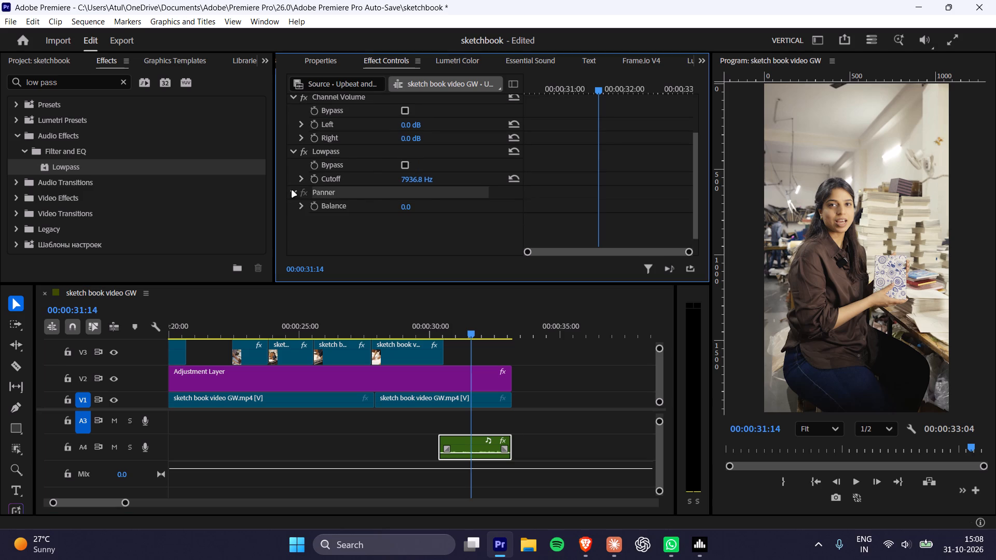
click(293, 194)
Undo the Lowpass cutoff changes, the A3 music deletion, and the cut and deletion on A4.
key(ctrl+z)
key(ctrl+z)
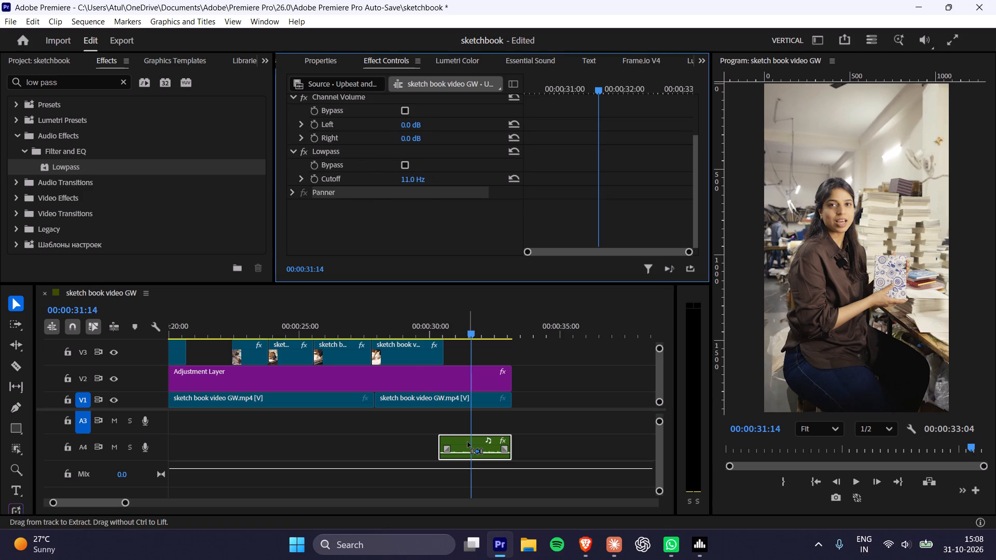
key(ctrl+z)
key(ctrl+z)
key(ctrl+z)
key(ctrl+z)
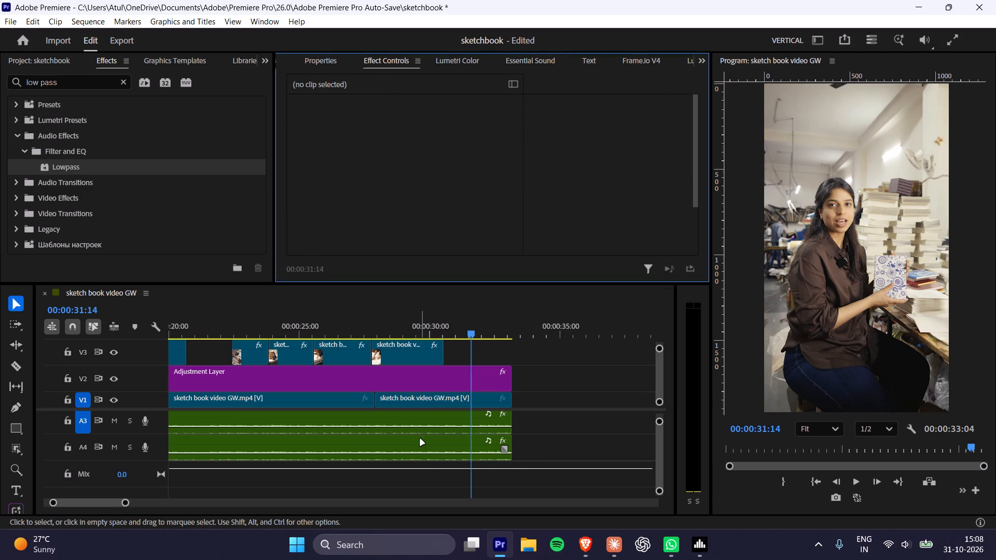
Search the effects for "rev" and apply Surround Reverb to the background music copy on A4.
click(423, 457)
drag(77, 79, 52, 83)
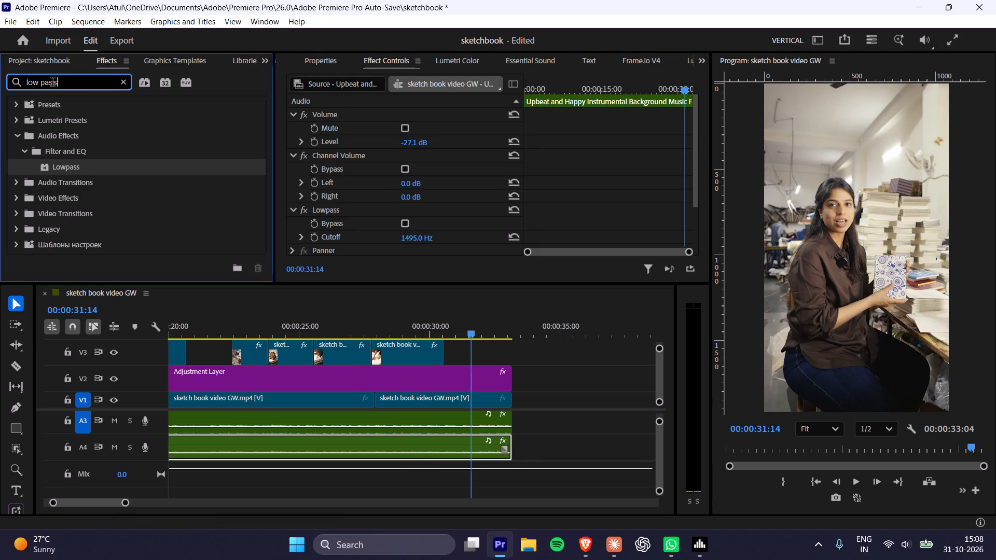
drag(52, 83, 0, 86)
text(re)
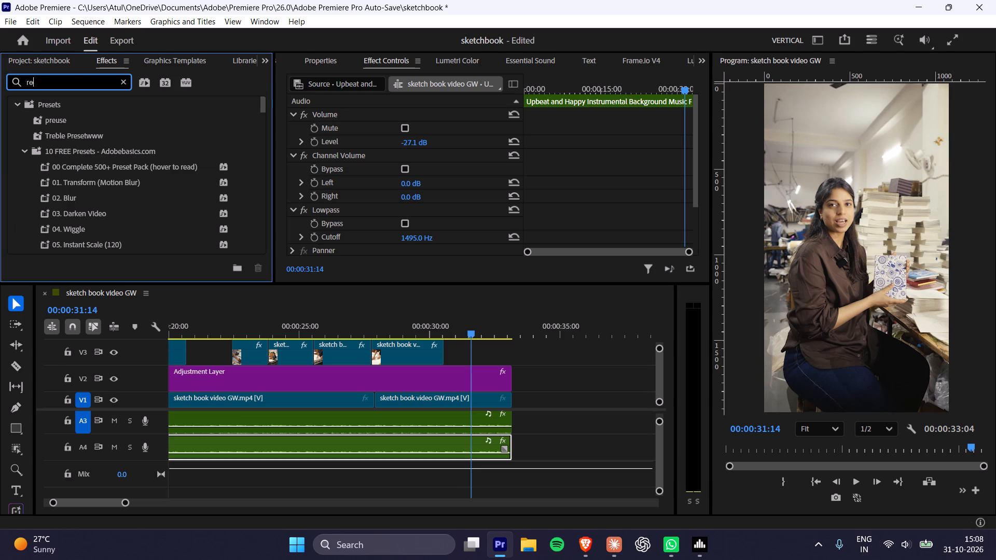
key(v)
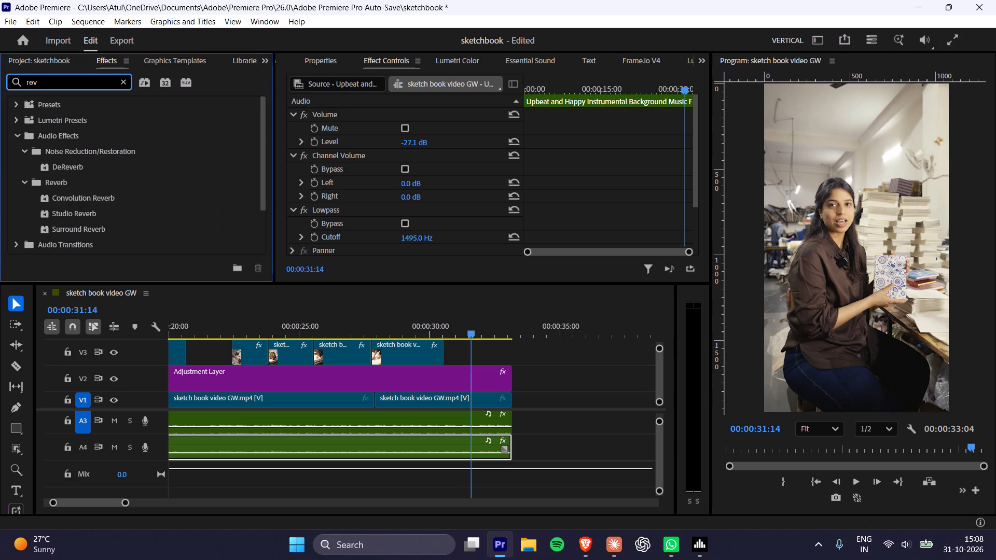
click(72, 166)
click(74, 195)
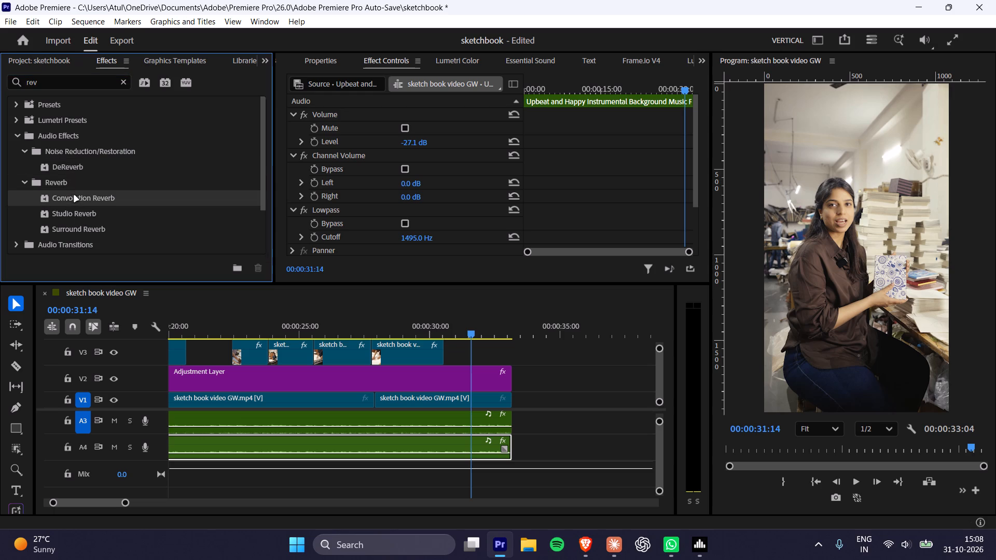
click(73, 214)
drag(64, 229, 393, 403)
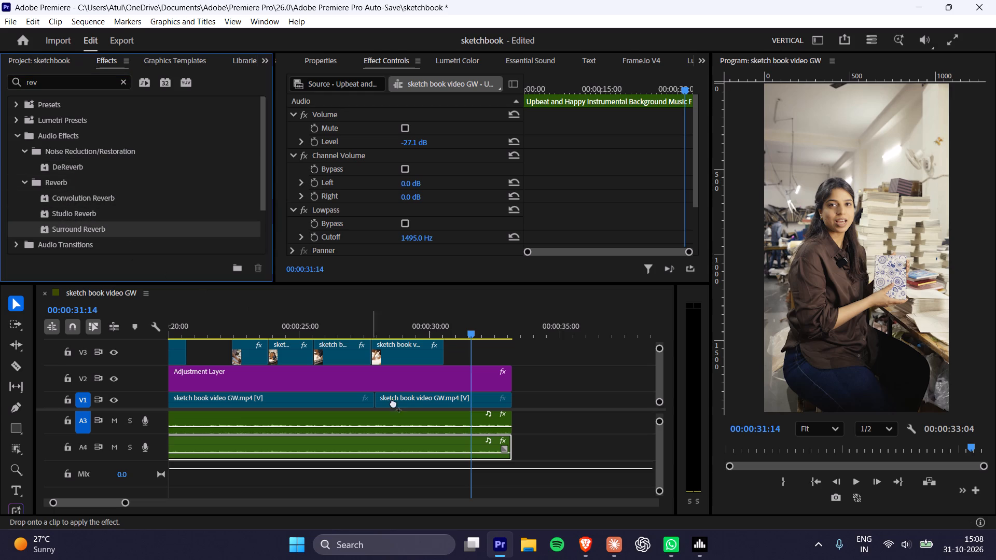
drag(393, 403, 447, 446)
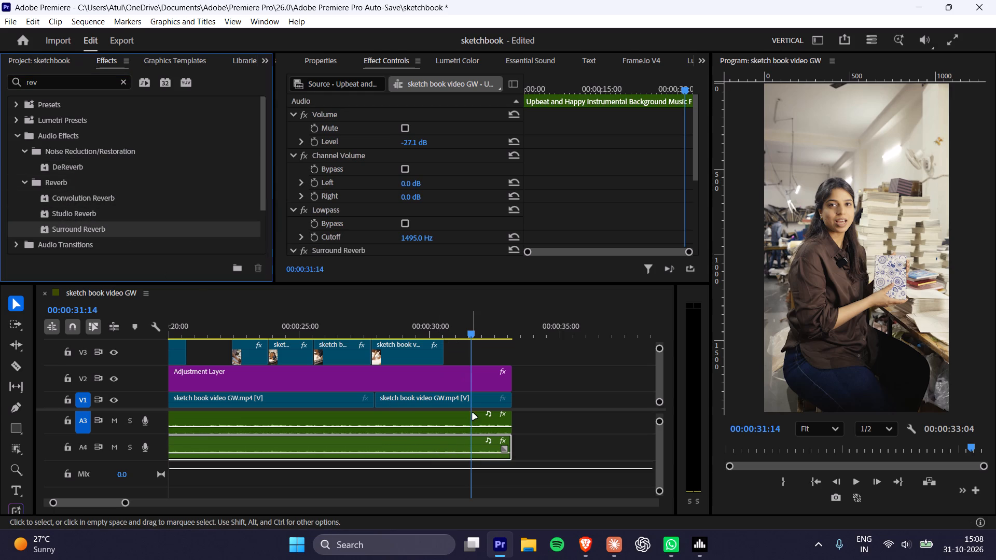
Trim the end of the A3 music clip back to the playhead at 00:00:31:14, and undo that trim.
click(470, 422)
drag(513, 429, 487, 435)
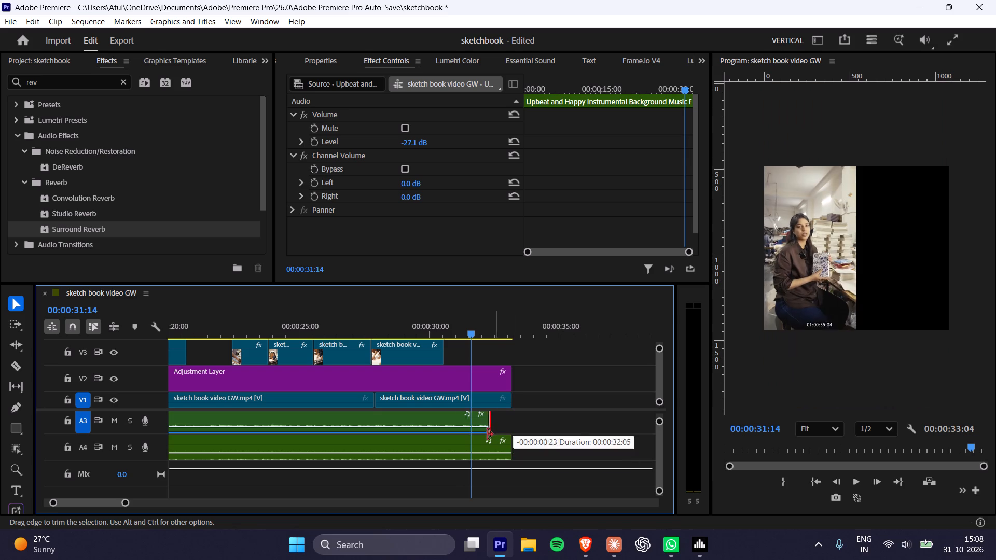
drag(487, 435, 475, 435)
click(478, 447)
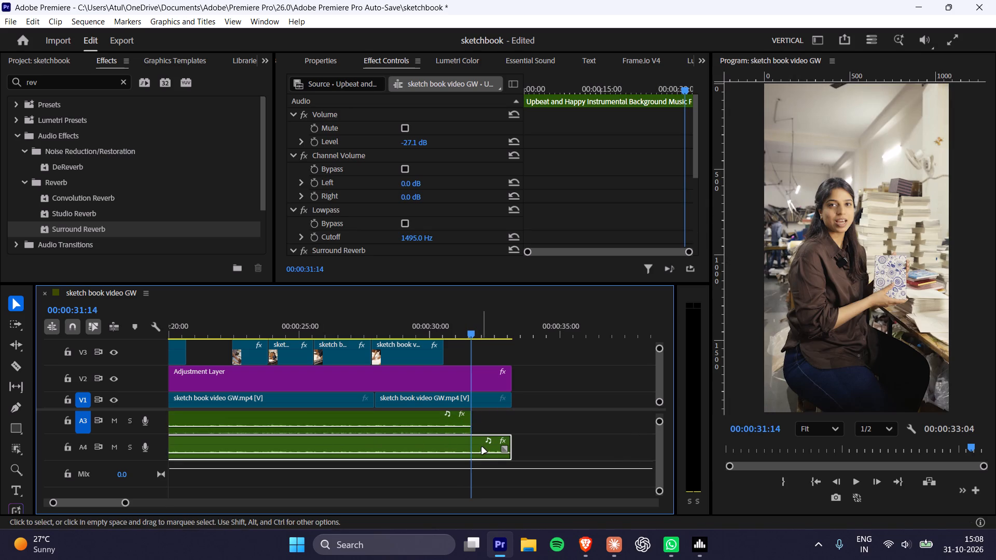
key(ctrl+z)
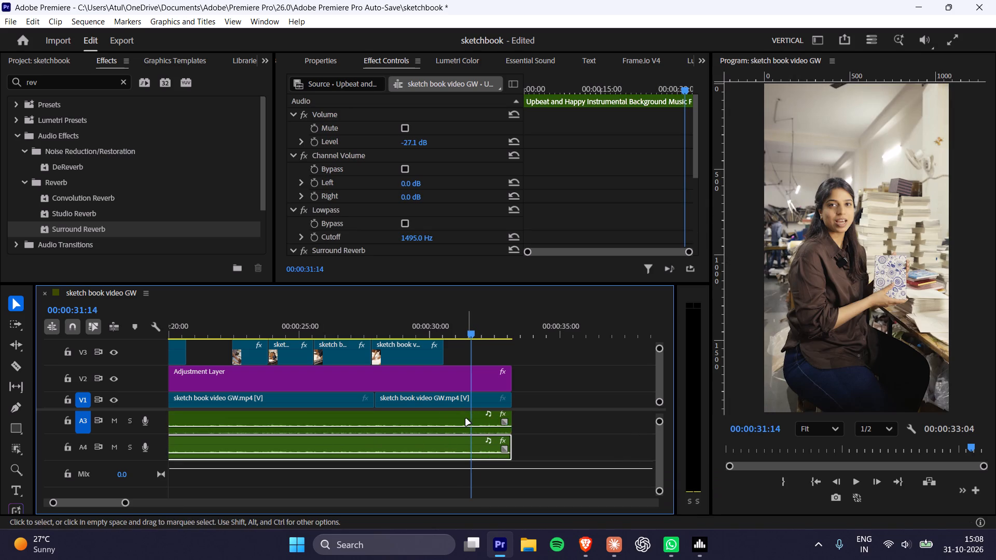
Split the background music clip on A3 at the playhead, 00:00:31:14.
click(464, 418)
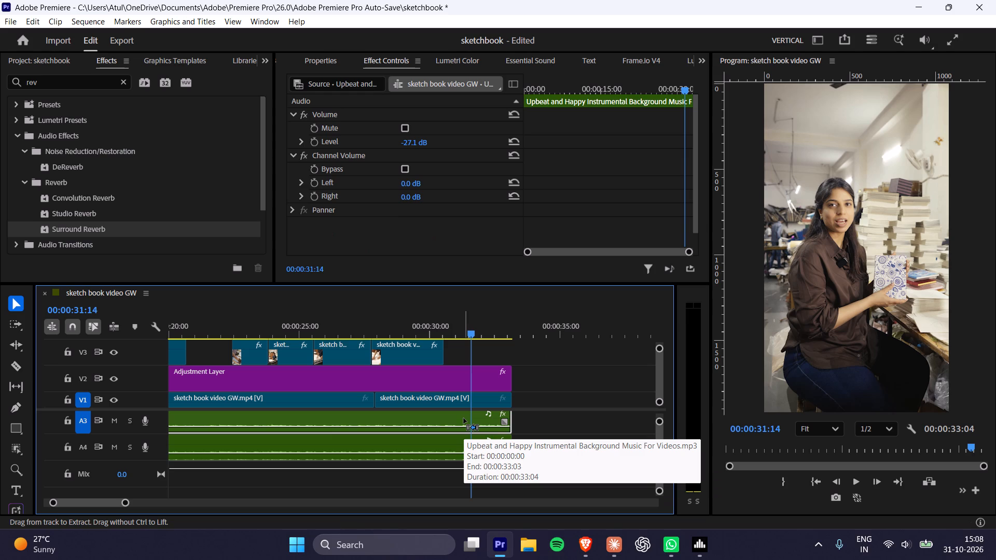
key(ctrl+b)
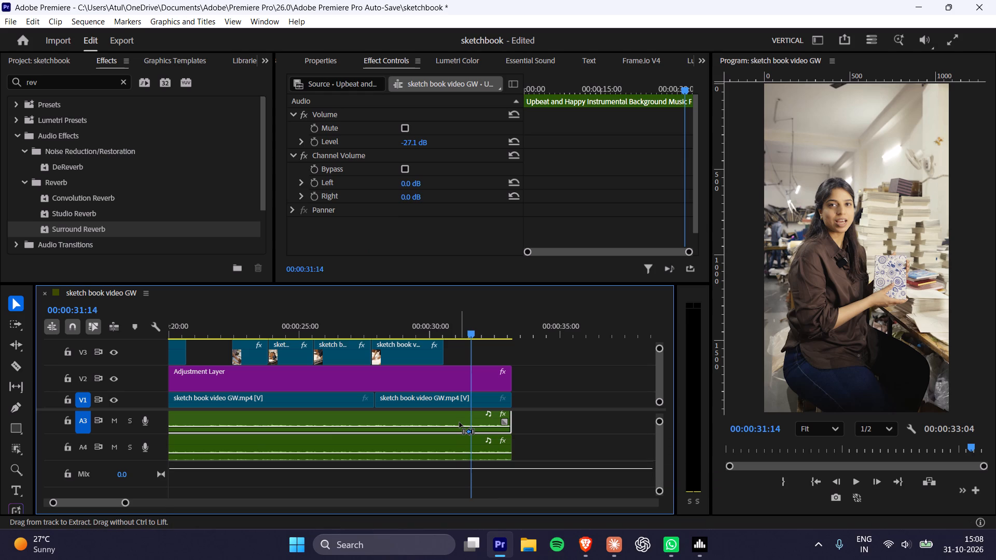
key(ctrl+k)
Delete the effect-treated background music copy from A4.
click(443, 452)
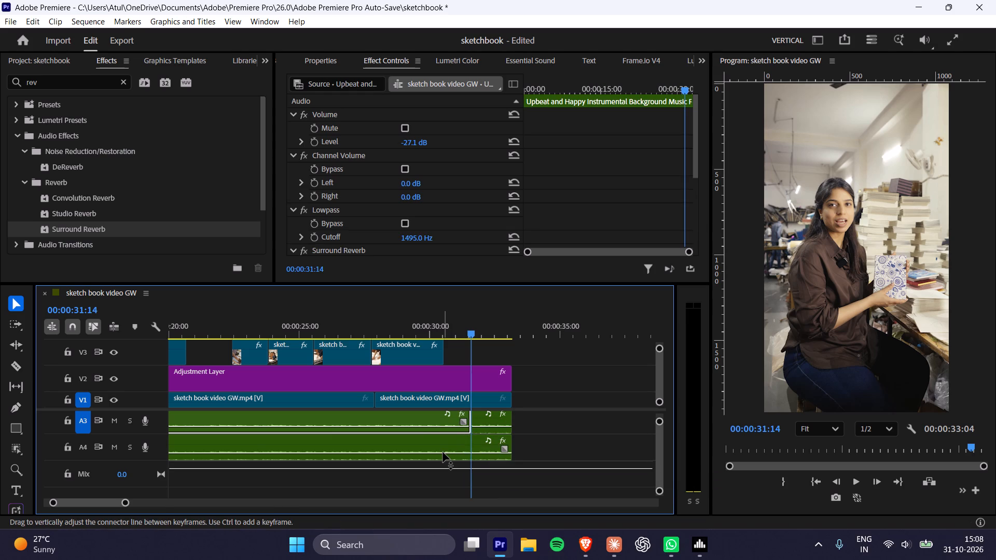
key(Delete)
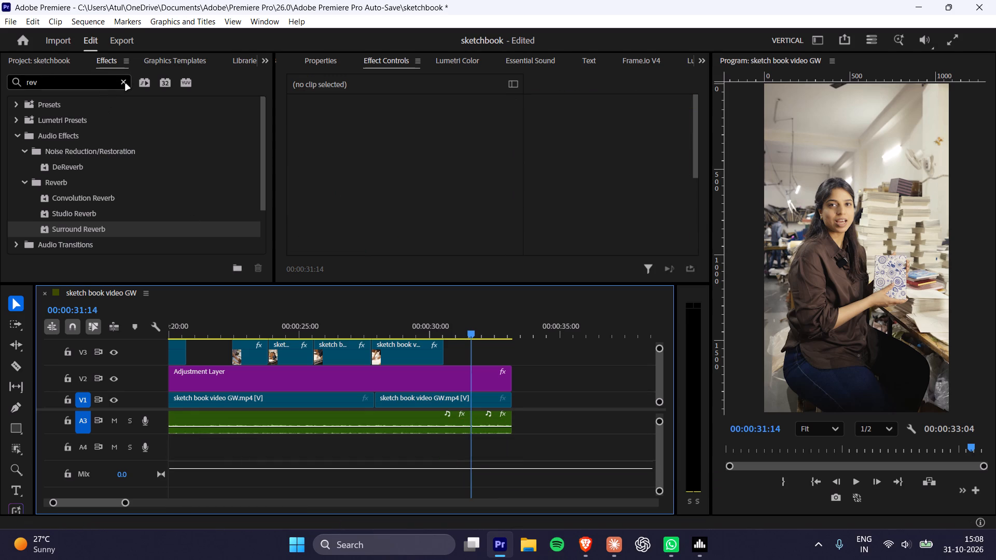
Add a Constant Power crossfade at the cut between the two background music clips on A3 and preview it.
click(126, 84)
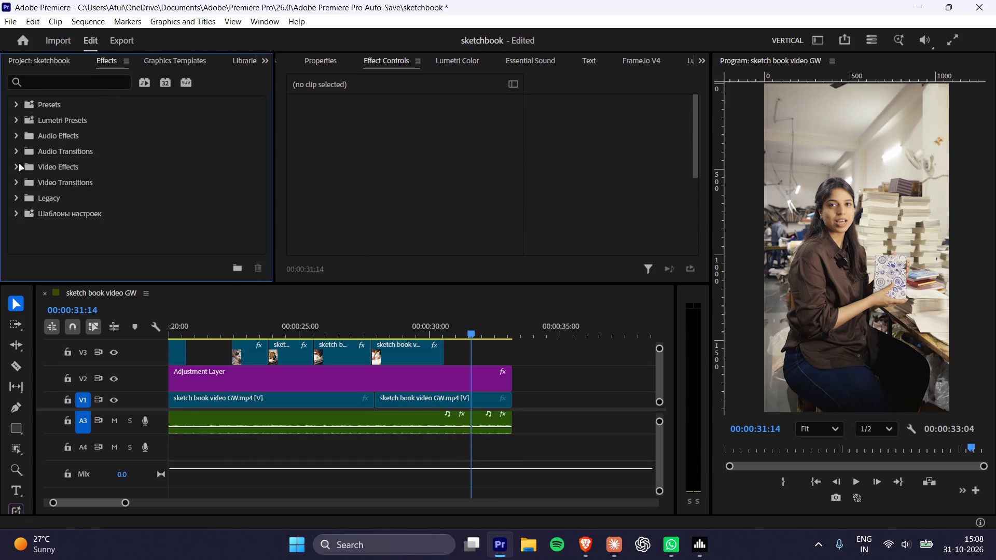
click(15, 151)
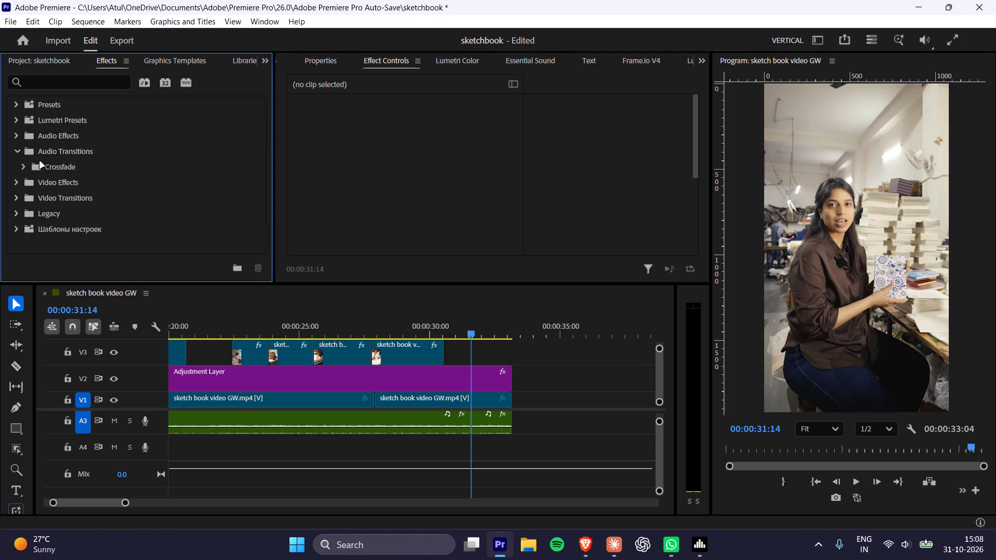
click(25, 166)
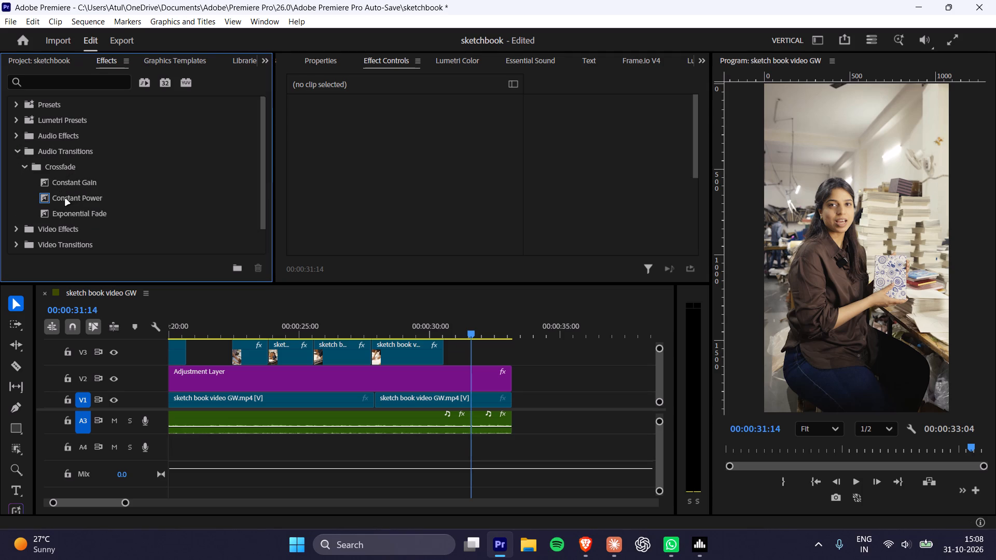
drag(65, 199, 467, 429)
click(452, 331)
key(space)
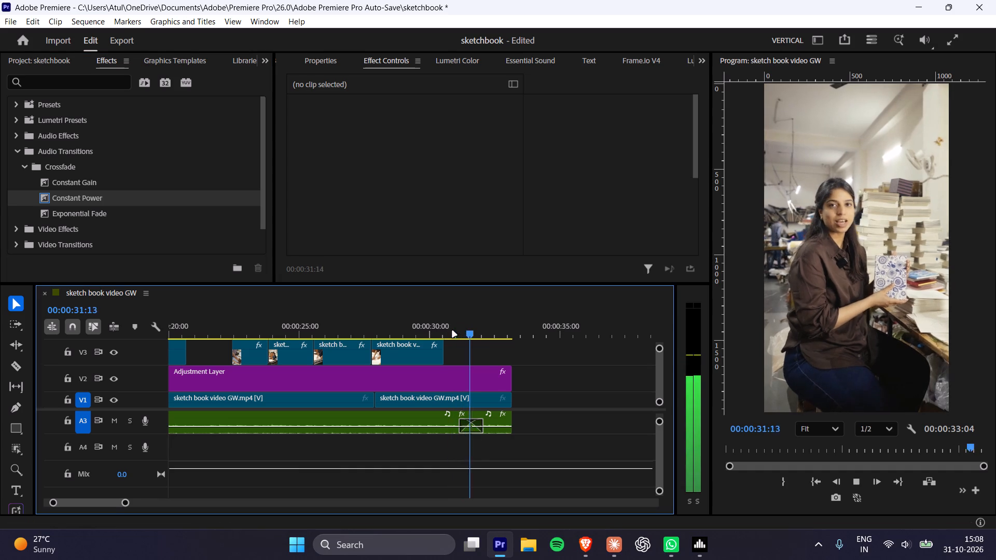
key(space)
Search the effects for "rev" and apply Surround Reverb to the last background music clip on A3.
click(501, 420)
click(490, 425)
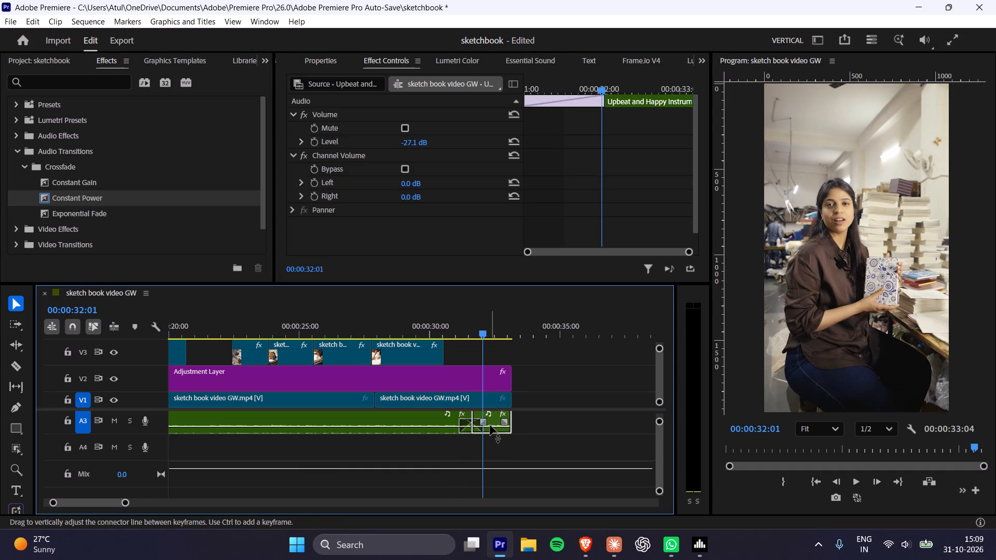
scroll(354, 200, down, 2)
click(80, 76)
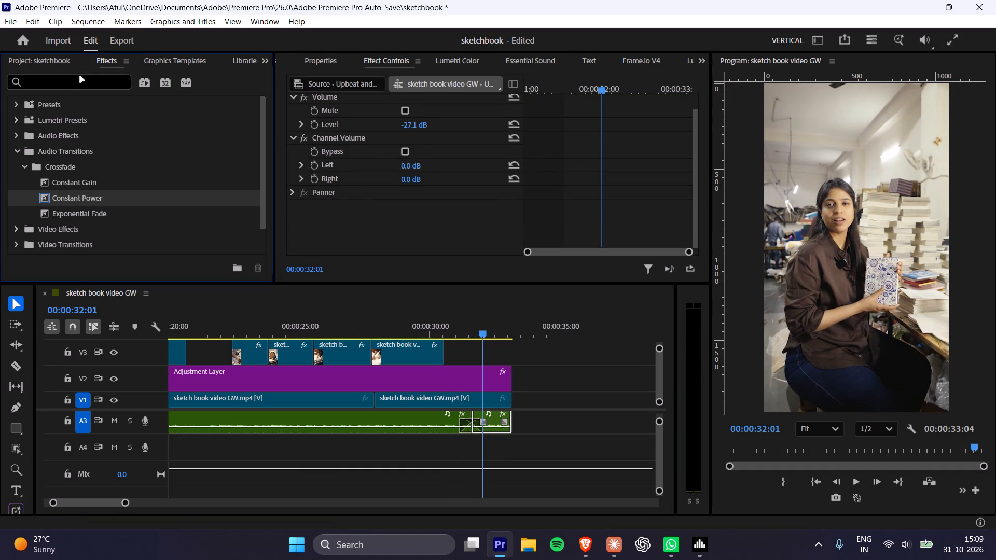
click(67, 82)
text(re)
scroll(82, 200, down, 2)
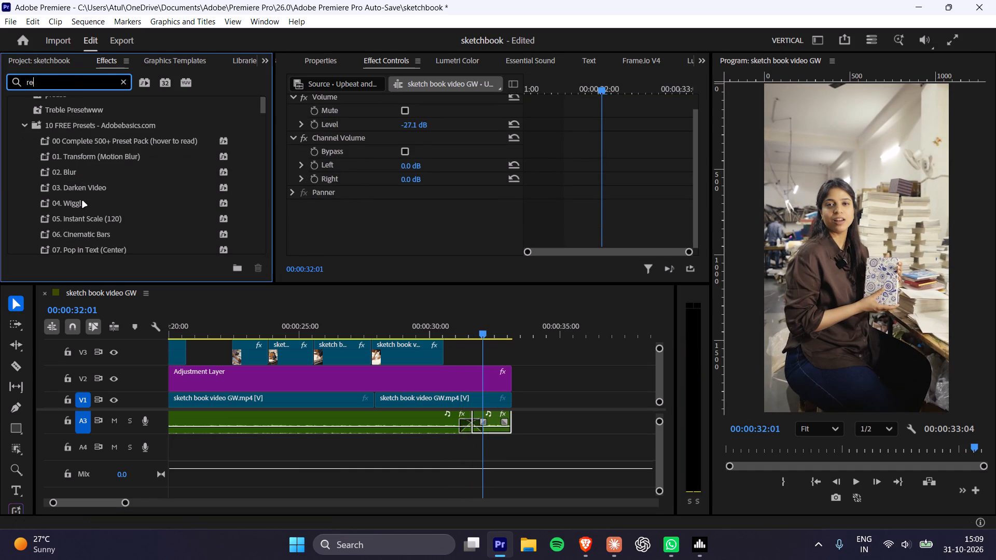
key(v)
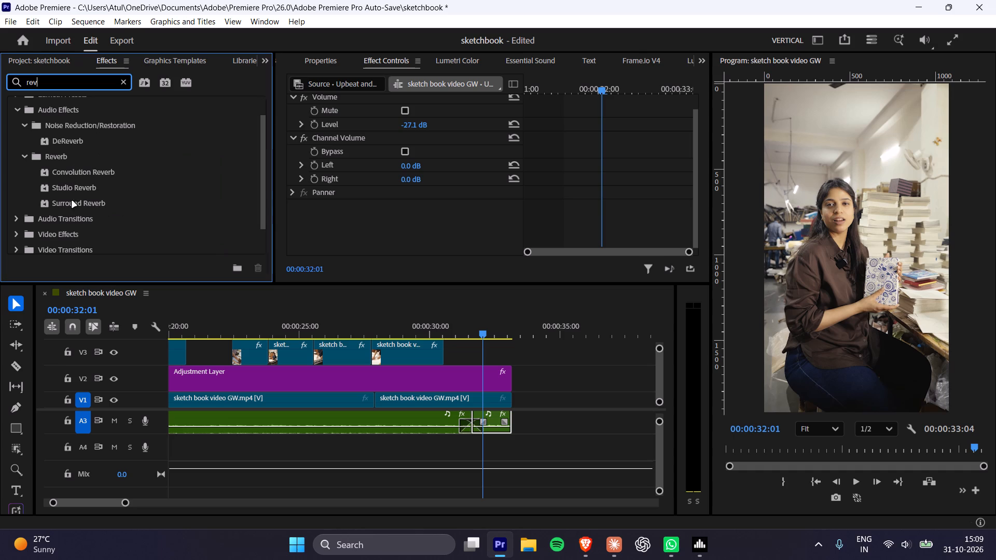
drag(72, 201, 486, 428)
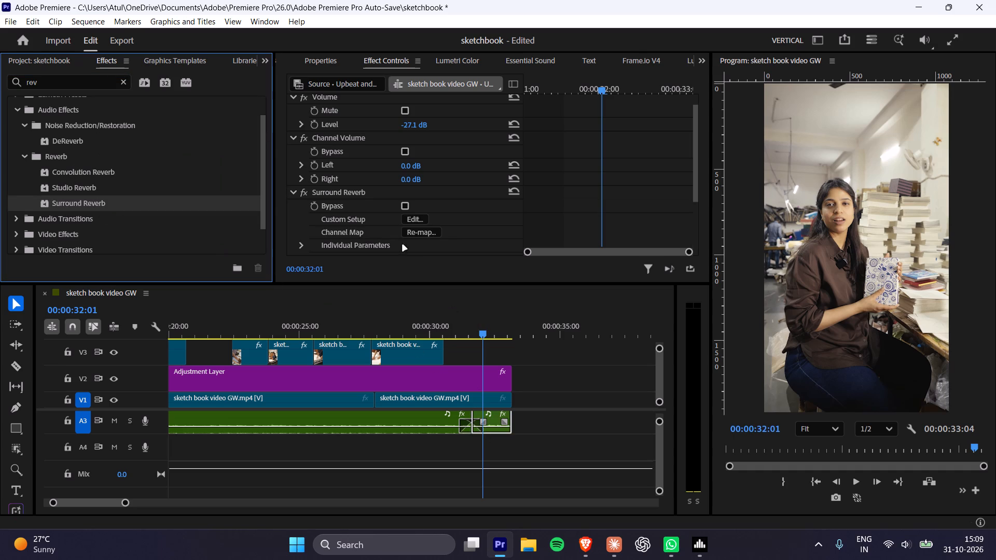
scroll(389, 219, down, 2)
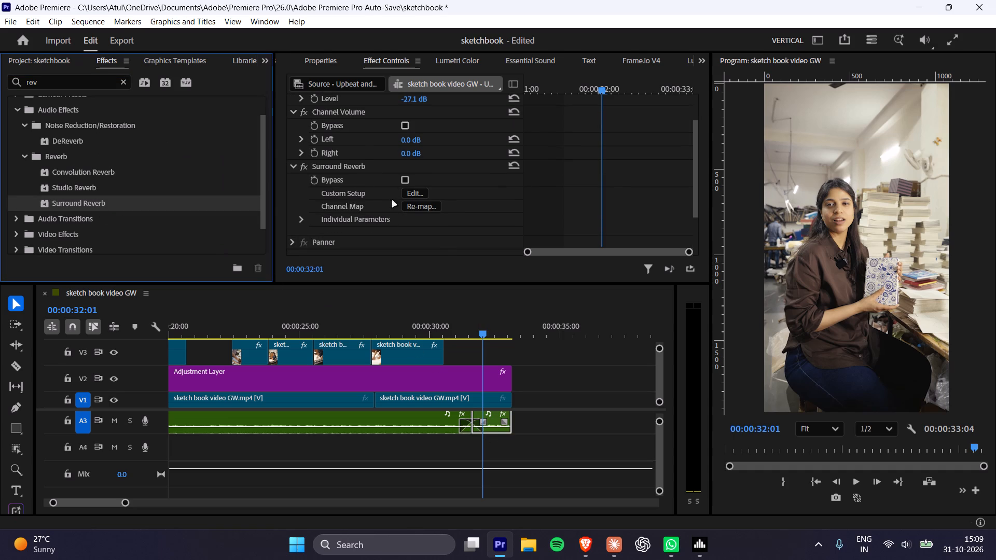
Play back the ending to audition the Surround Reverb, toggling its bypass on and off.
key(space)
key(space)
click(405, 183)
key(space)
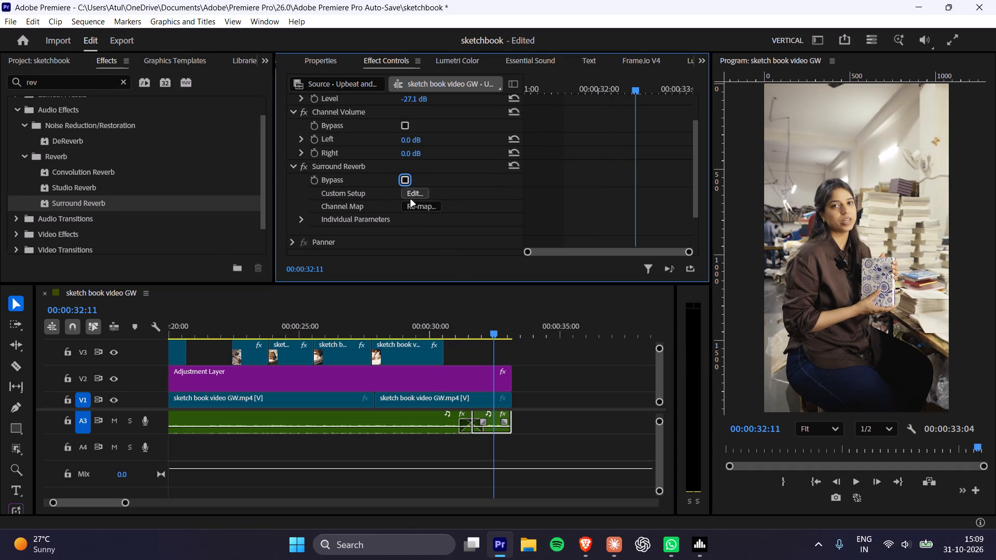
click(467, 327)
key(space)
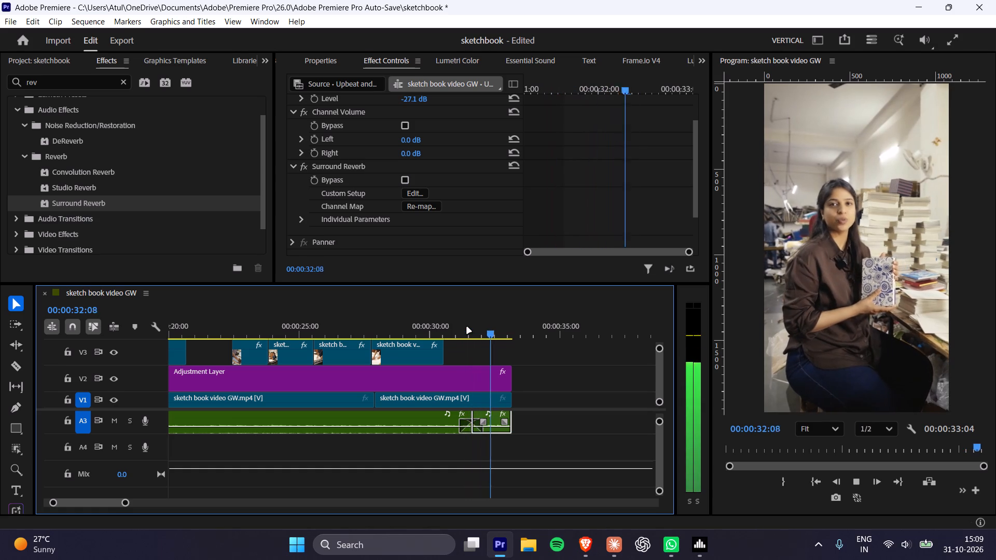
key(space)
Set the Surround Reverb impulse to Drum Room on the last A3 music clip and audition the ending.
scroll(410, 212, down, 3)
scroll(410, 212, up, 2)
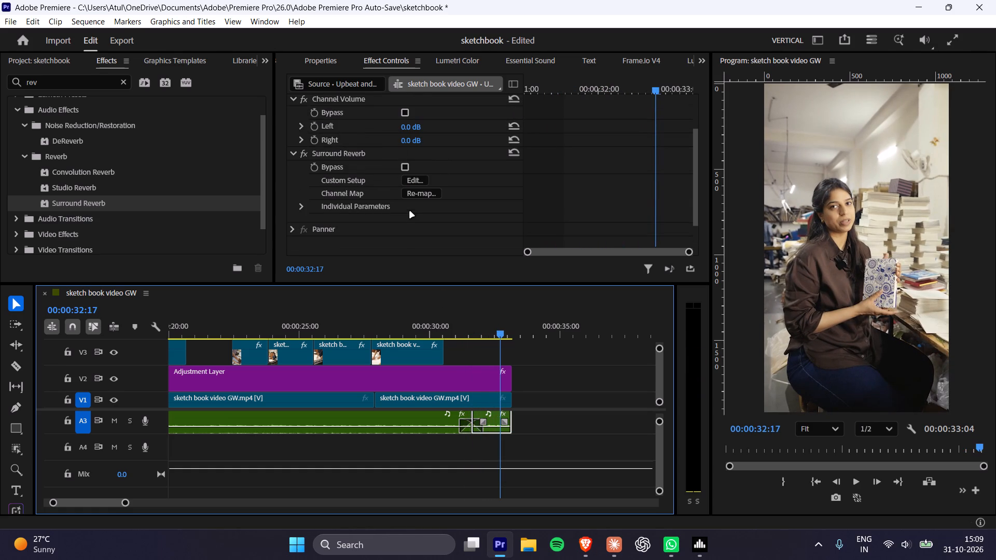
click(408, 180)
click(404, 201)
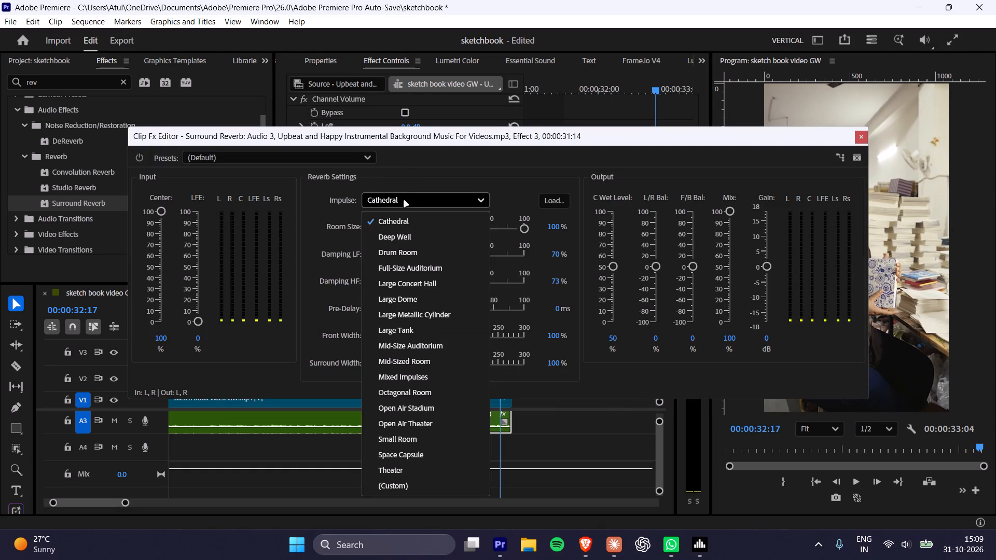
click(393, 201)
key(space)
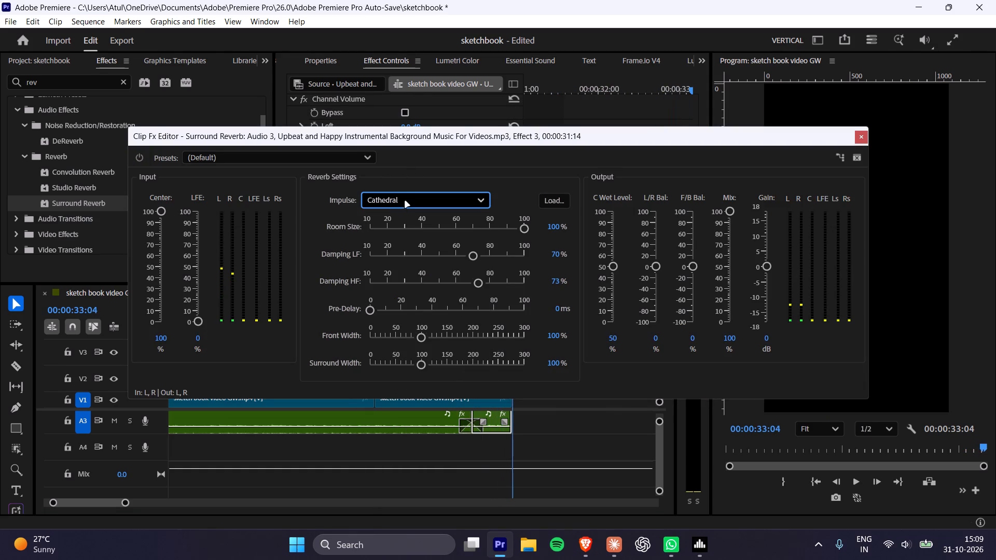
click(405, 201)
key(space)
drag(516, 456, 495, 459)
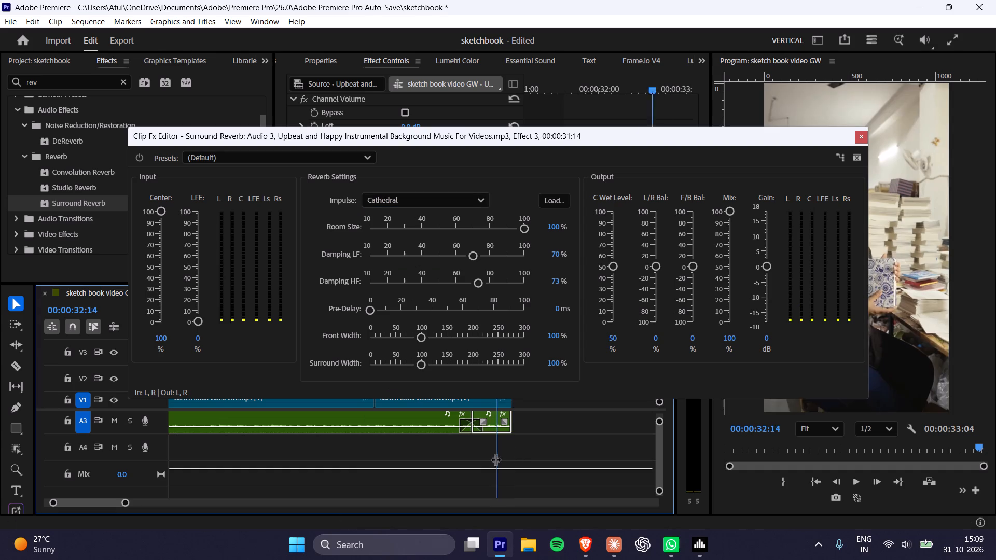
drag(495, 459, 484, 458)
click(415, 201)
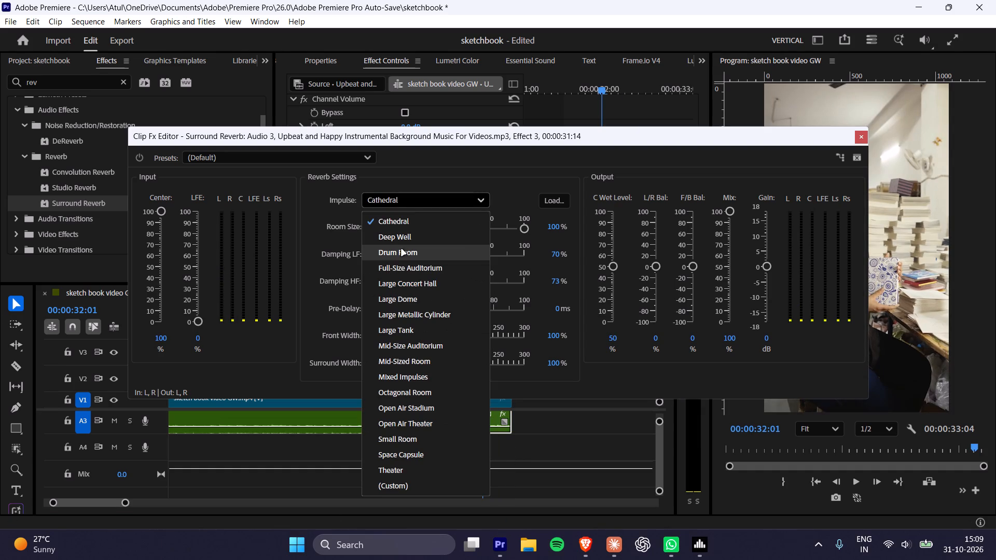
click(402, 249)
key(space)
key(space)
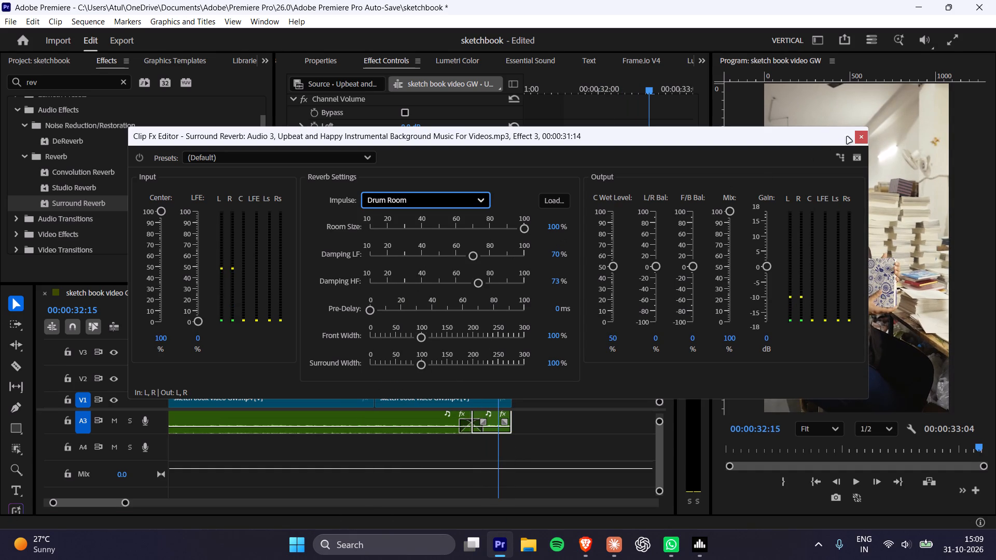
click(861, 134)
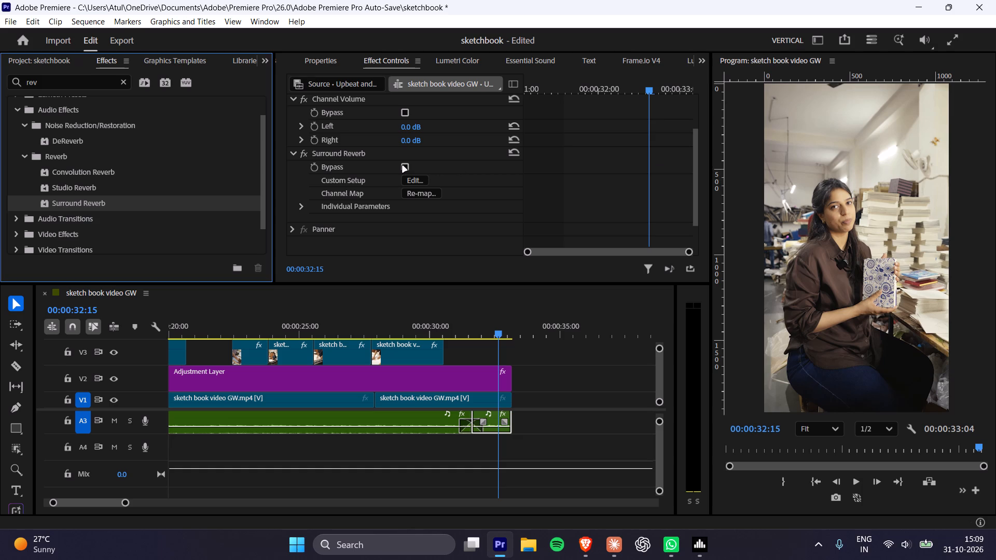
Bypass the Surround Reverb on the last A3 music clip and play the ending for comparison.
click(403, 166)
key(space)
click(468, 315)
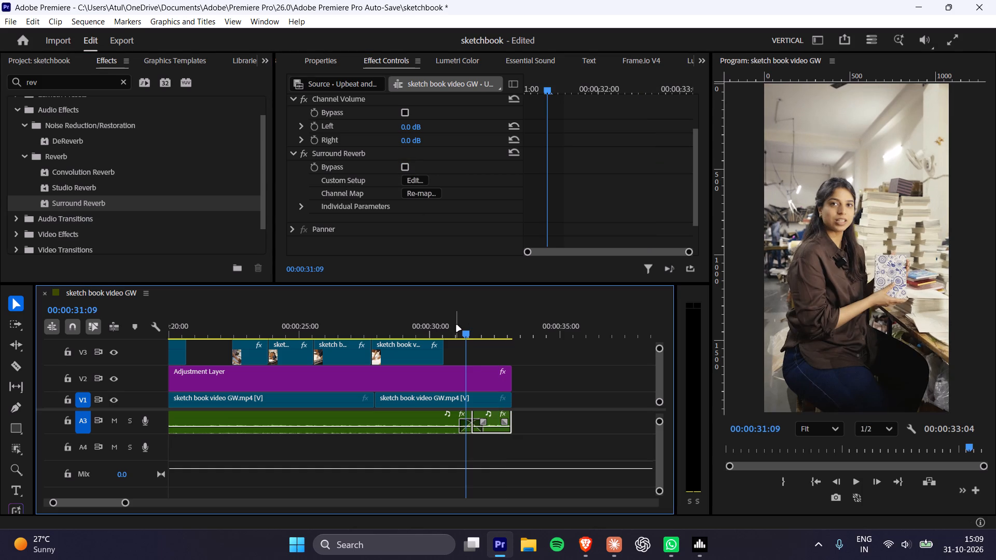
key(space)
key(space)
click(407, 166)
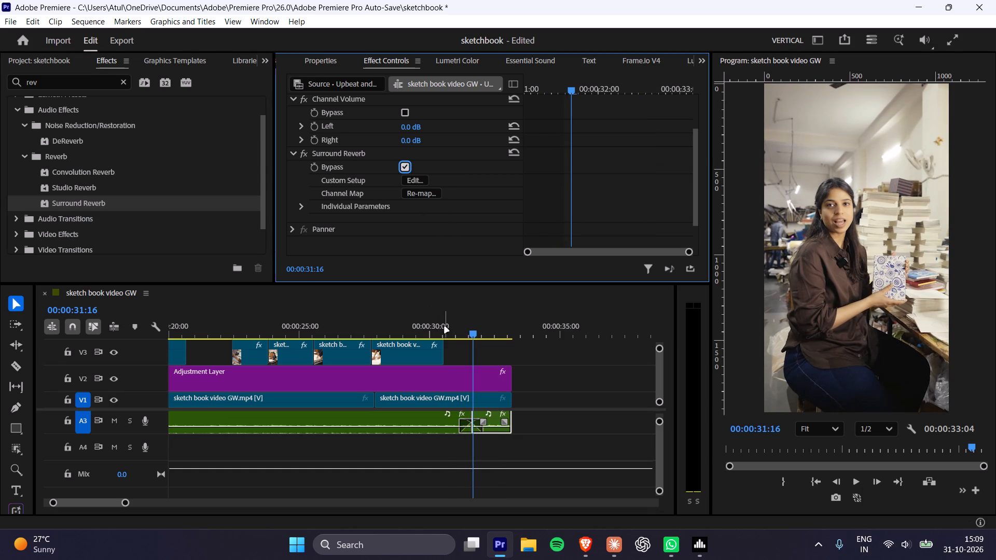
click(448, 327)
key(space)
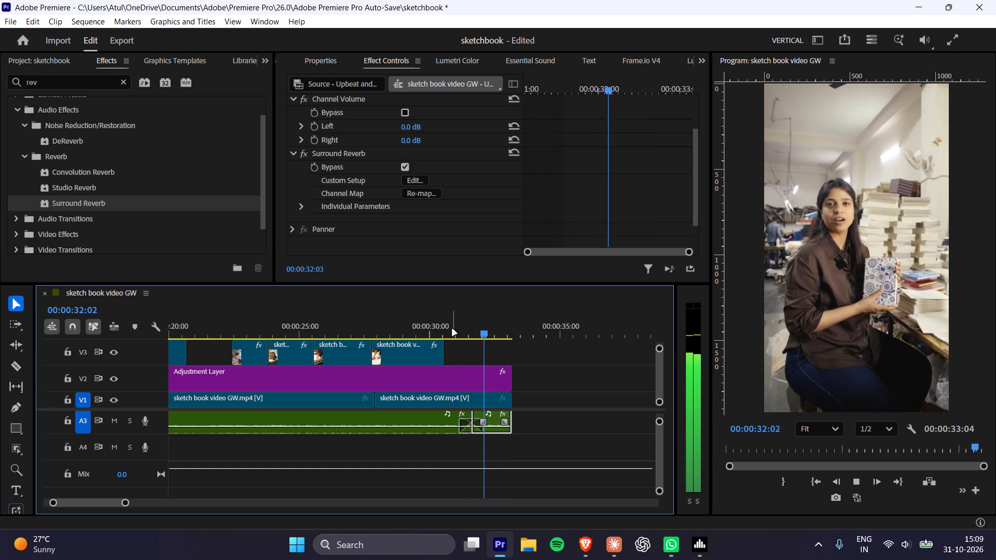
key(space)
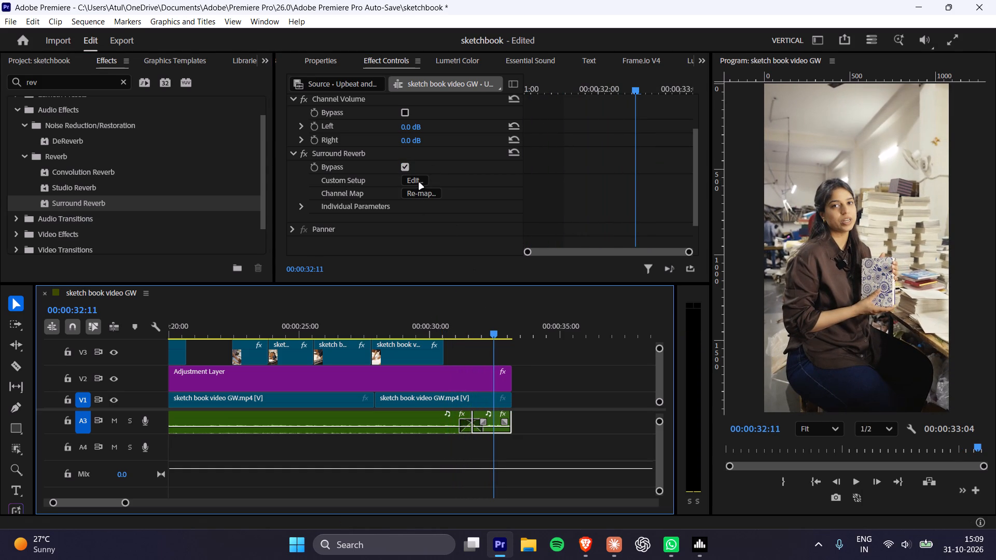
Set the Surround Reverb impulse to Cathedral, trying Deep Well first, and close the effect's editor.
click(419, 183)
click(403, 208)
click(395, 199)
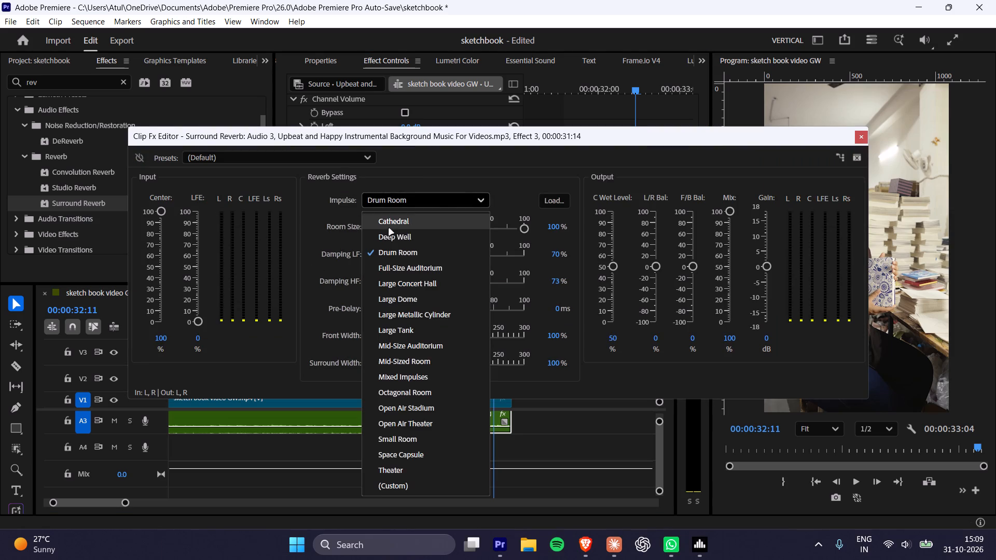
click(389, 237)
click(386, 194)
click(390, 219)
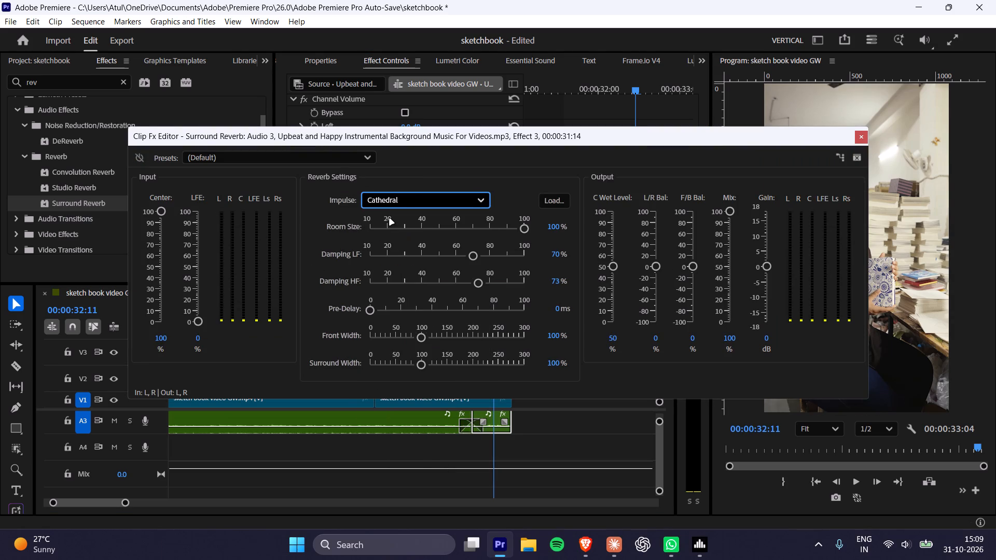
click(491, 465)
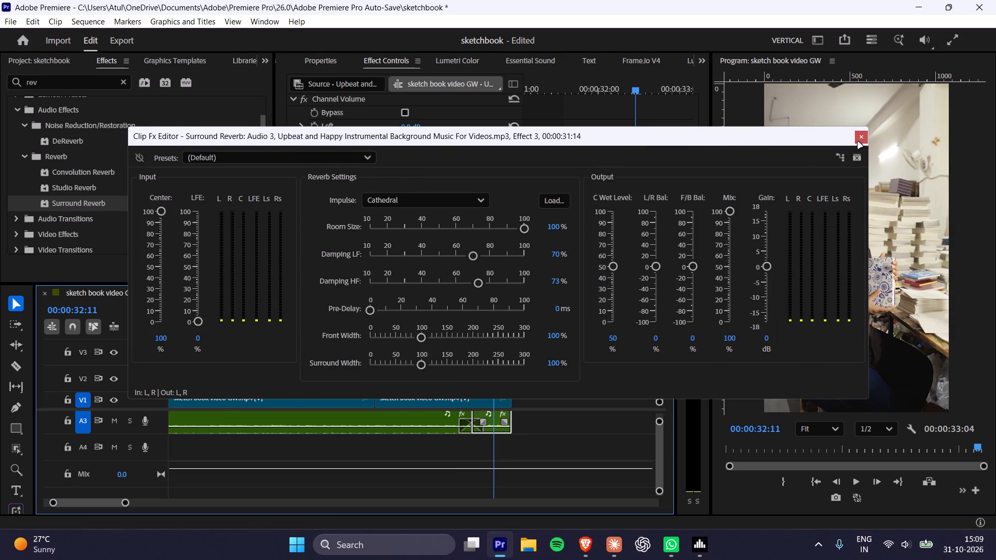
click(863, 137)
Play and scrub through the end of the sequence to check how the music finishes with the reverb bypassed.
click(467, 331)
key(space)
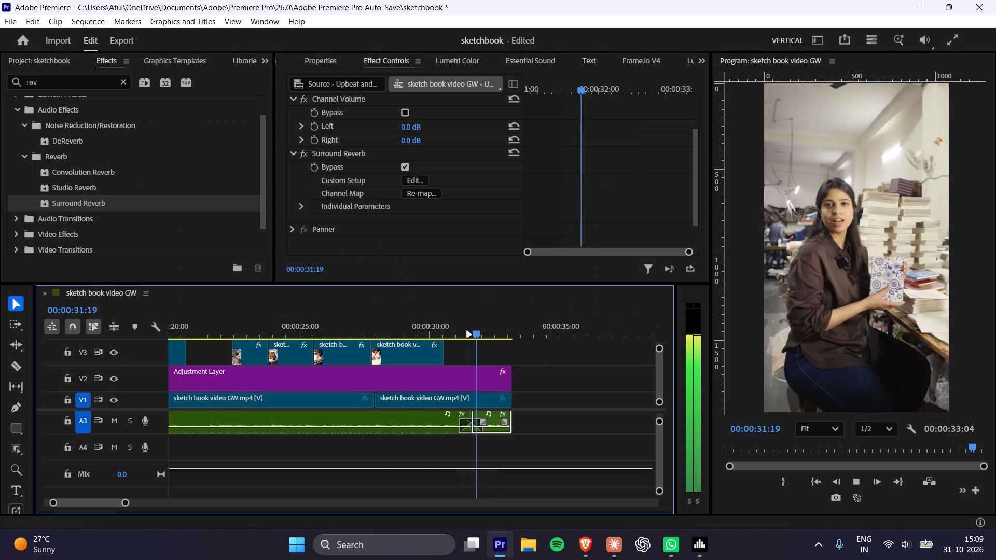
key(space)
key(space)
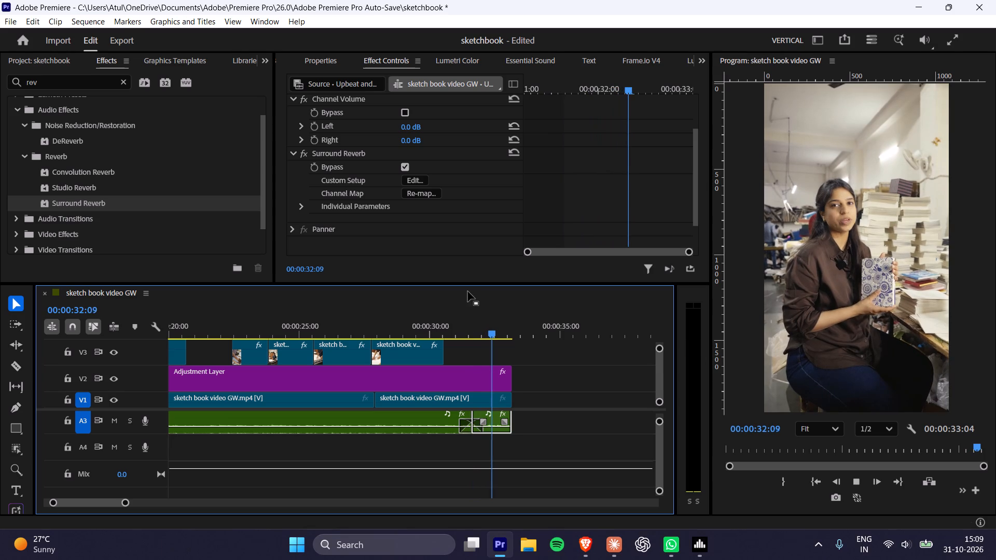
key(space)
key(space)
key(space)
key(space)
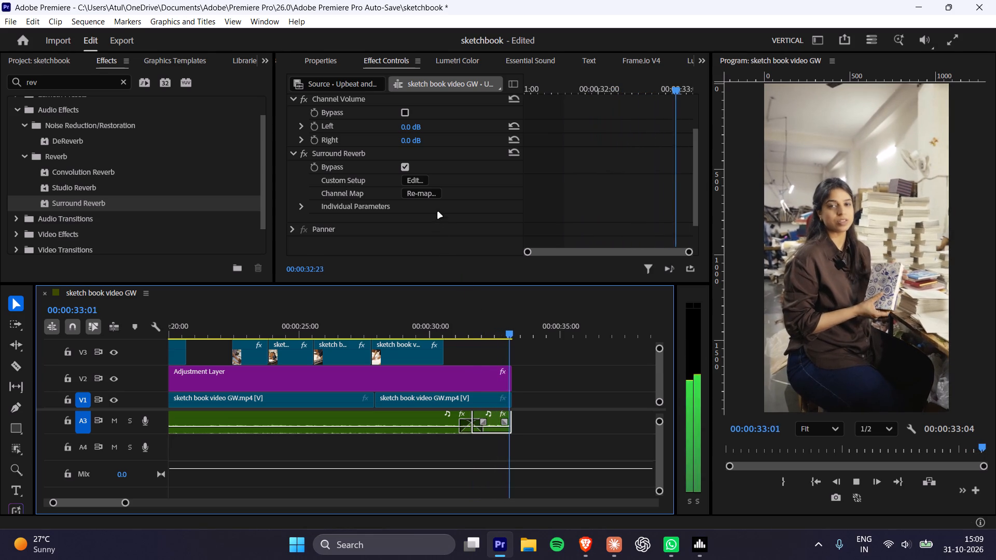
key(space)
key(space)
drag(454, 325, 772, 335)
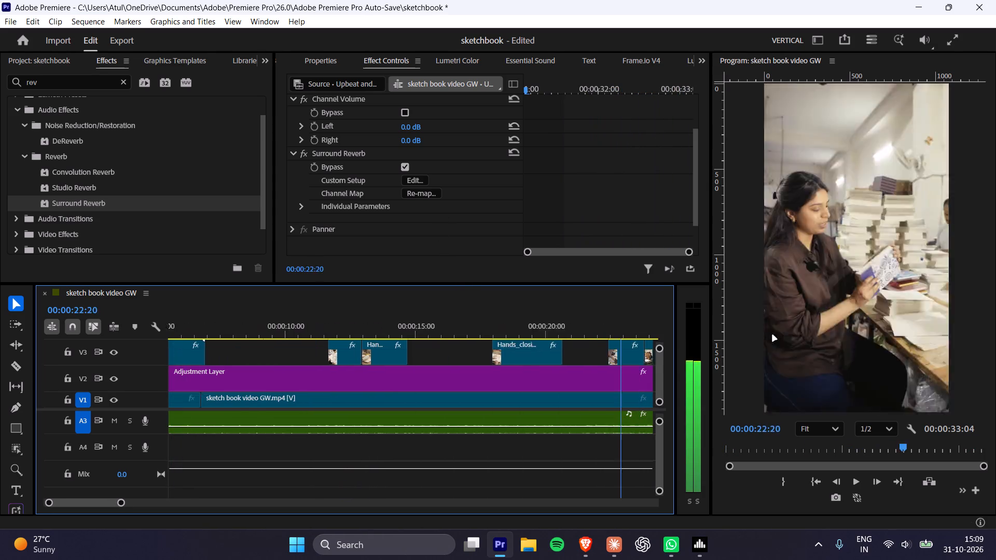
drag(772, 335, 229, 356)
Add a long fade-out to the end of the last background music clip on A3.
alt+scroll(279, 423, up, 5)
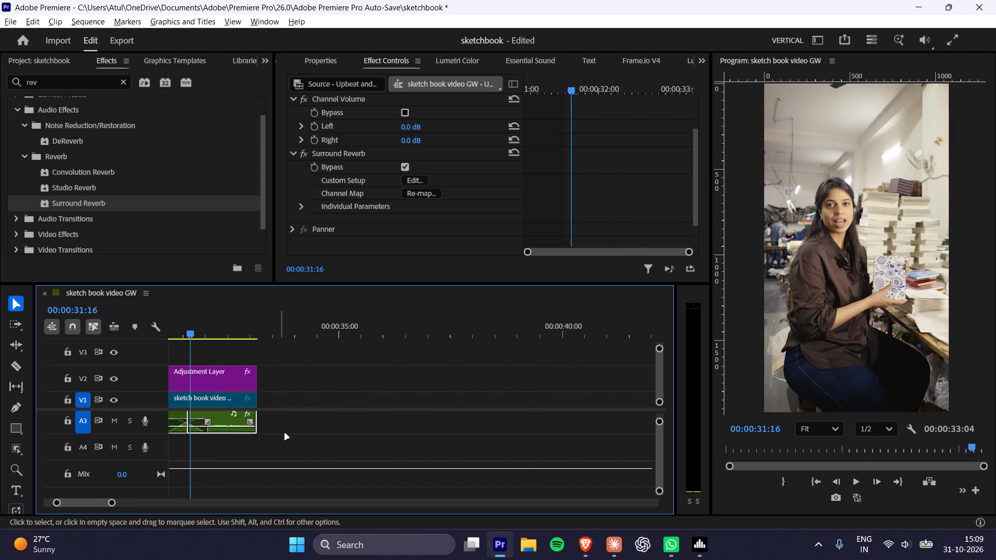
alt+scroll(285, 433, up, 3)
drag(237, 421, 215, 425)
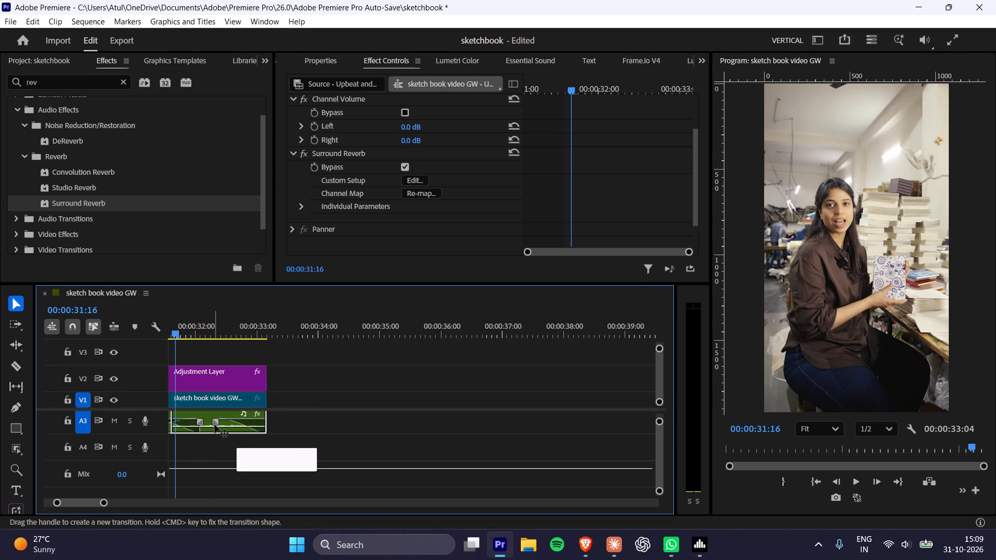
drag(215, 425, 190, 428)
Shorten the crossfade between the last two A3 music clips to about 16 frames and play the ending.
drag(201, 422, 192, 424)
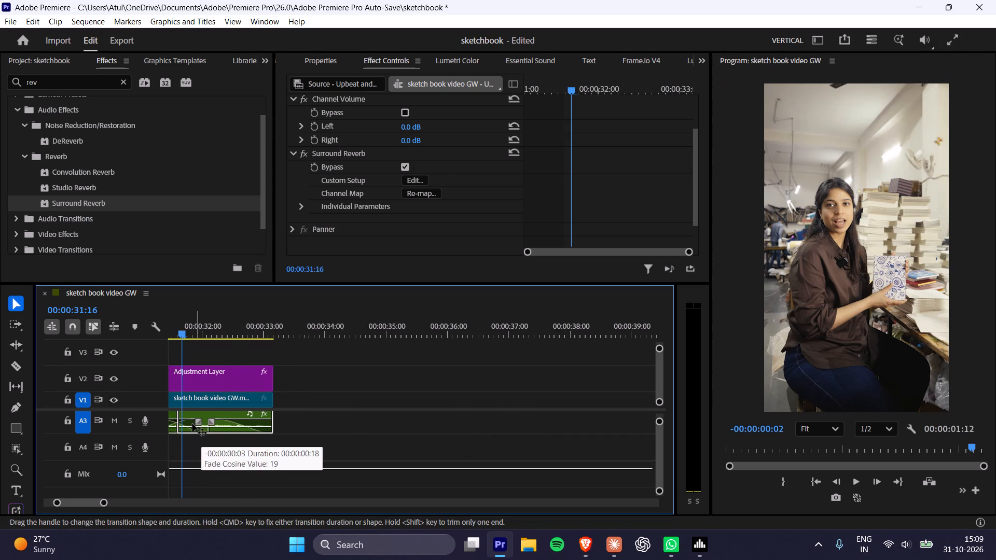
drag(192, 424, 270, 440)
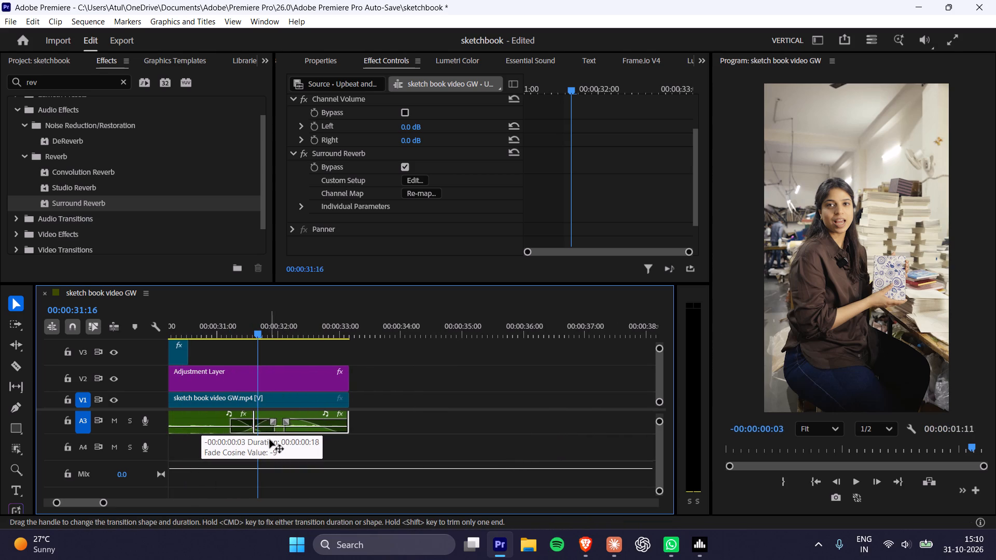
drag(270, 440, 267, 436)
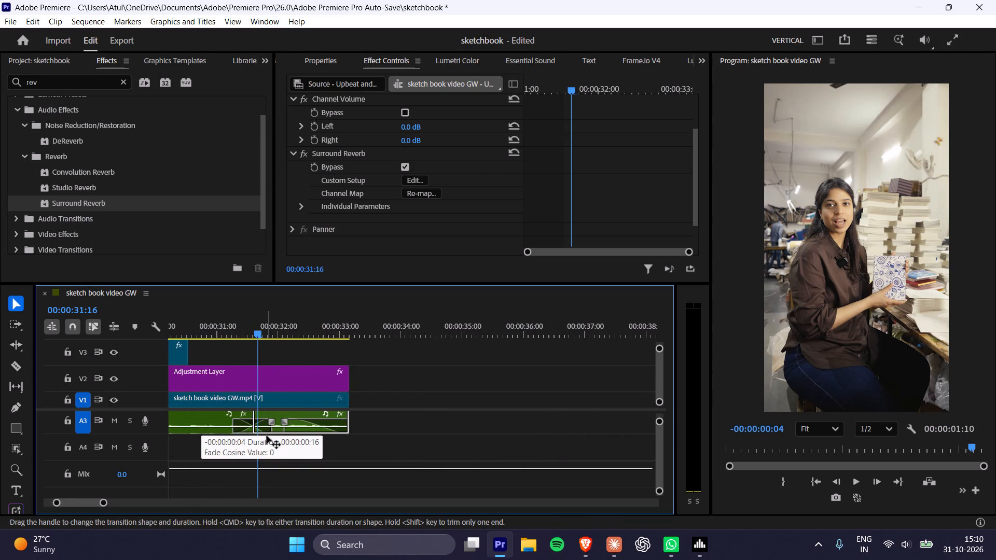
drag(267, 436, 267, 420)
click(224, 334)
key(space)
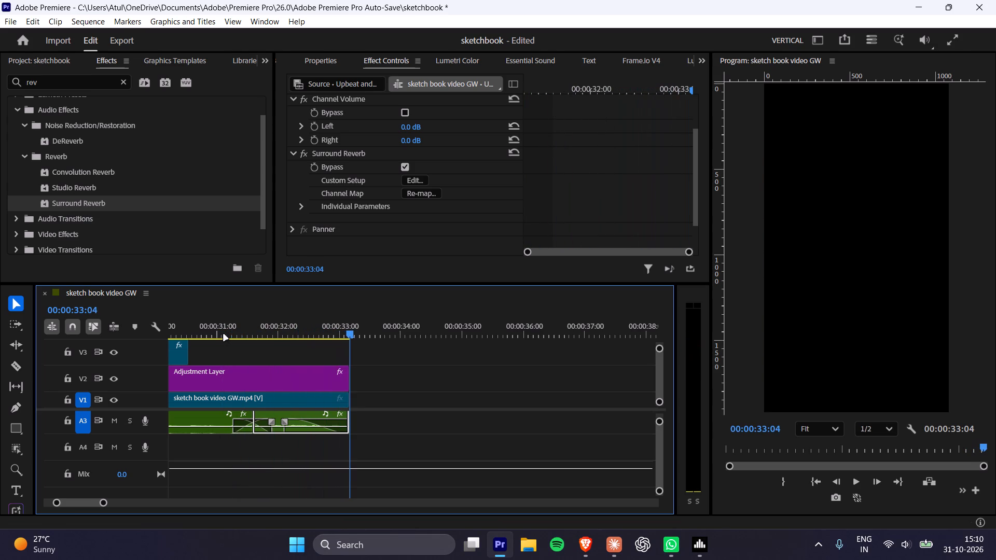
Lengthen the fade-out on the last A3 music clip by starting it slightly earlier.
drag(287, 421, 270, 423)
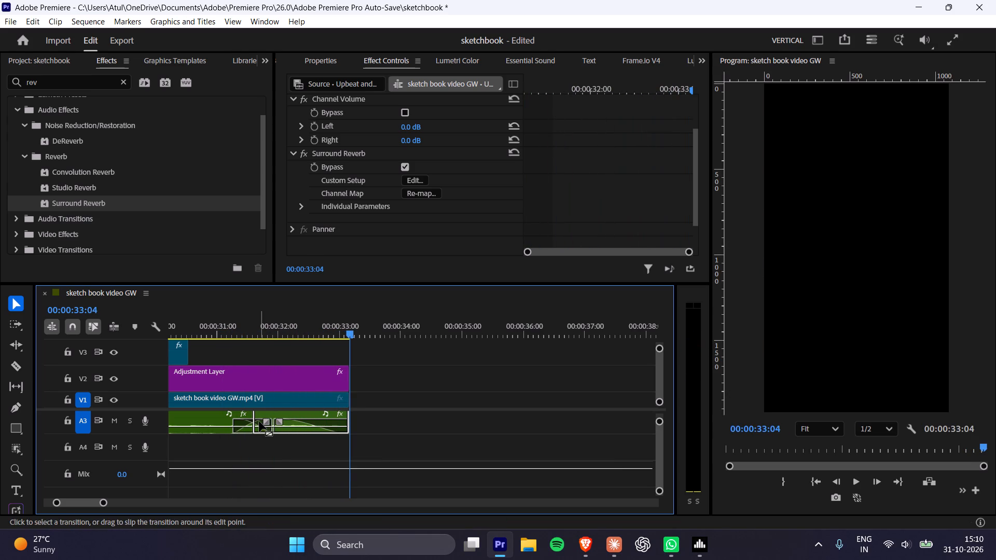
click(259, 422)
Undo the fade-out, reverb, crossfade and split-clip edits, back to separate uncut music clips on A3 and A4.
key(ctrl+z)
key(ctrl+z)
key(ctrl+z)
key(ctrl+z)
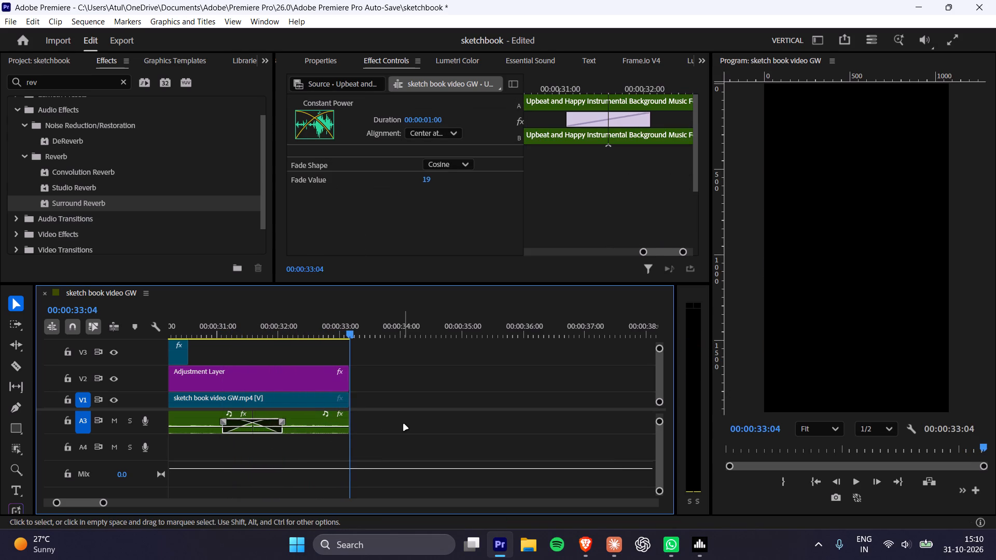
key(ctrl+z)
key(ctrl+z)
key(ctrl+z)
key(ctrl+z)
key(ctrl+z)
key(ctrl+z)
key(ctrl+z)
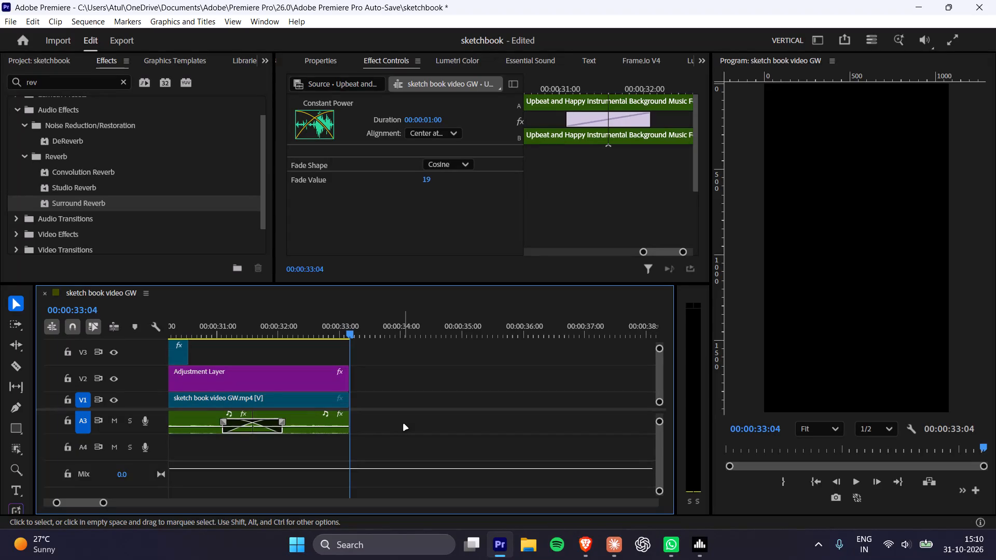
key(ctrl+z)
key(ctrl+z)
key(ctrl+z)
key(ctrl+z)
key(ctrl+z)
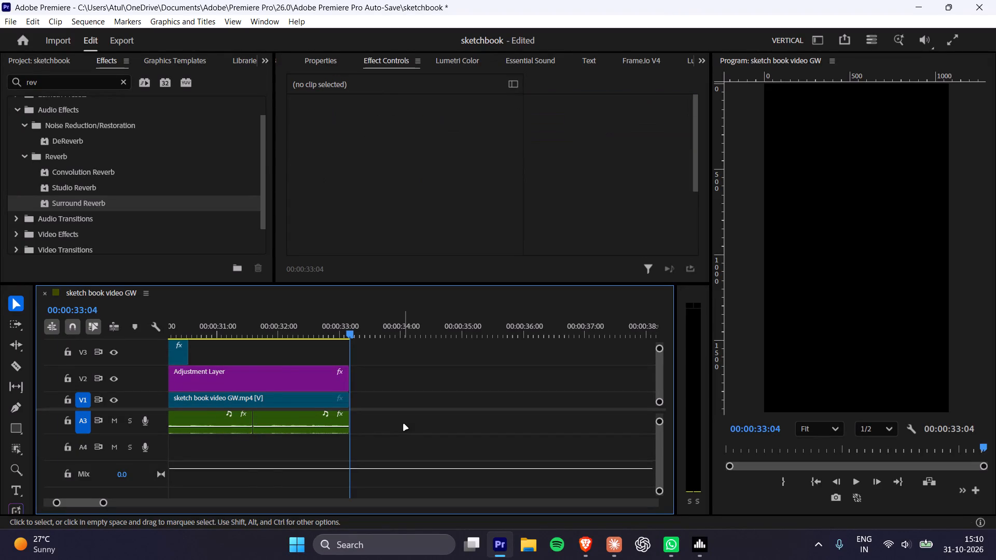
key(ctrl+z)
key(ctrl+z)
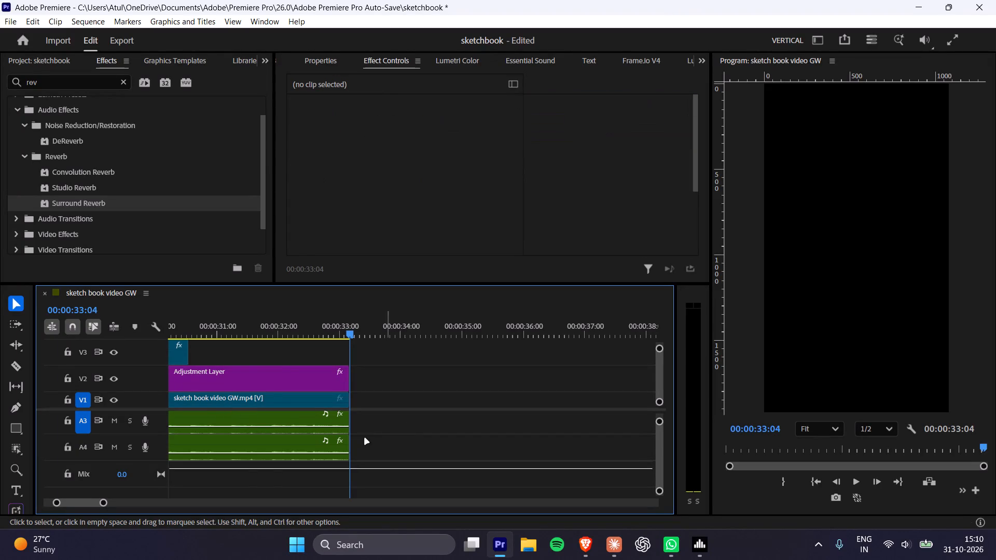
Delete the background music clip on A4.
click(258, 446)
click(284, 425)
click(270, 455)
key(Delete)
Add a fade-out of about 2 seconds 8 frames to the end of the A3 music clip and play it.
click(287, 425)
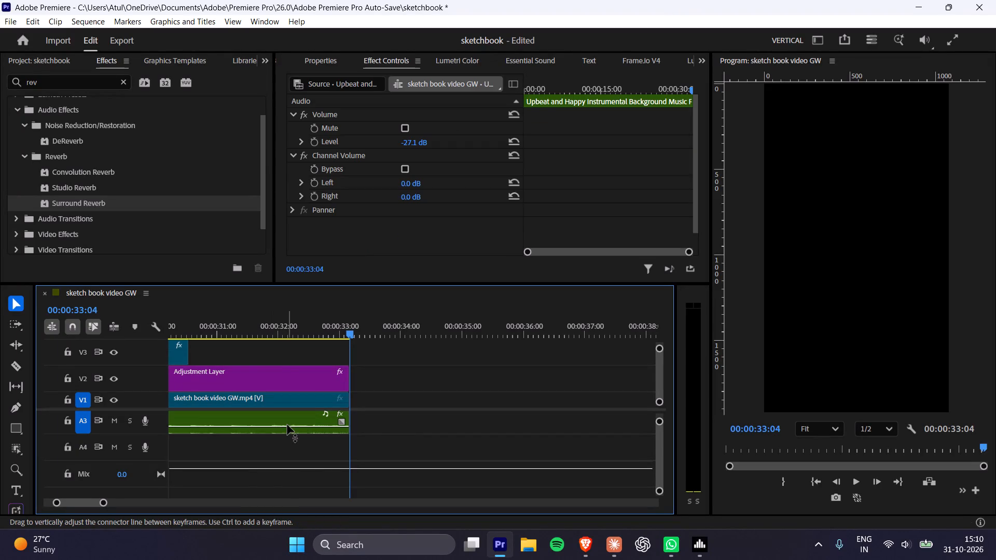
drag(342, 424, 240, 425)
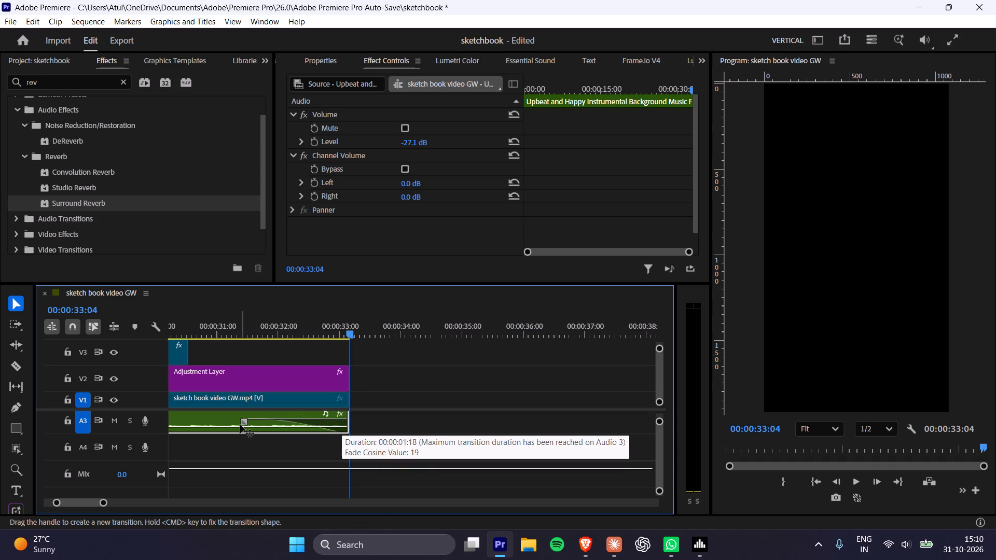
drag(240, 425, 228, 424)
drag(233, 422, 209, 437)
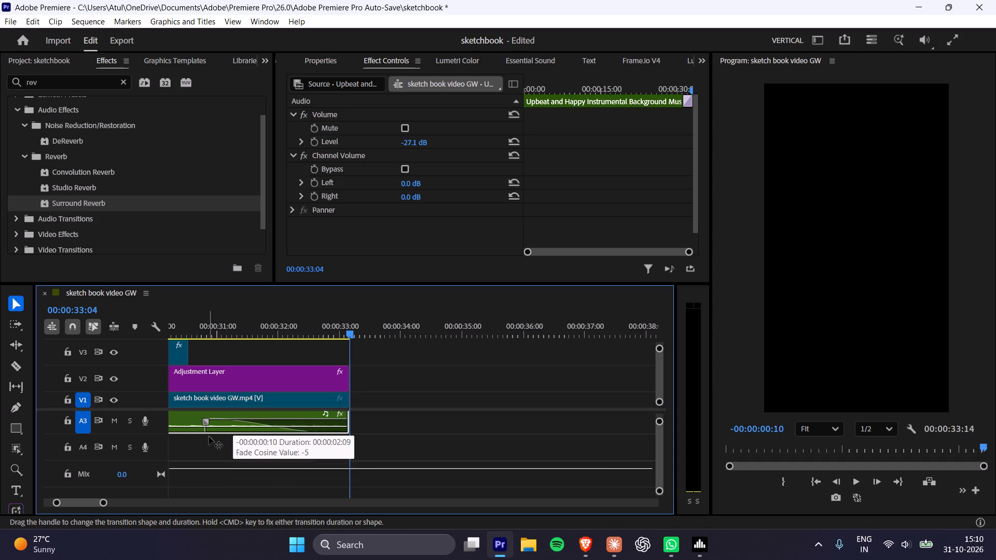
drag(209, 437, 209, 433)
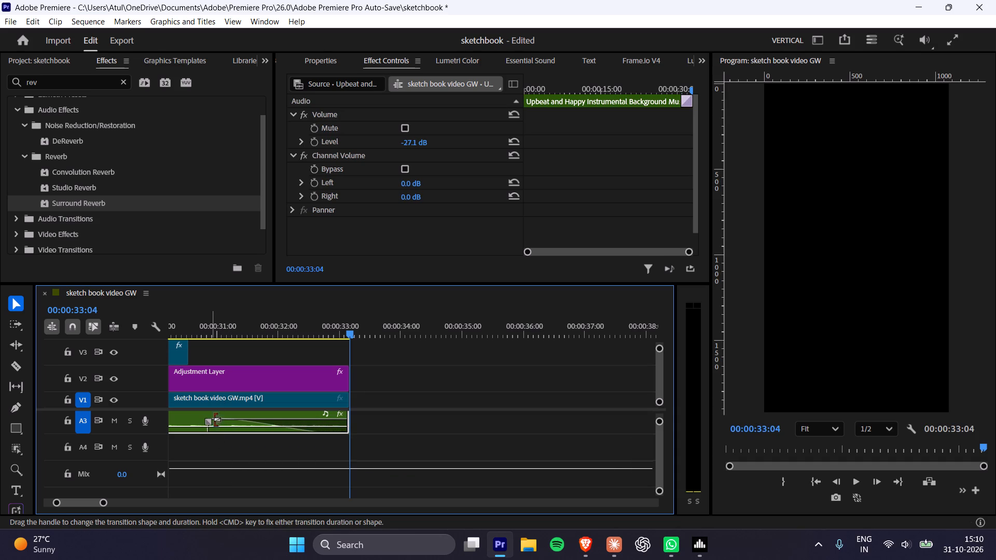
click(224, 331)
key(space)
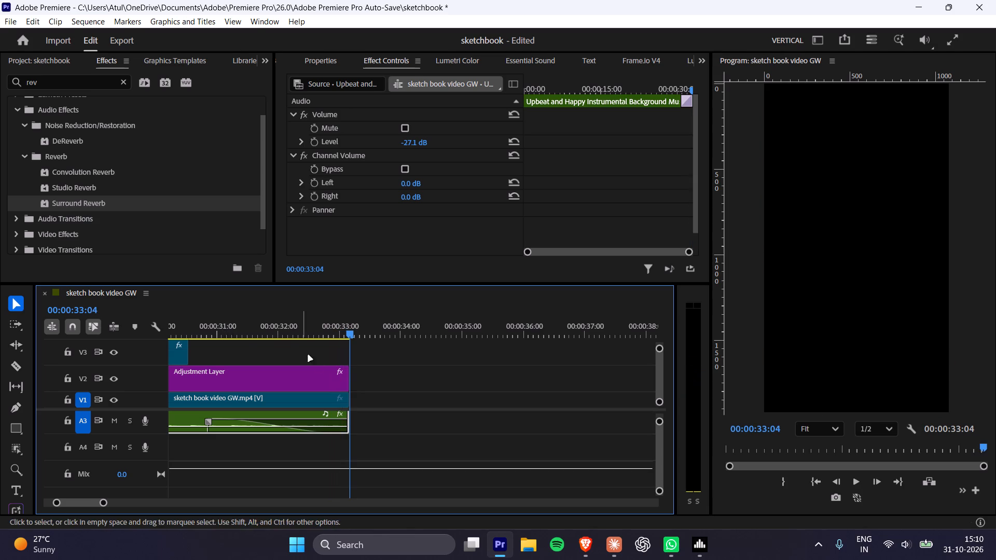
alt+scroll(365, 397, down, 8)
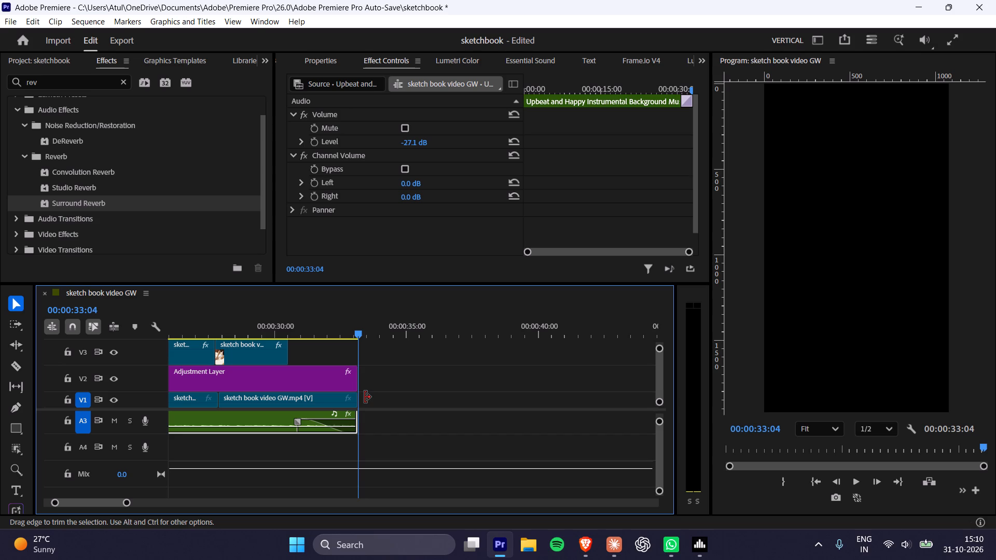
Switch to FxSound and close its window.
key(alt+Tab)
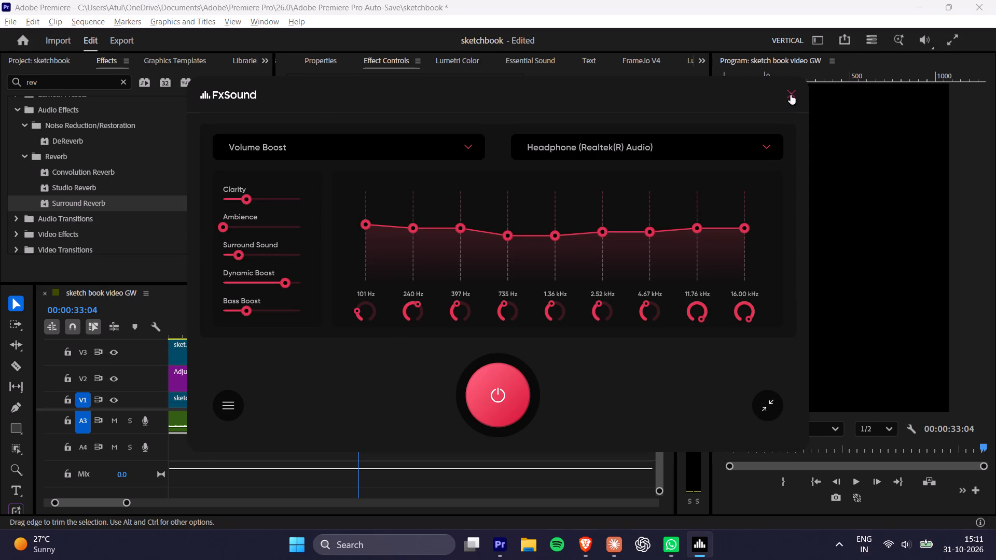
click(791, 95)
Play the last seconds of the sequence to hear the music's fade-out.
click(287, 319)
key(space)
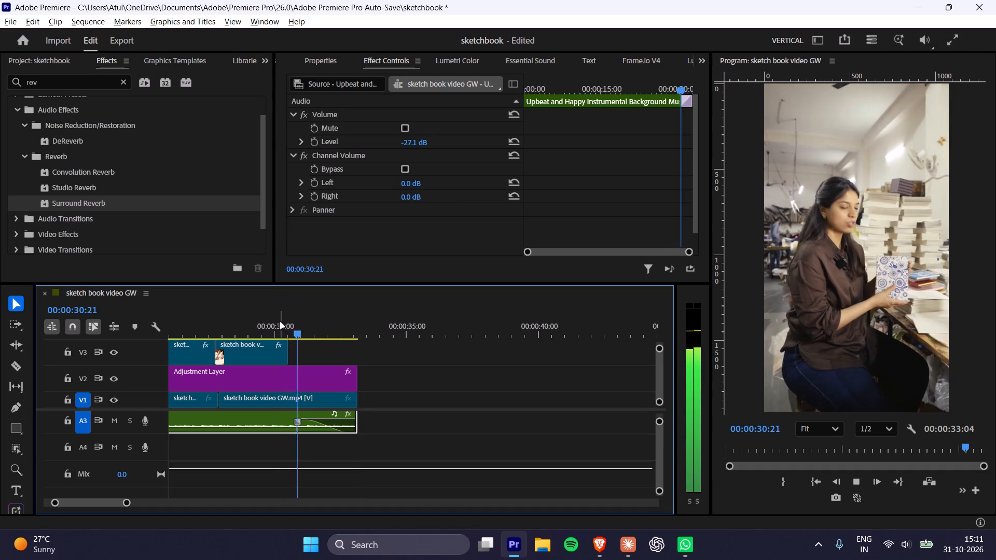
key(space)
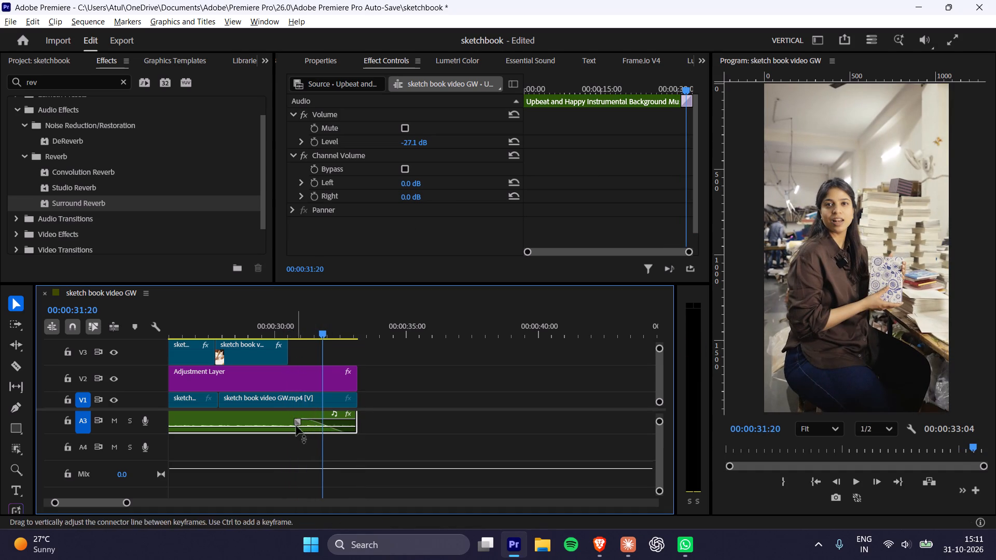
Reshape the A3 music clip's fade-out with a slightly earlier start and a much steeper initial drop, then play the ending.
drag(299, 422, 296, 408)
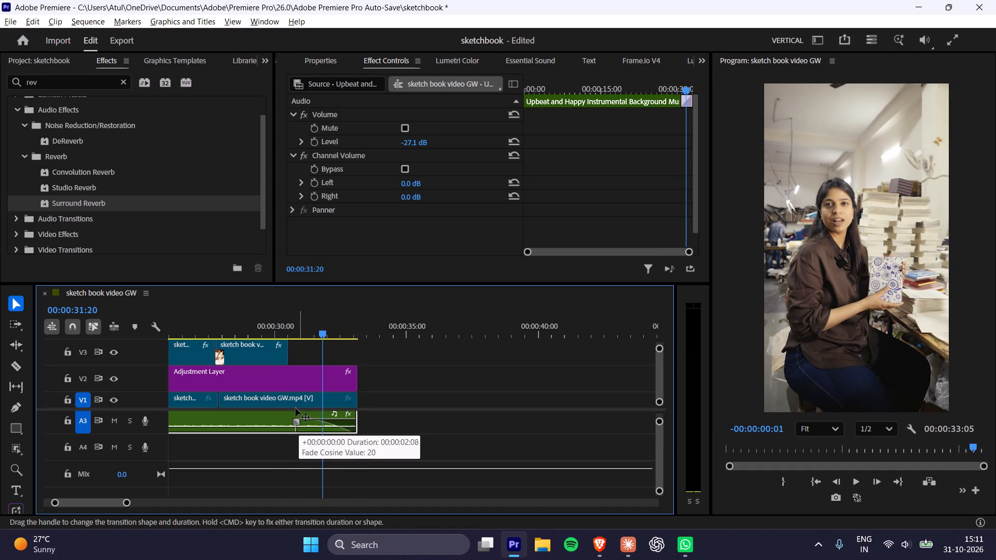
drag(296, 408, 273, 449)
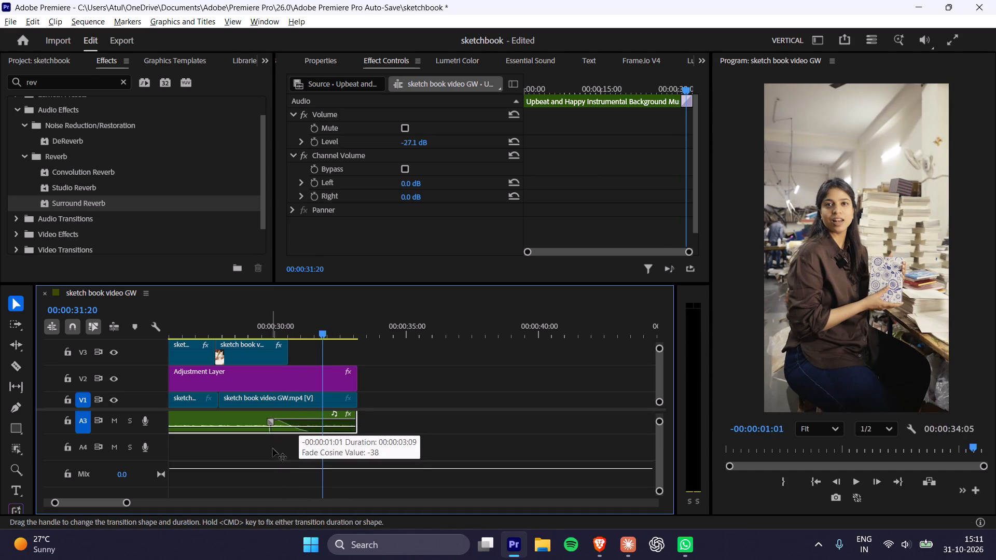
drag(273, 449, 294, 485)
key(space)
key(space)
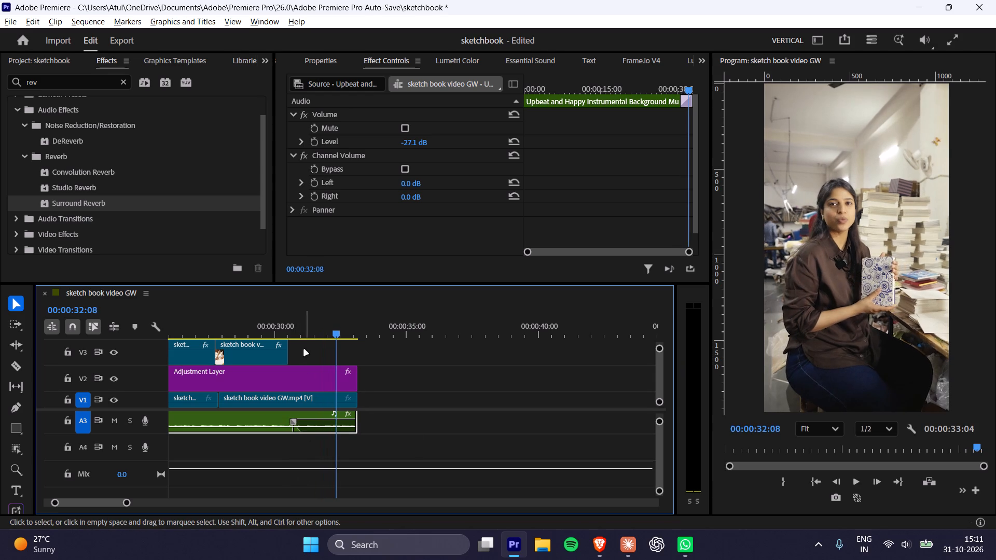
key(space)
key(space)
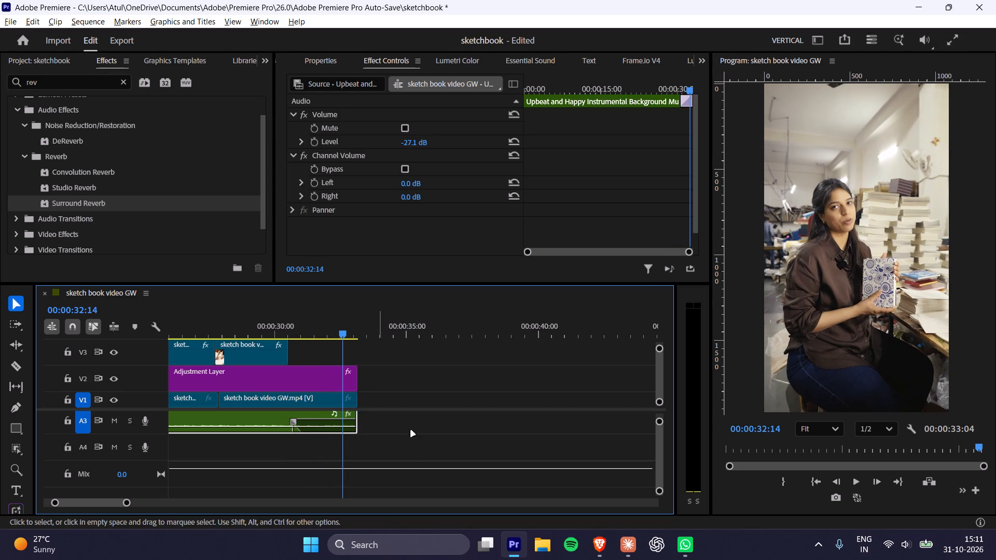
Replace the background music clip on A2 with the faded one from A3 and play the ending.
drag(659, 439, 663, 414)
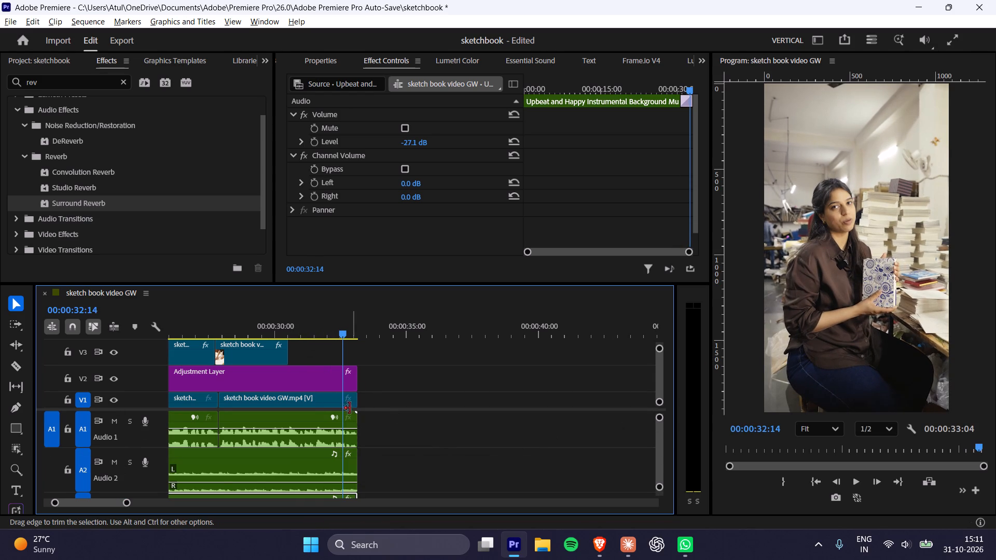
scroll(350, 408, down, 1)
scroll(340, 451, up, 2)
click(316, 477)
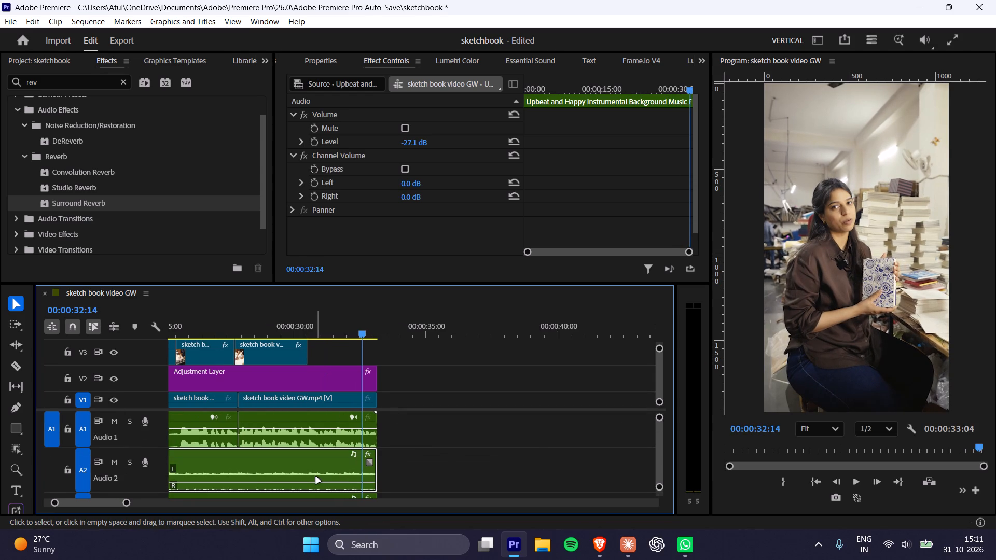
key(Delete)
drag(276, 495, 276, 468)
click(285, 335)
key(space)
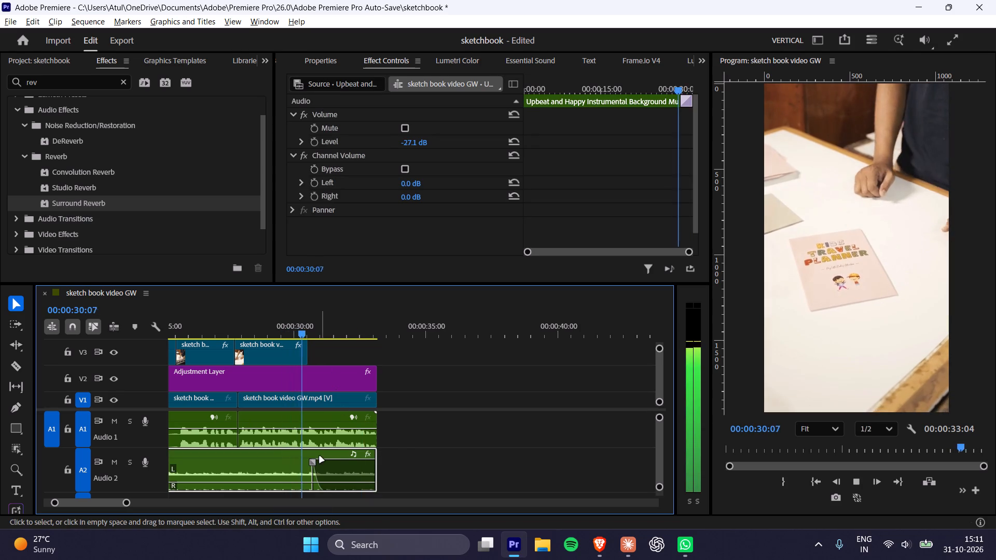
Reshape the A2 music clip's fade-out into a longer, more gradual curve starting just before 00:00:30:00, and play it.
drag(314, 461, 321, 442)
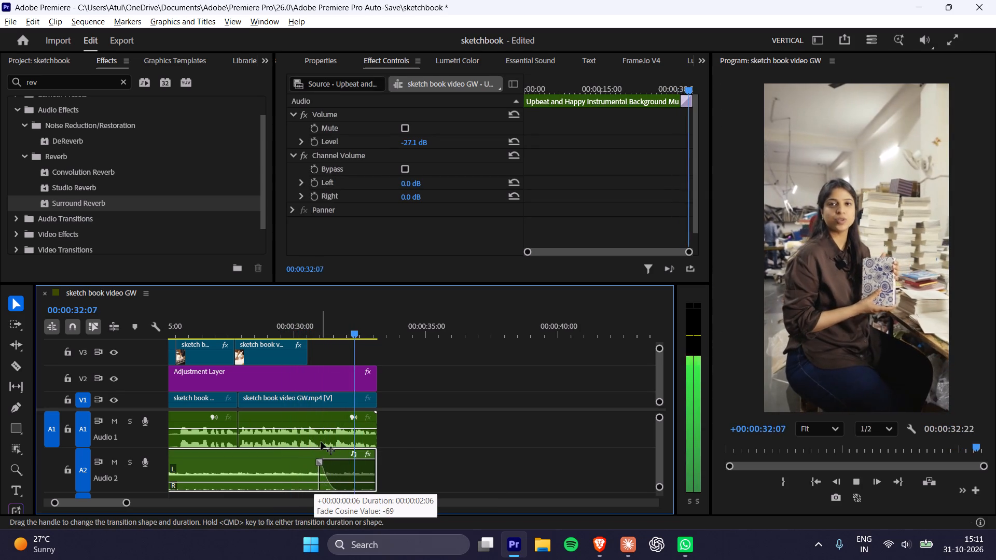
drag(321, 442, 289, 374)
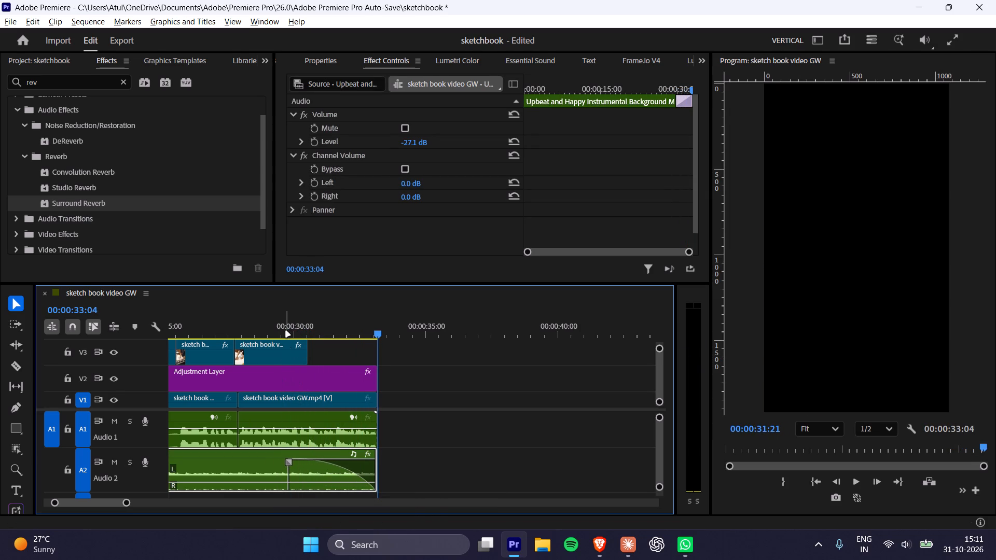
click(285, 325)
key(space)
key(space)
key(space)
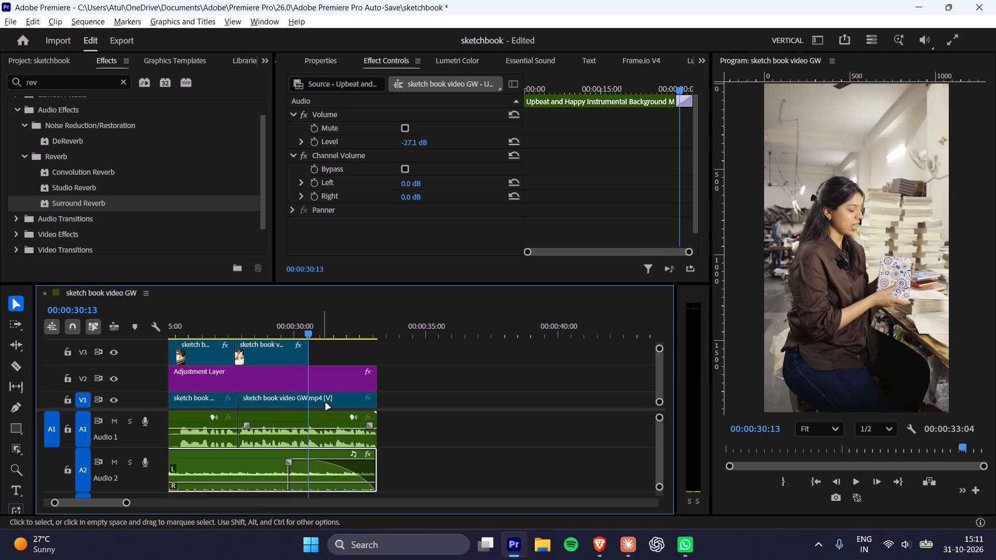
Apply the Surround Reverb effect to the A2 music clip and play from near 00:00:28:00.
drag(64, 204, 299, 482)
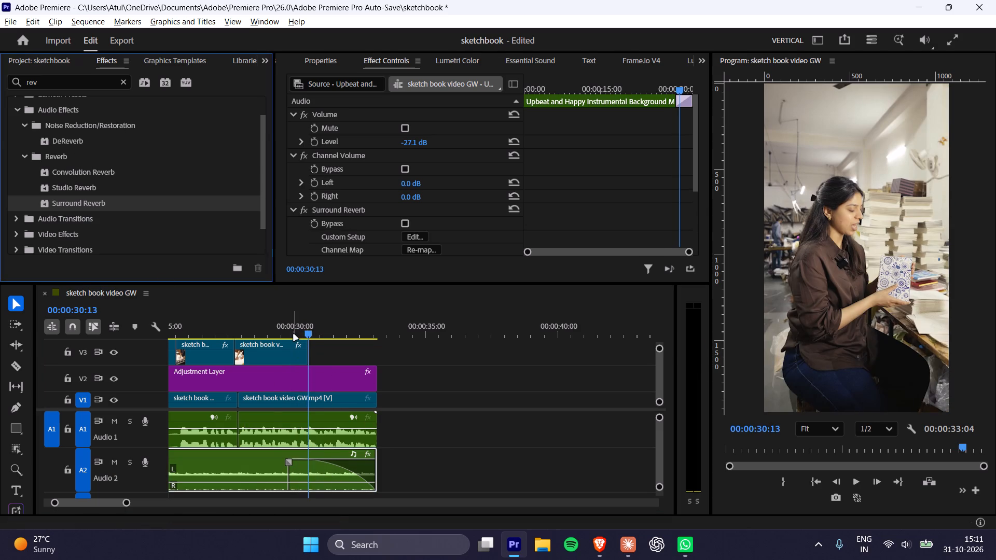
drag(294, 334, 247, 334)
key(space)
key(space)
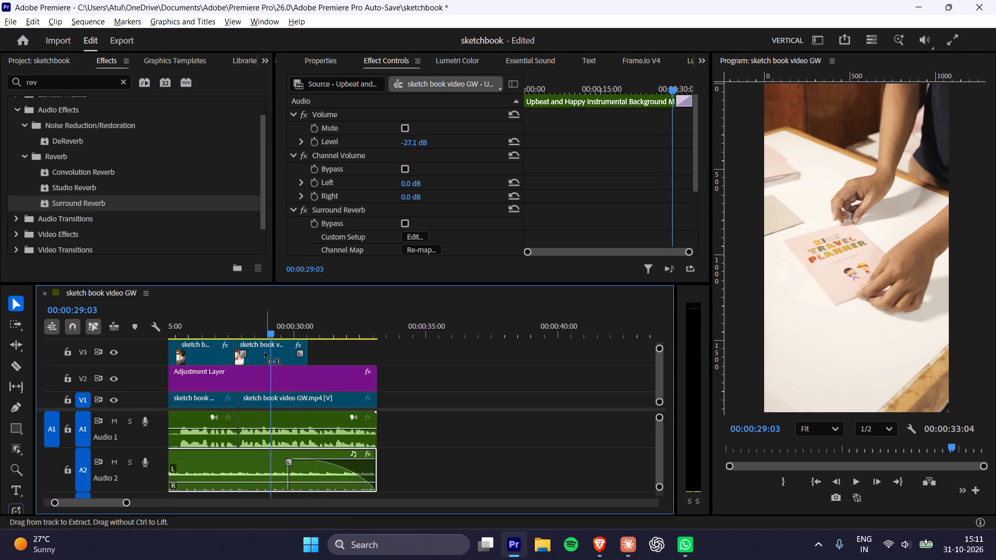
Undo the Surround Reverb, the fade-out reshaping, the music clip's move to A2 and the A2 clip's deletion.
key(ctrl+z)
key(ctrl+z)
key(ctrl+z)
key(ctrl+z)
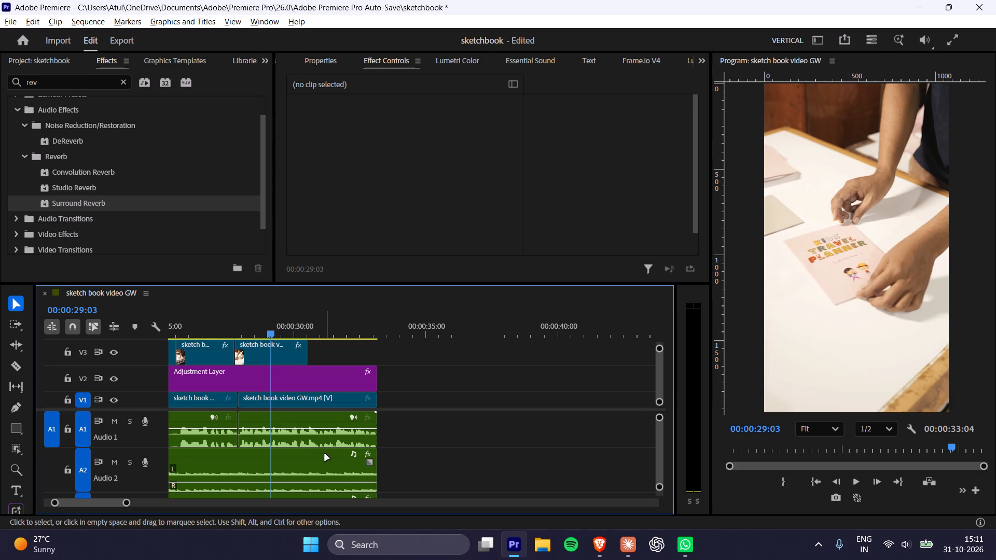
Return the playhead to 00:00:04:23 and enlarge the timeline area to show the audio tracks down to A4.
click(322, 472)
click(320, 498)
click(312, 499)
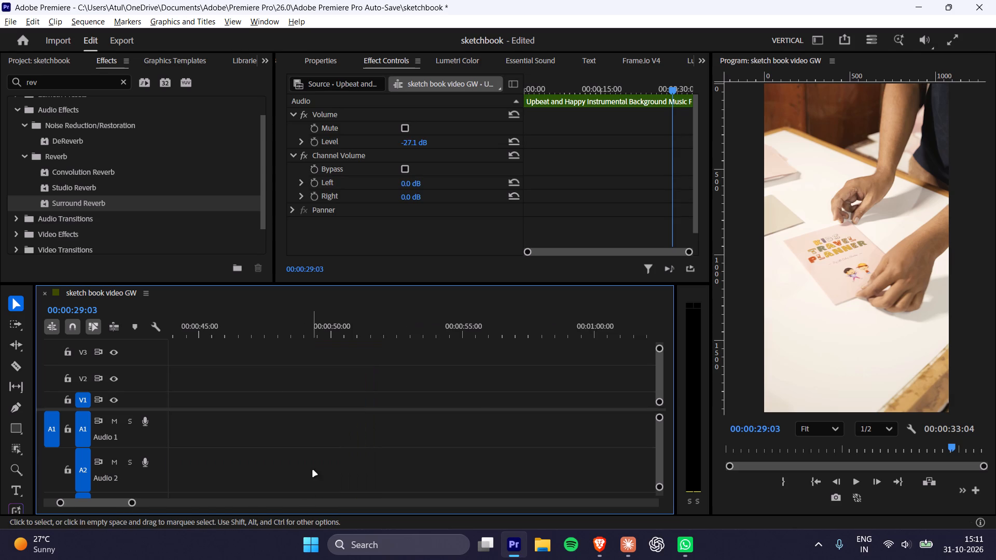
drag(233, 330, 215, 332)
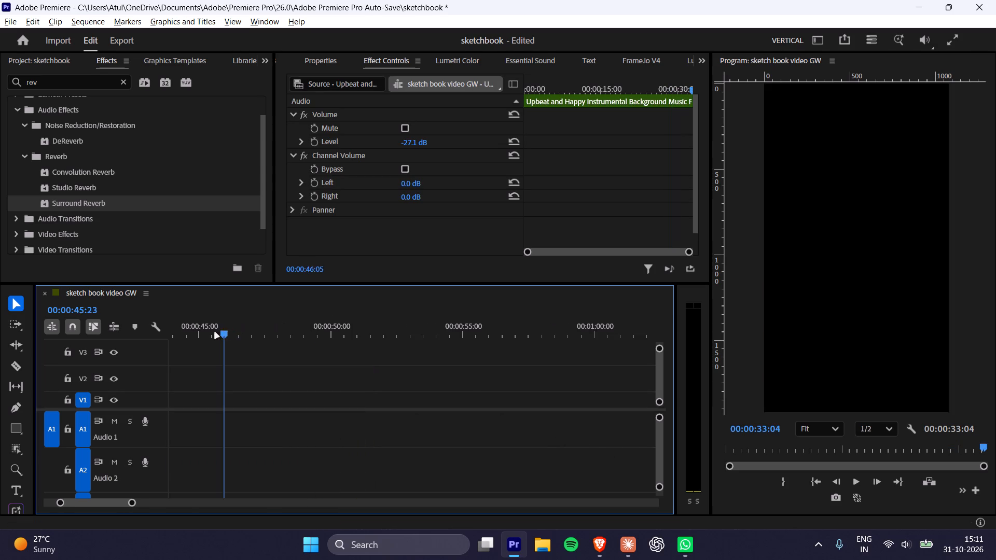
drag(215, 332, 0, 331)
alt+scroll(527, 463, down, 2)
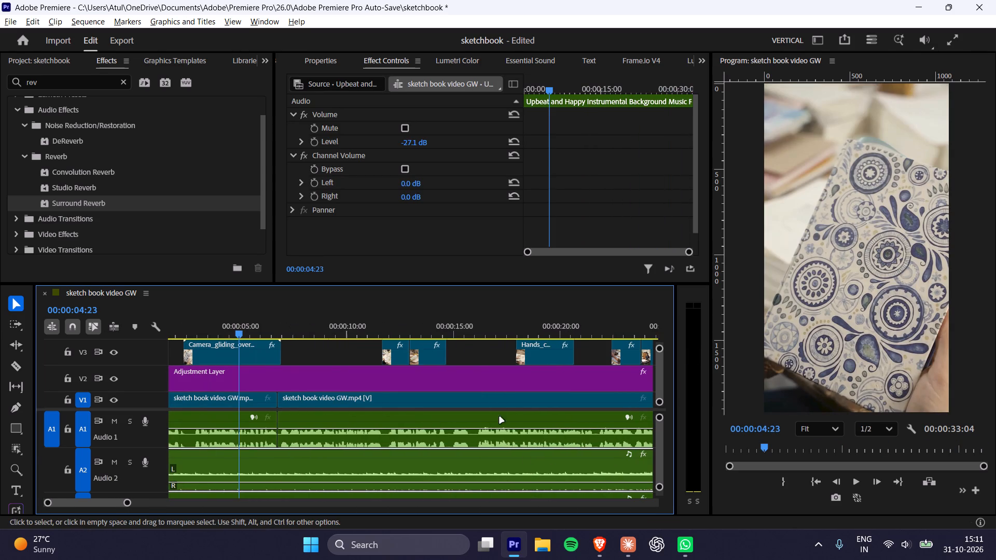
drag(415, 283, 421, 212)
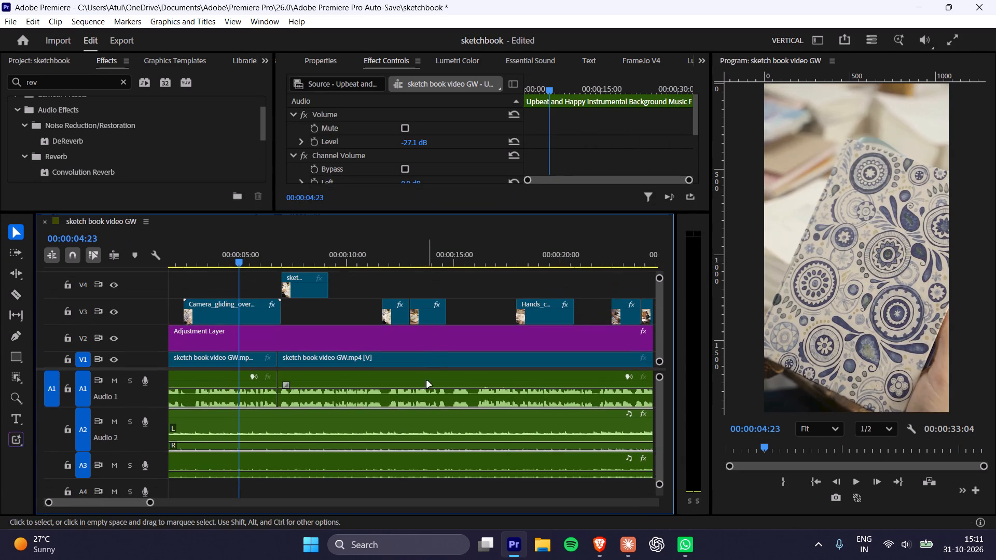
Delete the music clip on track A3.
click(335, 471)
key(Delete)
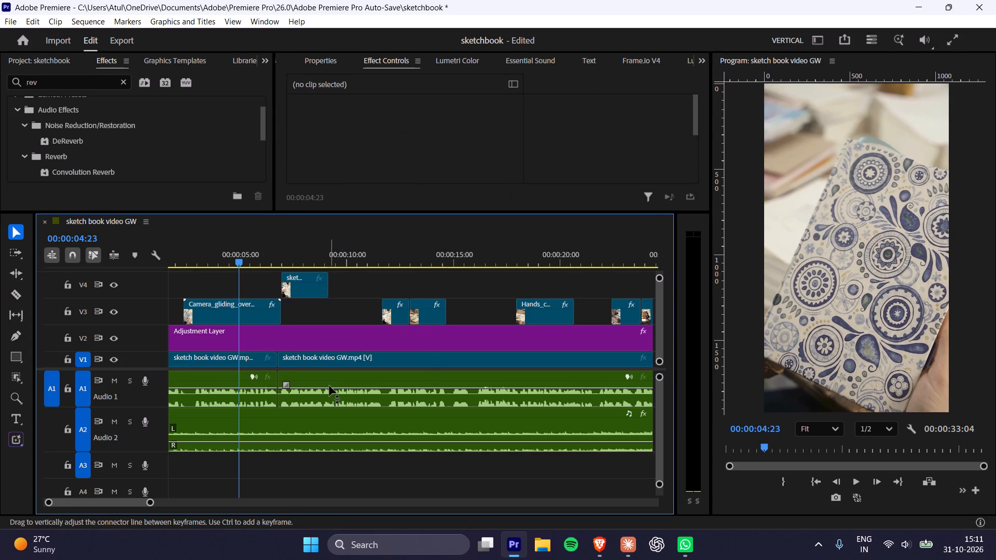
Review the sequence's ending, playing from near 00:00:27:00, and examine the last A1 clip's effect settings.
drag(351, 254, 531, 270)
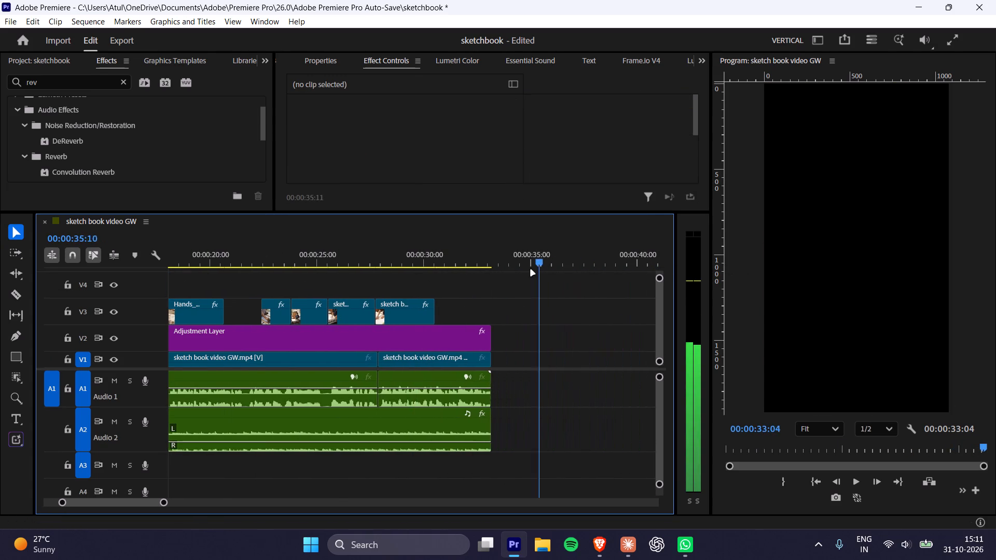
drag(531, 270, 259, 250)
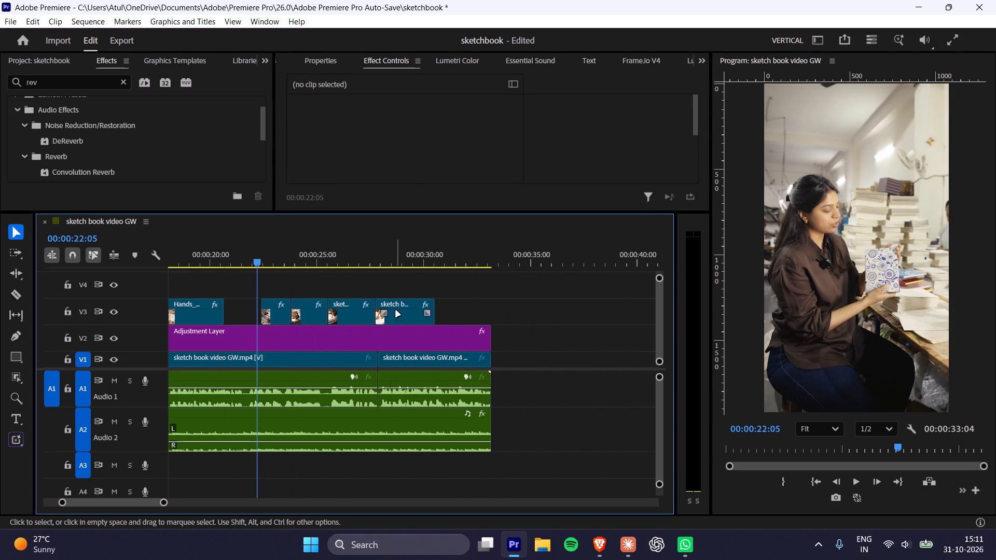
click(383, 269)
click(359, 253)
key(space)
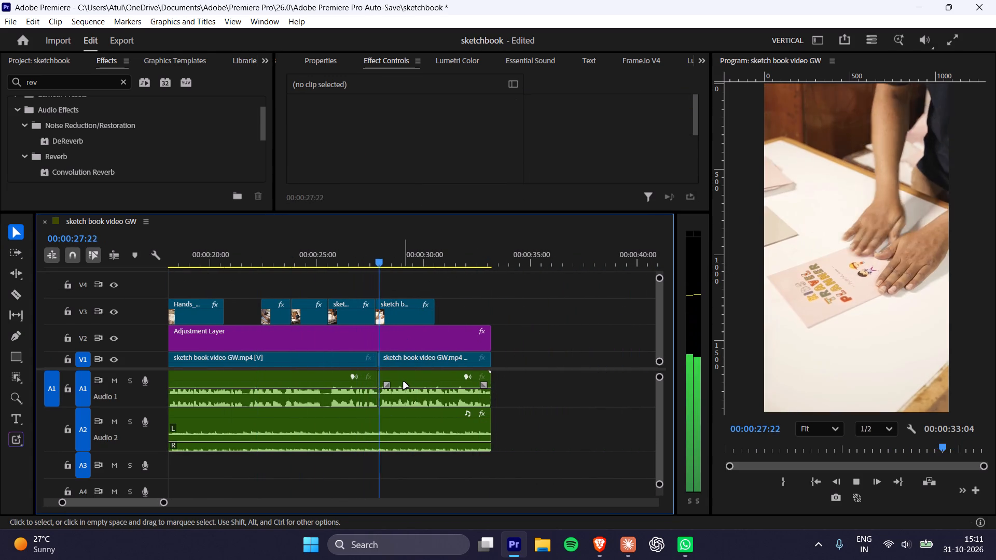
key(space)
click(404, 382)
scroll(372, 154, down, 11)
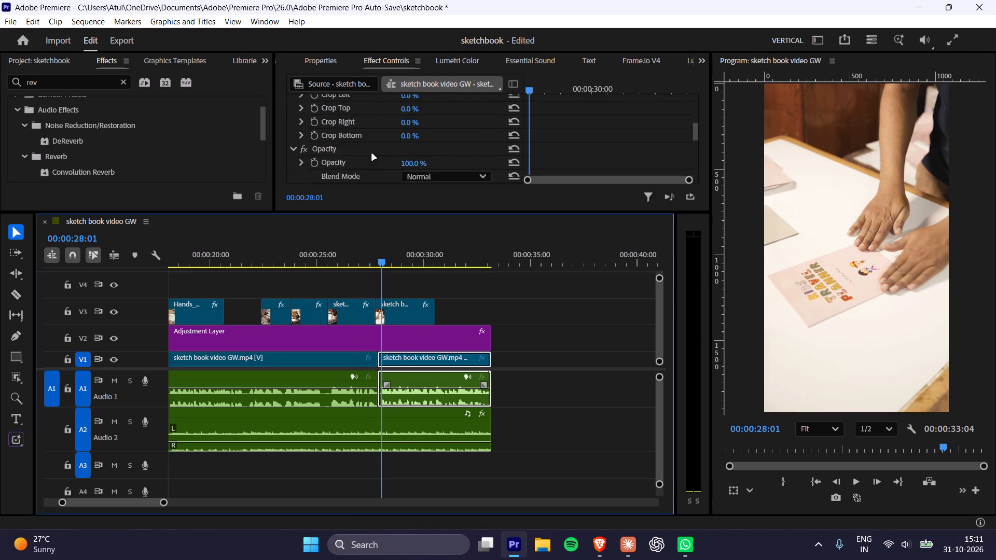
scroll(372, 154, down, 14)
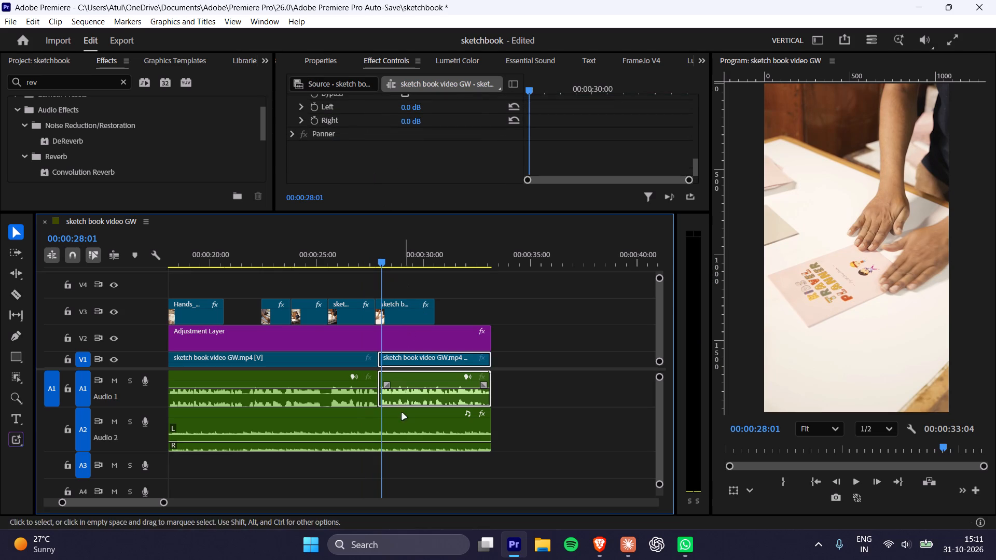
Play the ending and split the A2 music clip at 00:00:30:22.
click(432, 442)
key(space)
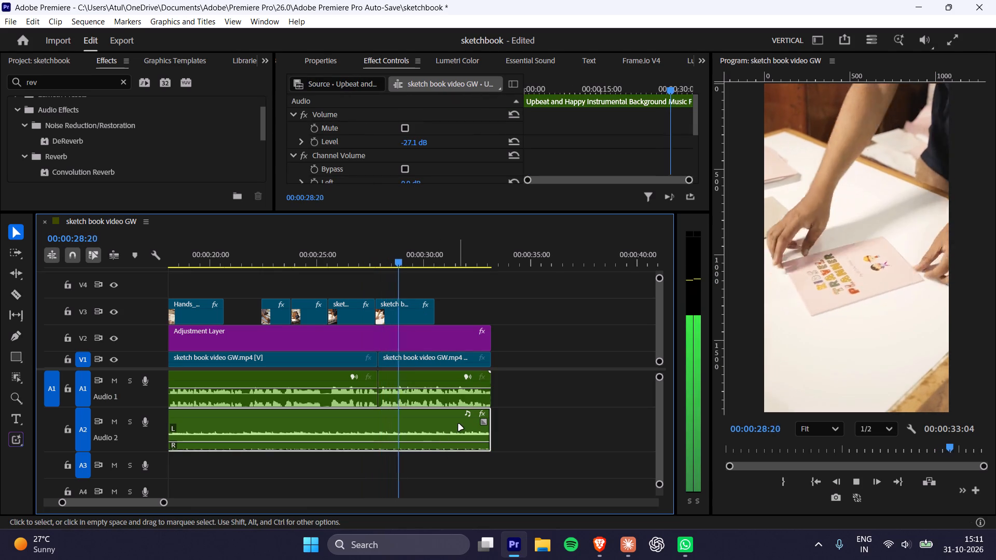
click(459, 424)
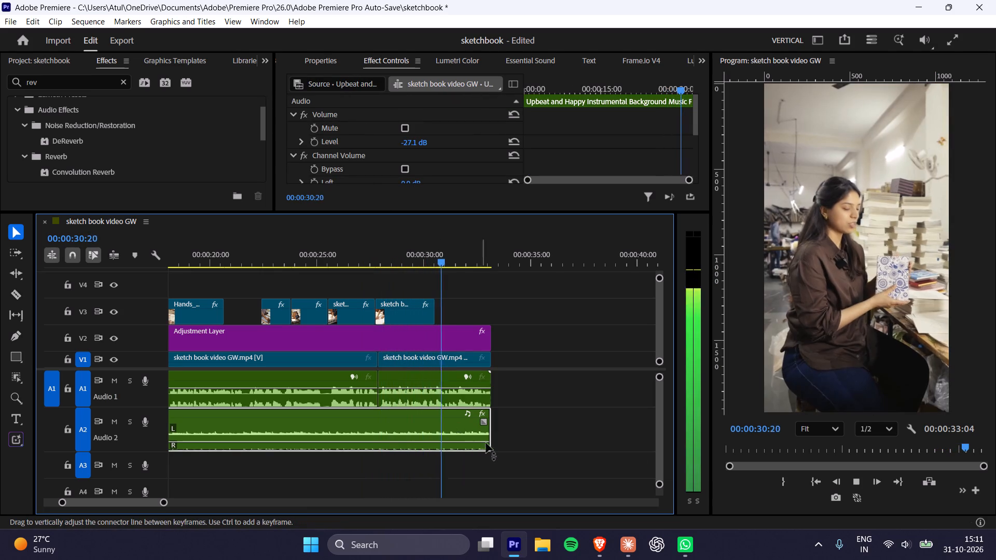
key(space)
key(Left)
key(Left)
key(Left)
key(Left)
key(Left)
key(Left)
key(Left)
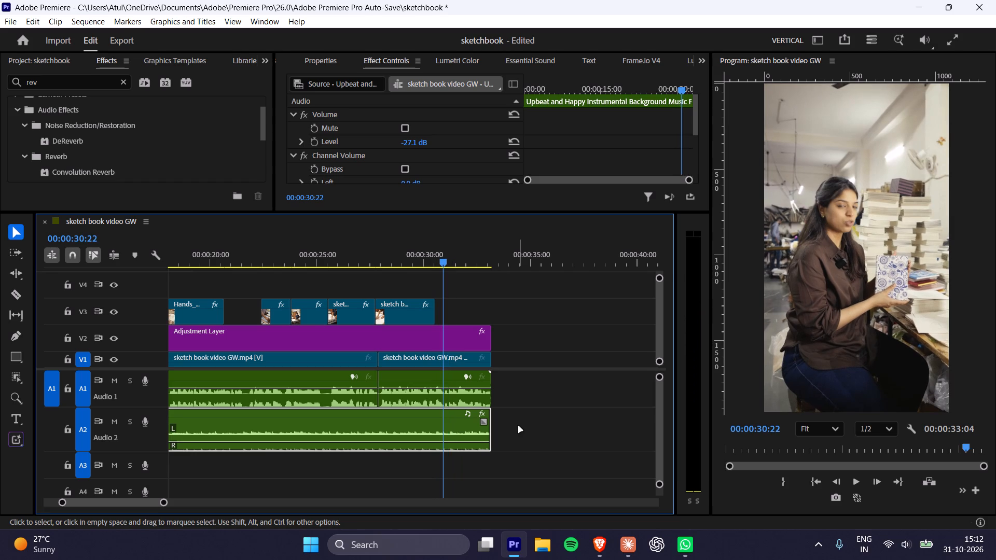
key(ctrl+k)
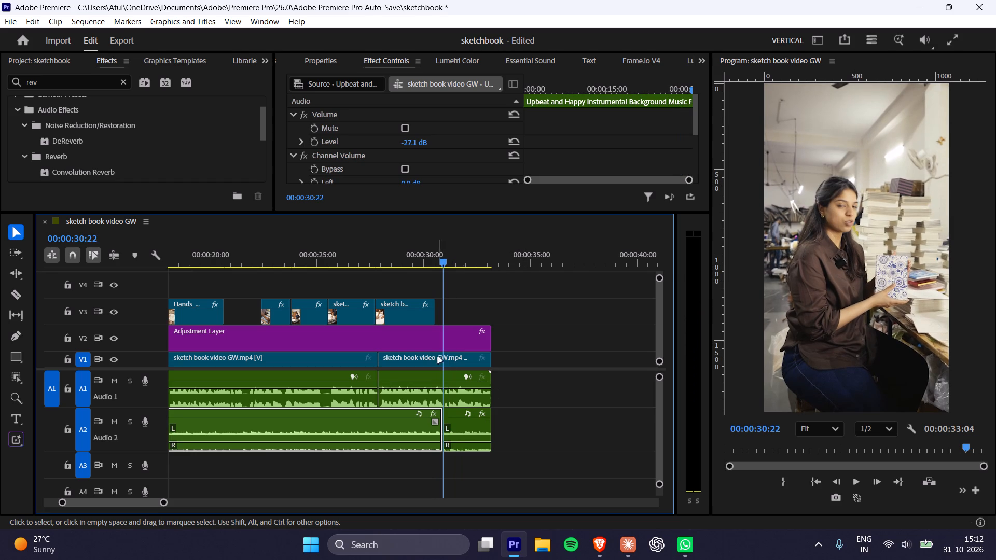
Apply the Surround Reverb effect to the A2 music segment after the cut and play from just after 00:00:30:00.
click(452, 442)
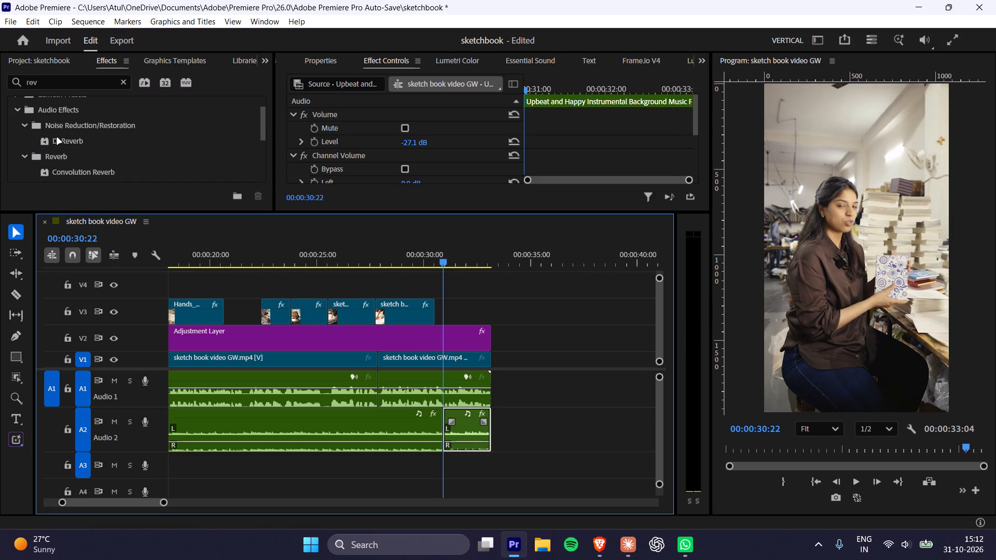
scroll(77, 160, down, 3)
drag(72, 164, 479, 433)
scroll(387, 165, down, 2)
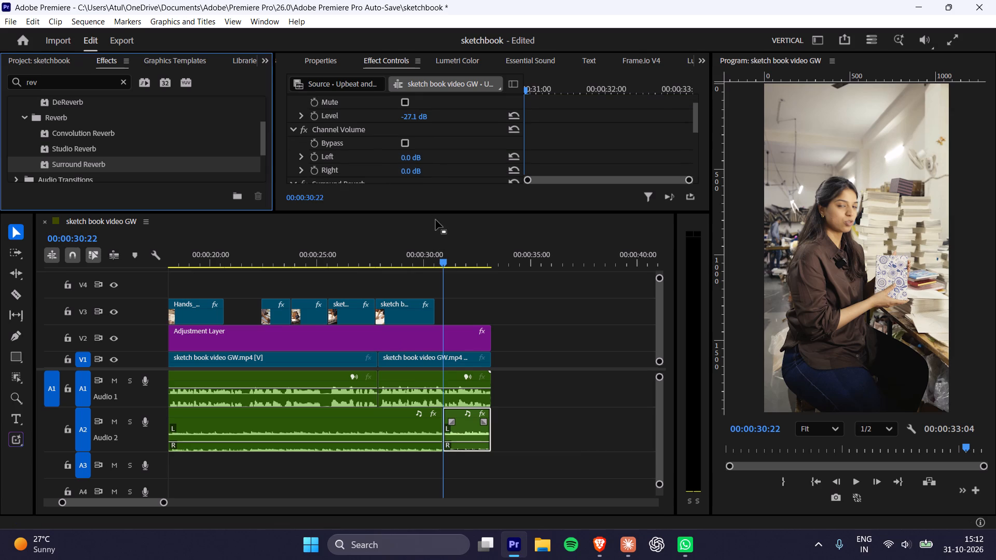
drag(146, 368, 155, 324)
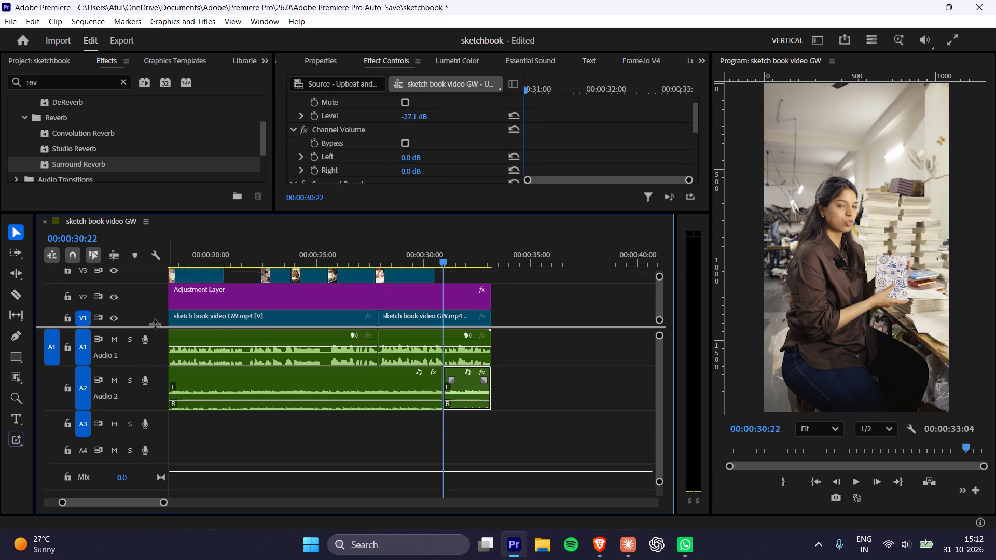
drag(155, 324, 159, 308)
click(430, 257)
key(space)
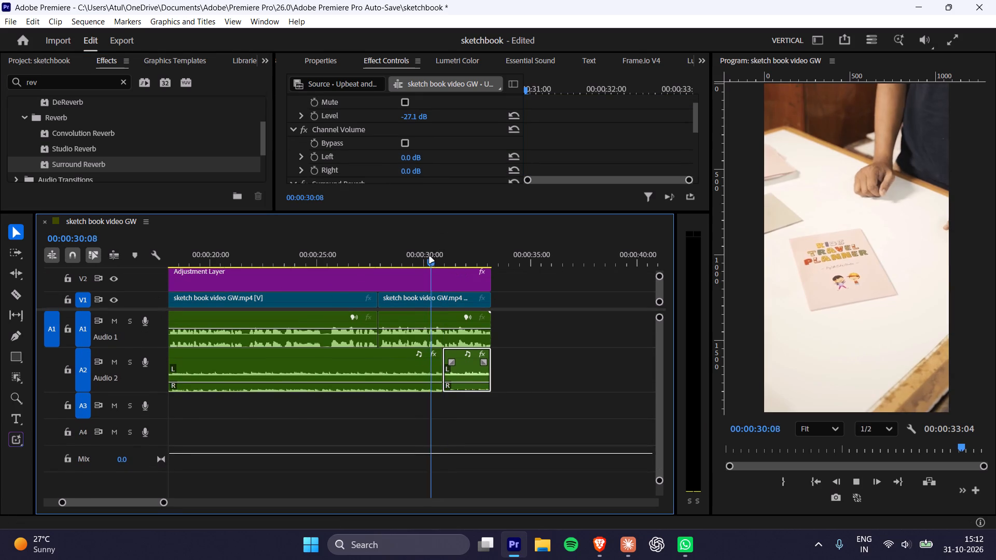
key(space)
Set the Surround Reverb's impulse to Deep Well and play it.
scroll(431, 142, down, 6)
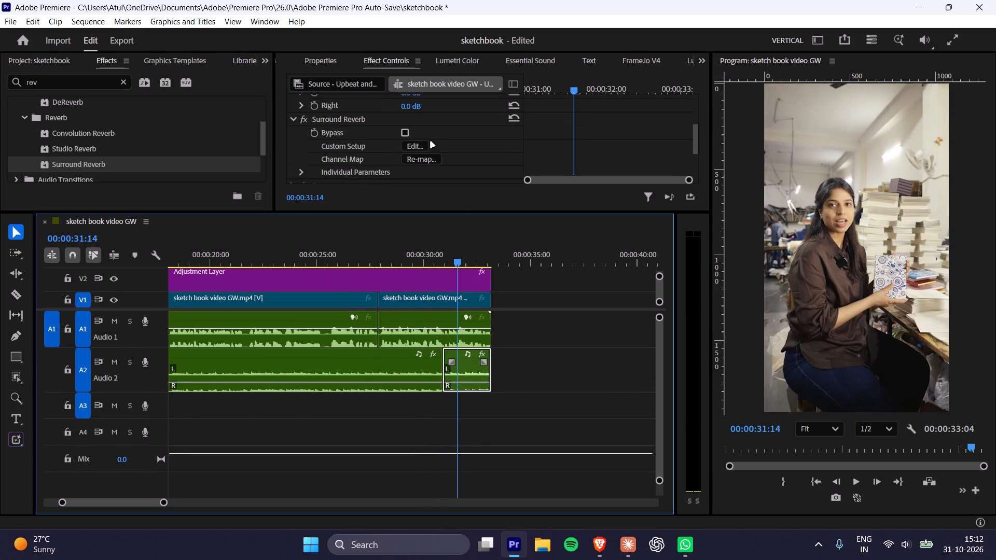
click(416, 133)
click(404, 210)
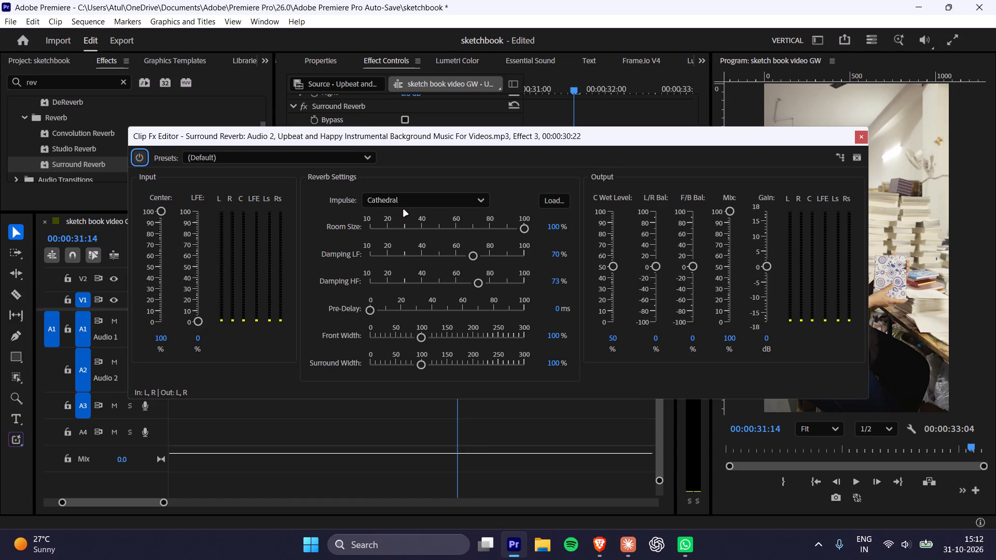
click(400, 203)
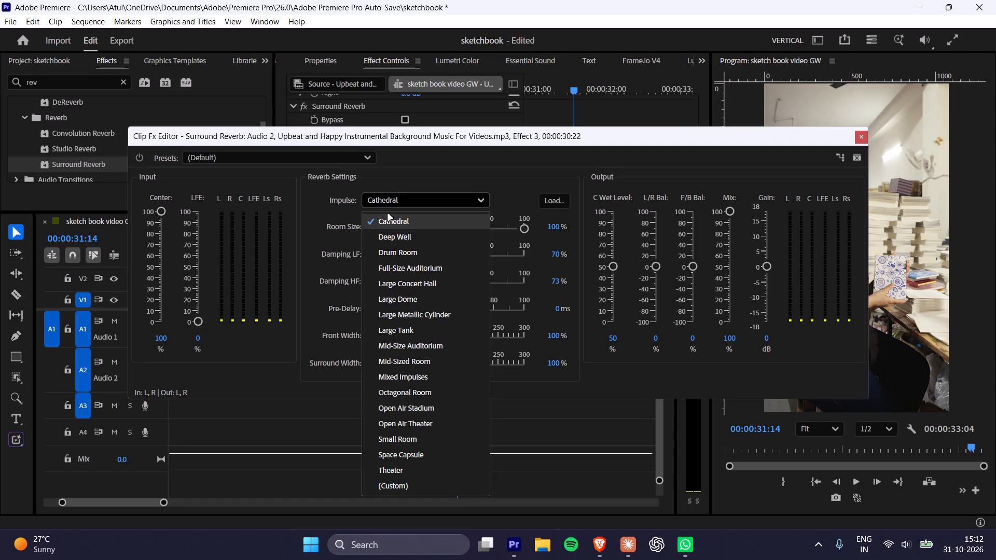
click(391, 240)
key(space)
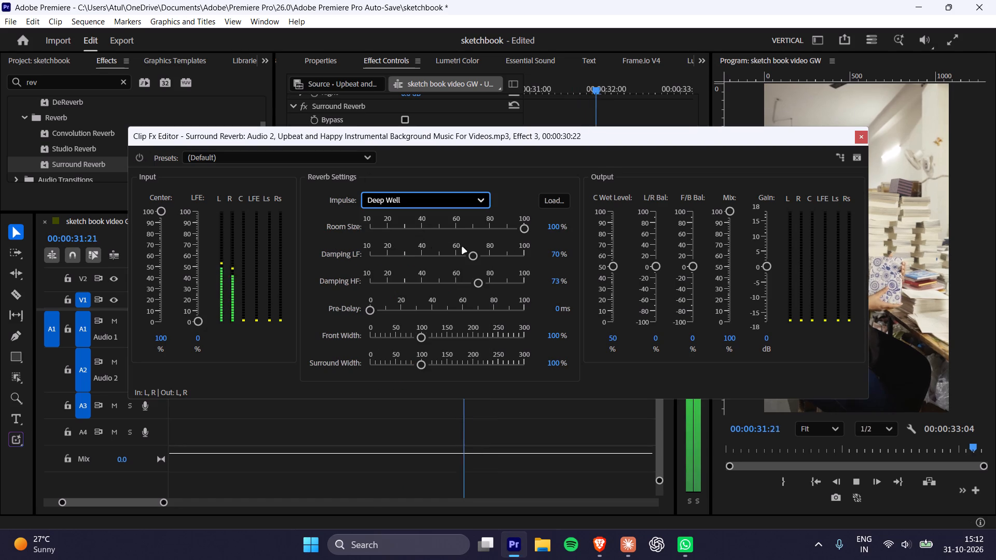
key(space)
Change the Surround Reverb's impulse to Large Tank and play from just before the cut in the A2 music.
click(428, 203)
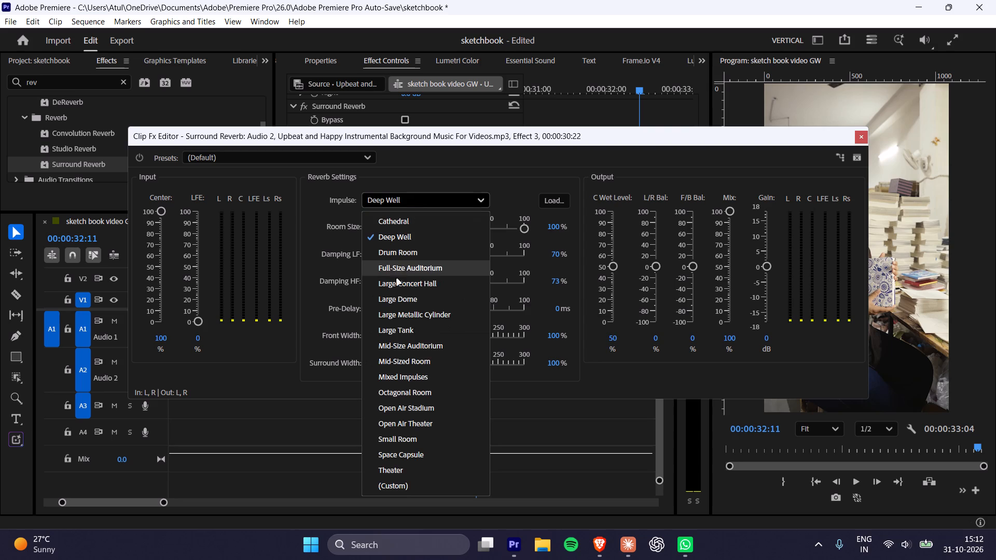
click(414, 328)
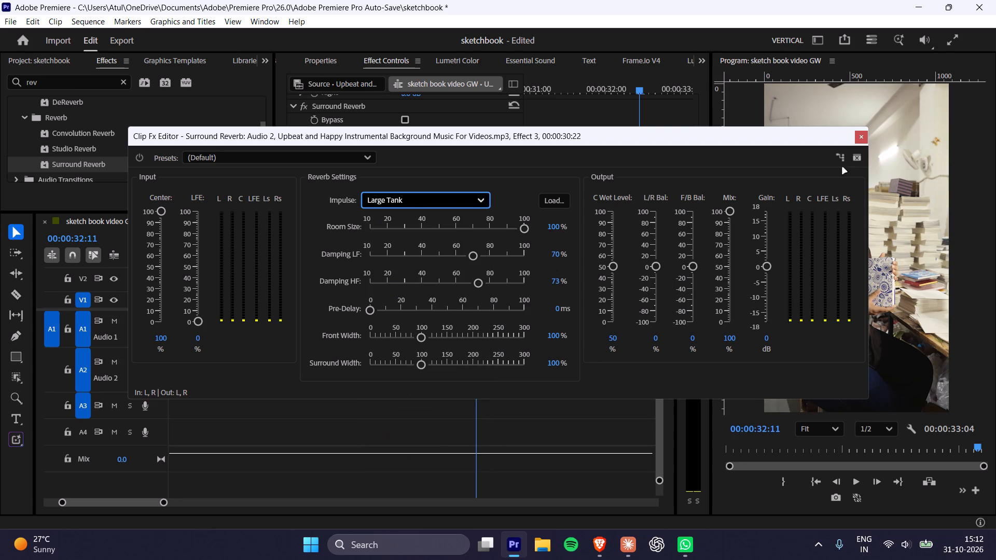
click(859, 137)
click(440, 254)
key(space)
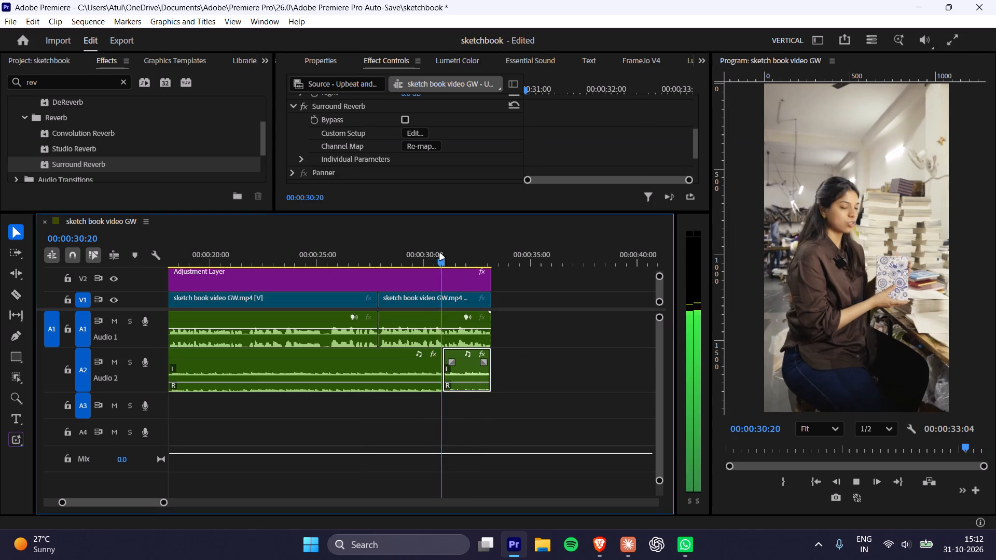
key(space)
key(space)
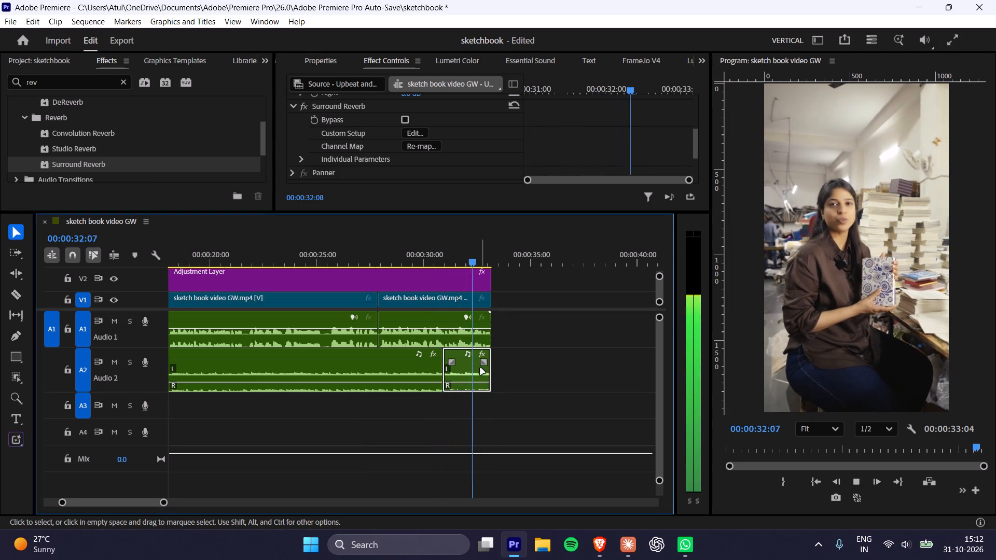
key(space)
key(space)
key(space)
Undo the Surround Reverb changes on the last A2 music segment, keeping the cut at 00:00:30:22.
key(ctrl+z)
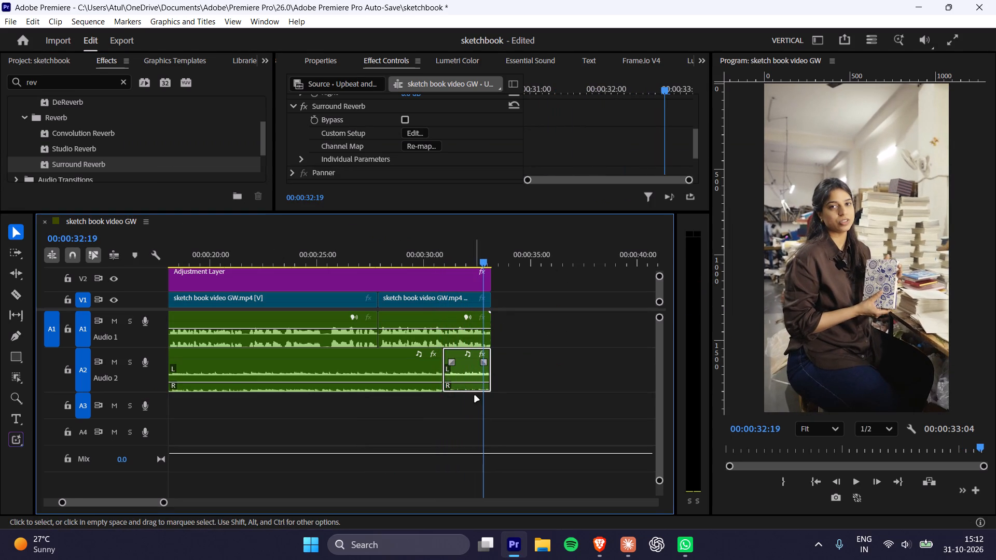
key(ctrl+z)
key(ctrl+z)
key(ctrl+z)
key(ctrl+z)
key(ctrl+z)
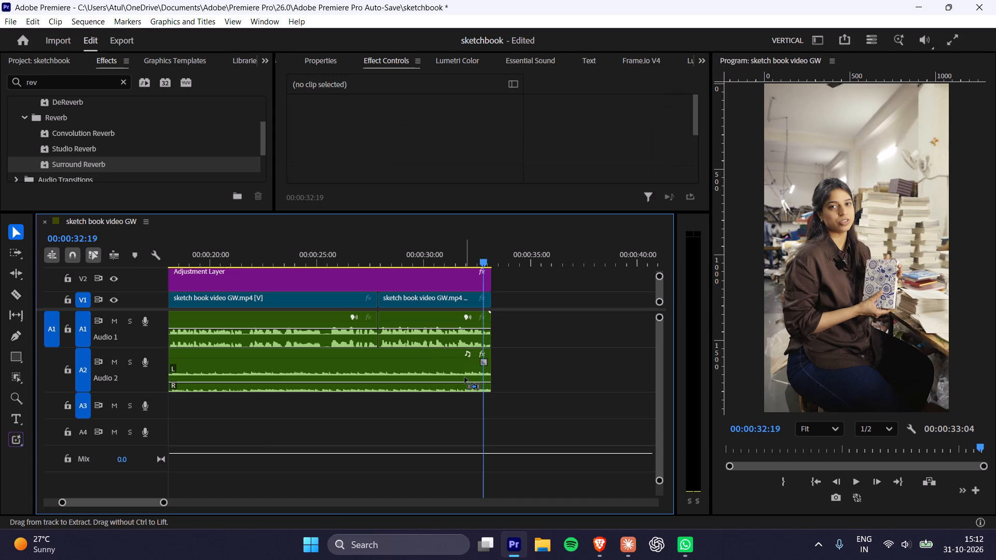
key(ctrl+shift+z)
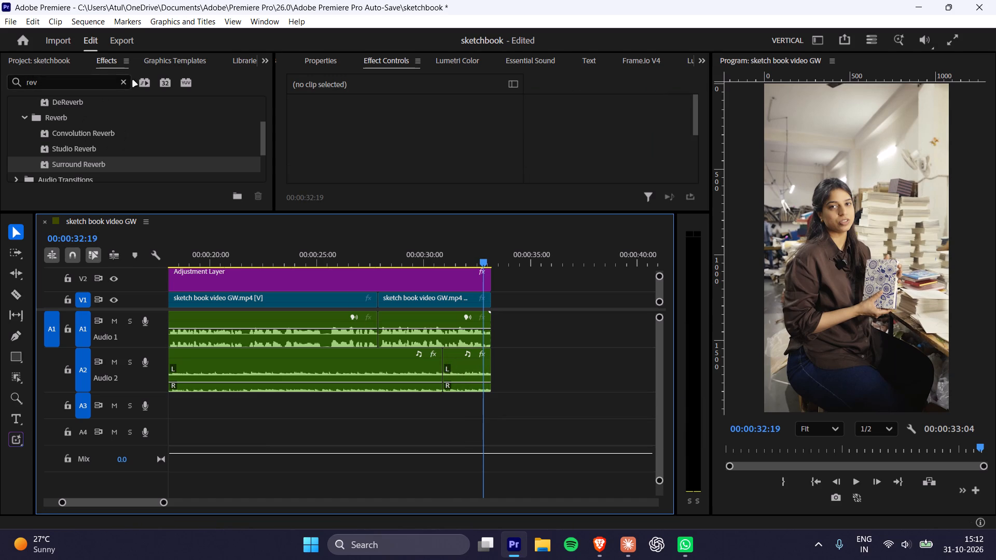
Search the effects for "low pass" and apply Lowpass to the A2 music segment after the cut.
click(128, 80)
click(119, 83)
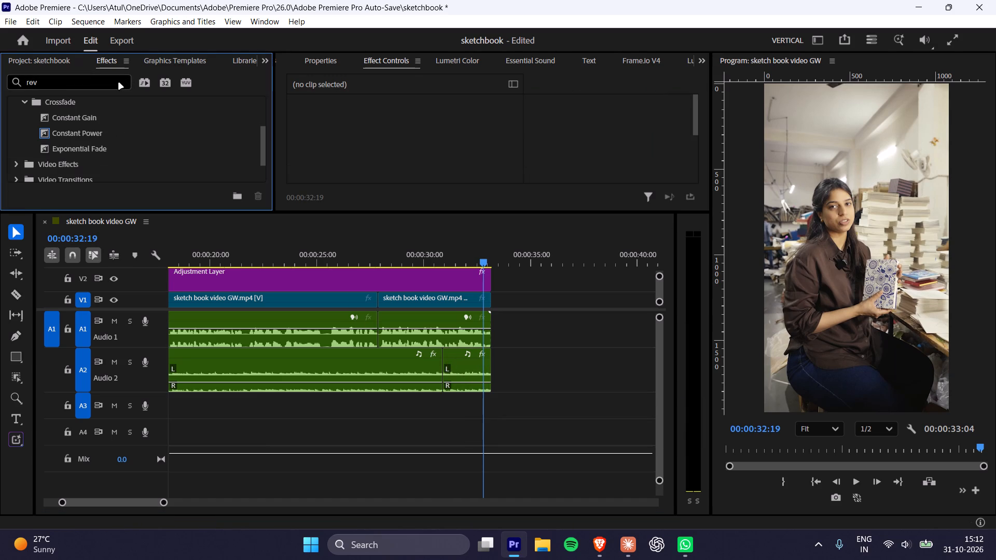
text(low pass)
click(119, 83)
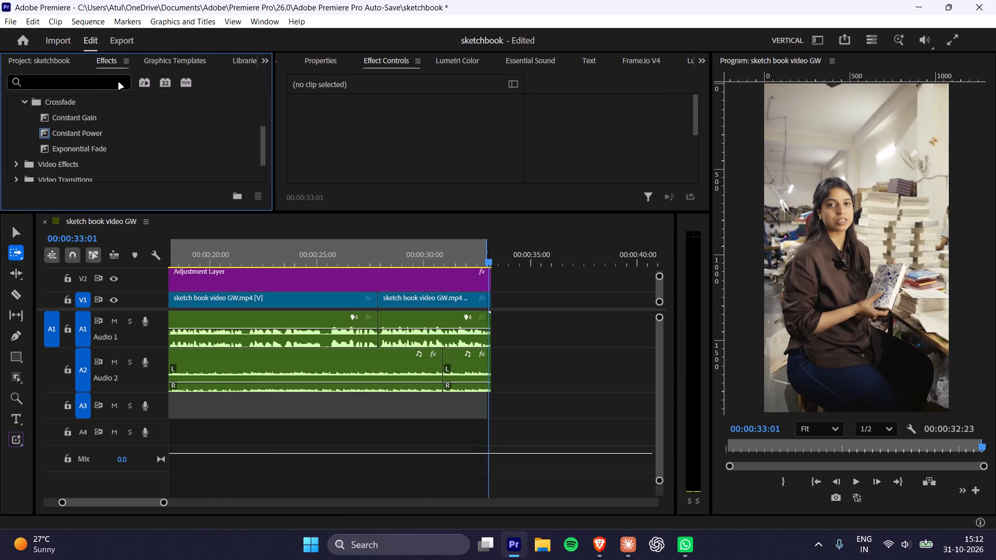
click(79, 85)
text(low pass)
drag(73, 101, 327, 262)
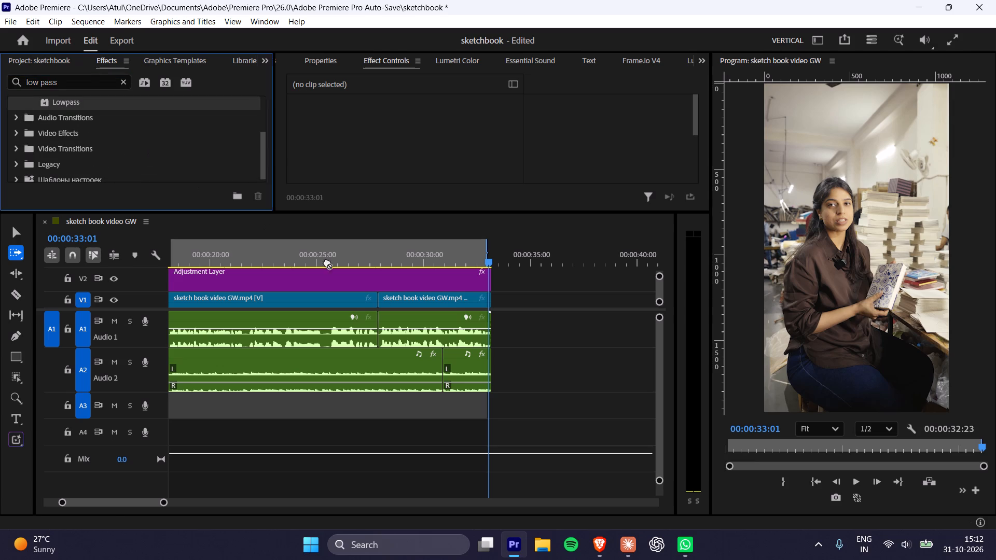
drag(327, 262, 465, 387)
Play the ending with the Lowpass effect, from about 00:00:31:03 and again from about 00:00:30:03.
click(449, 253)
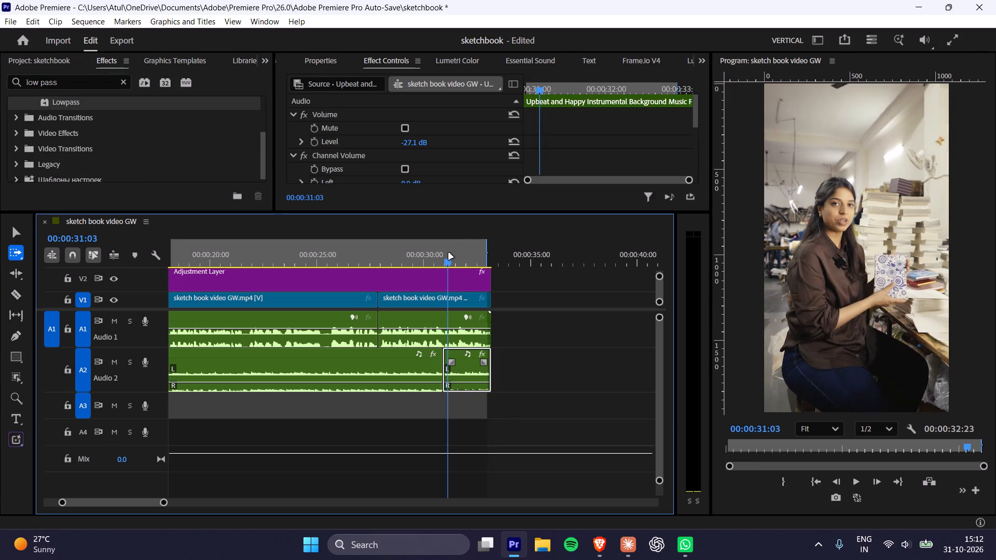
key(space)
key(space)
key(space)
key(space)
click(427, 258)
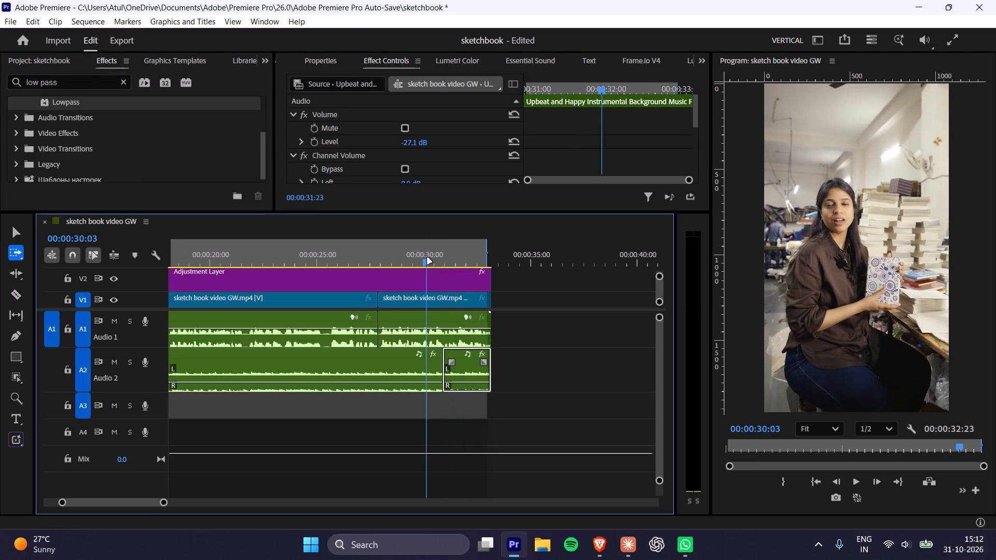
key(space)
key(space)
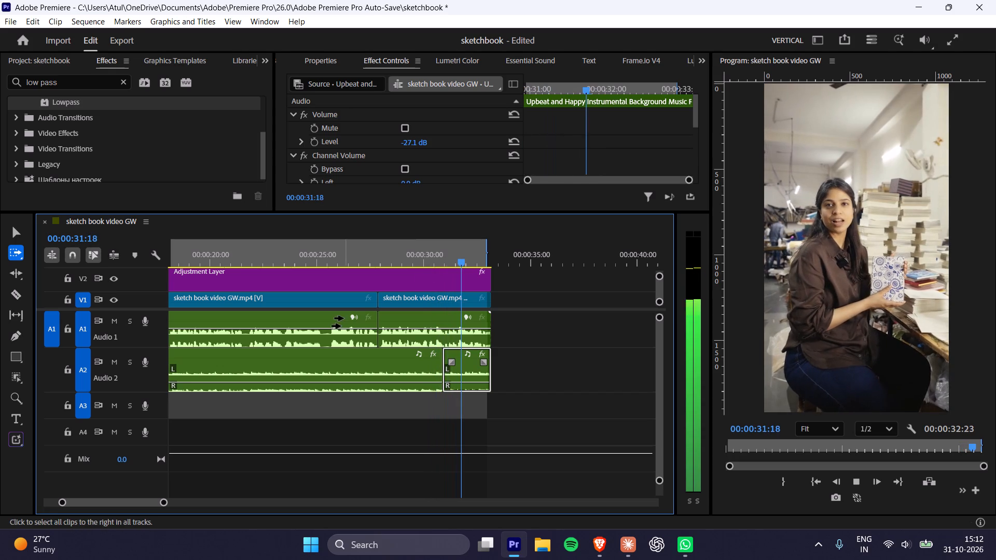
key(space)
key(space)
Set the volume level of the last A2 music segment to -25.8 dB and move the playhead to 00:00:30:14.
scroll(402, 137, down, 4)
scroll(404, 139, up, 1)
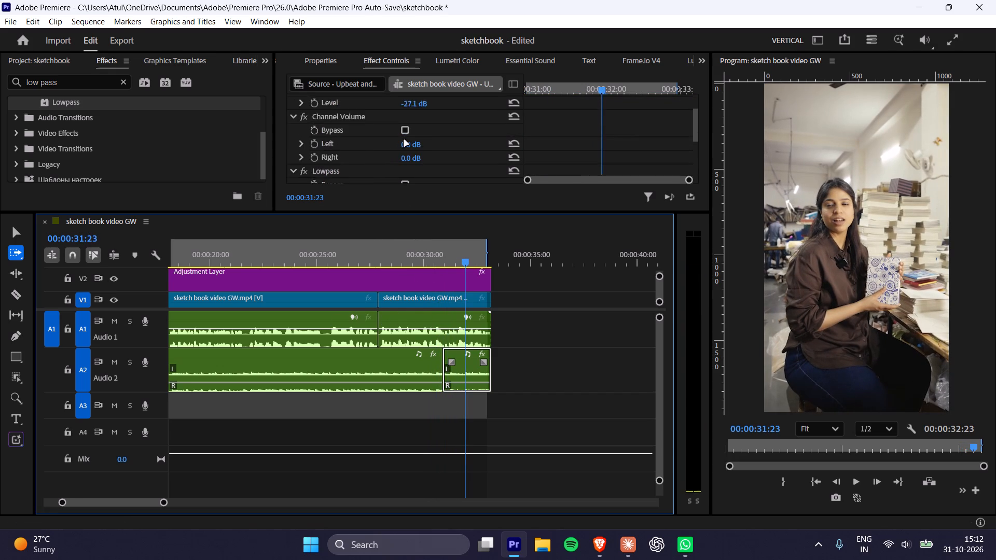
scroll(404, 140, up, 6)
drag(412, 139, 454, 147)
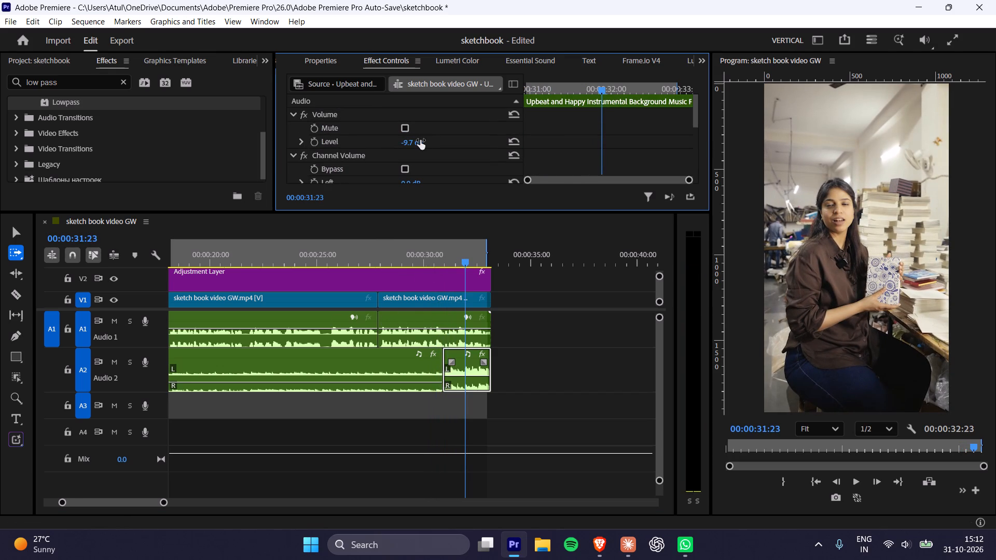
drag(420, 140, 419, 150)
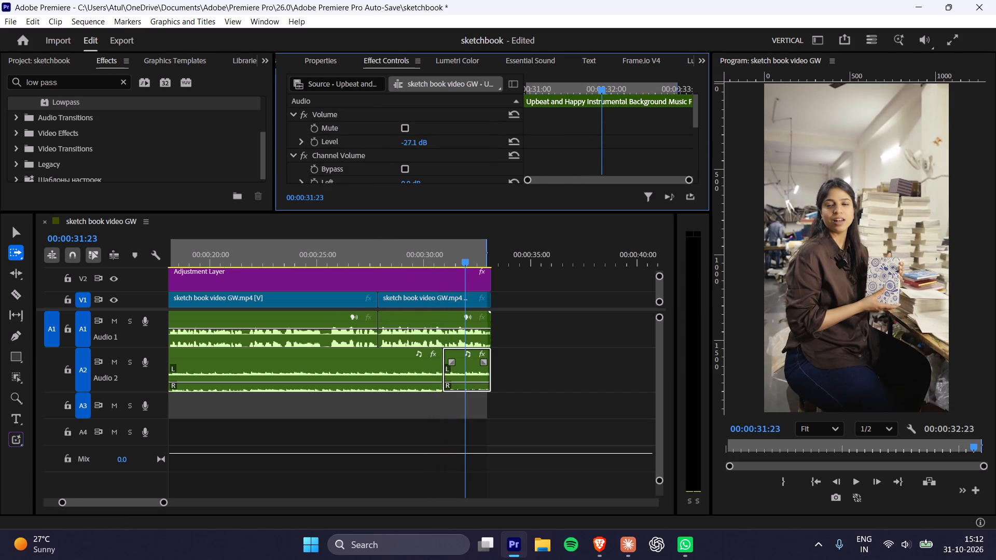
drag(419, 150, 423, 151)
click(438, 255)
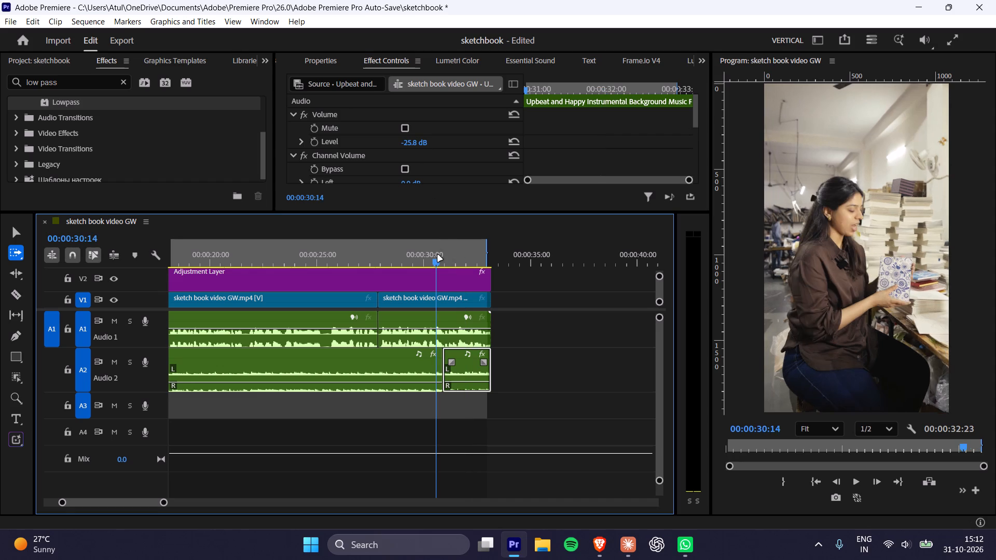
Play the Lowpass-treated music ending from 00:00:30:14.
key(space)
key(space)
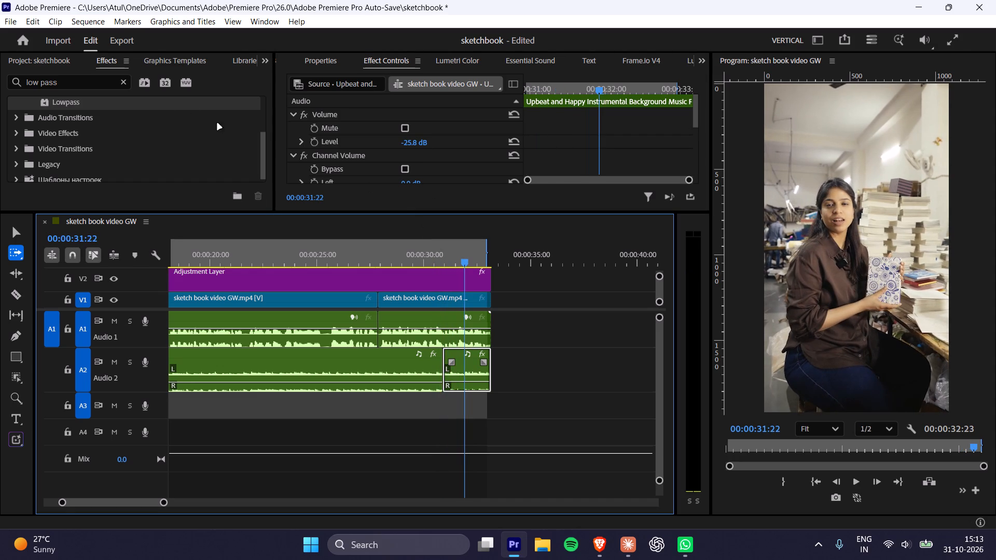
Search the effects for "cros" and apply the Constant Power crossfade to the cut between the two A2 music segments.
drag(95, 101, 0, 113)
drag(95, 100, 8, 107)
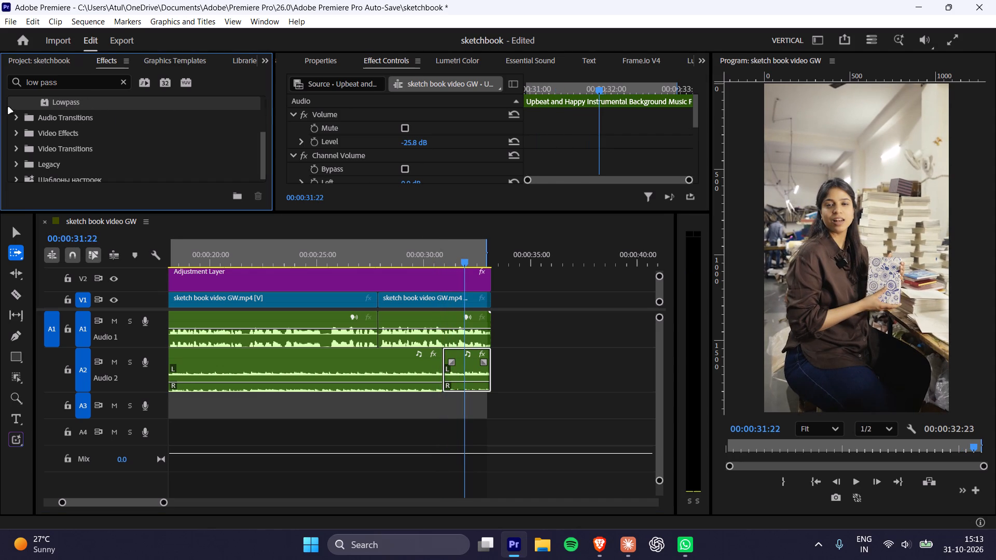
drag(8, 107, 1, 109)
click(77, 83)
key(ctrl+a)
text(cros)
drag(71, 136, 242, 219)
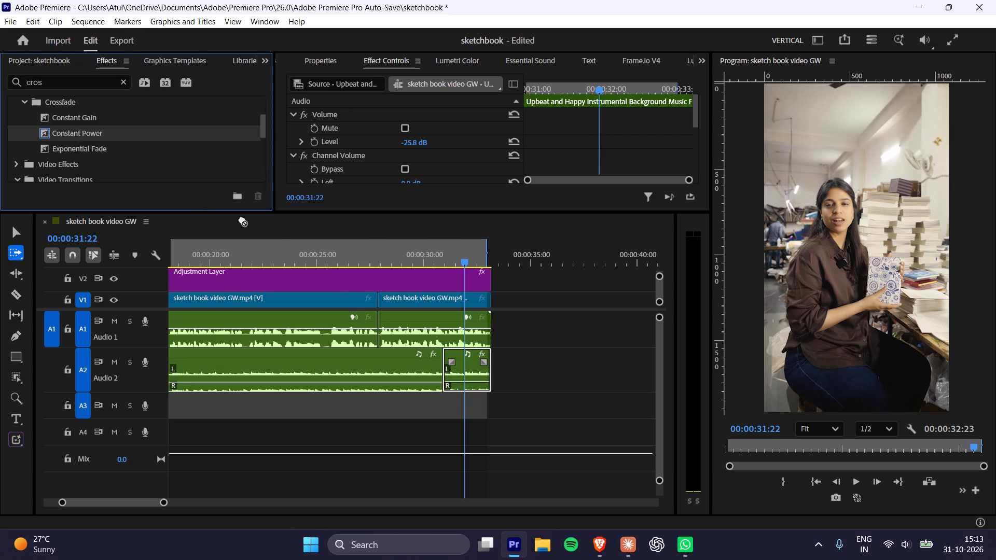
drag(242, 219, 443, 376)
Lengthen the Constant Power crossfade evenly on both sides of the A2 cut and play it from about 00:00:28:11.
drag(458, 360, 466, 359)
key(ctrl+shift+z)
key(ctrl+z)
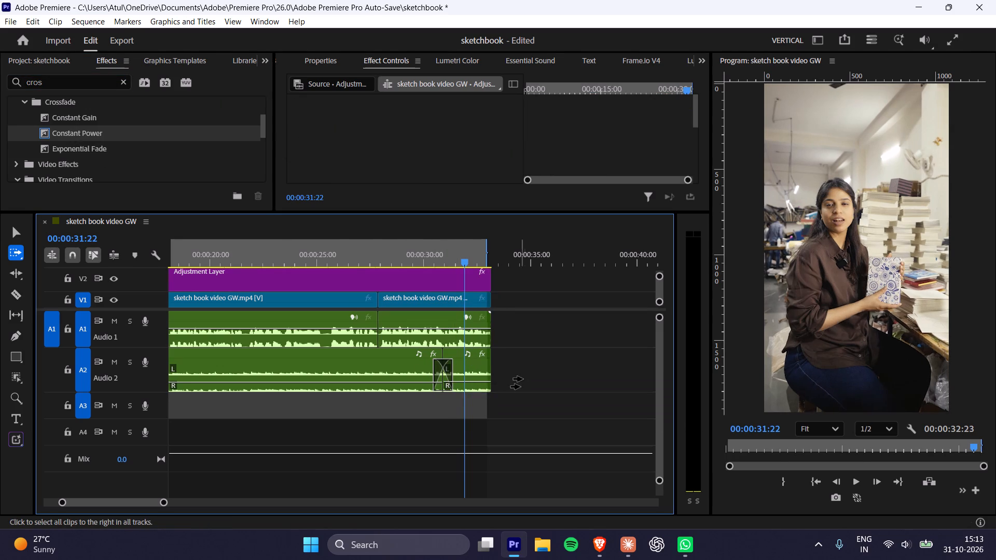
key(v)
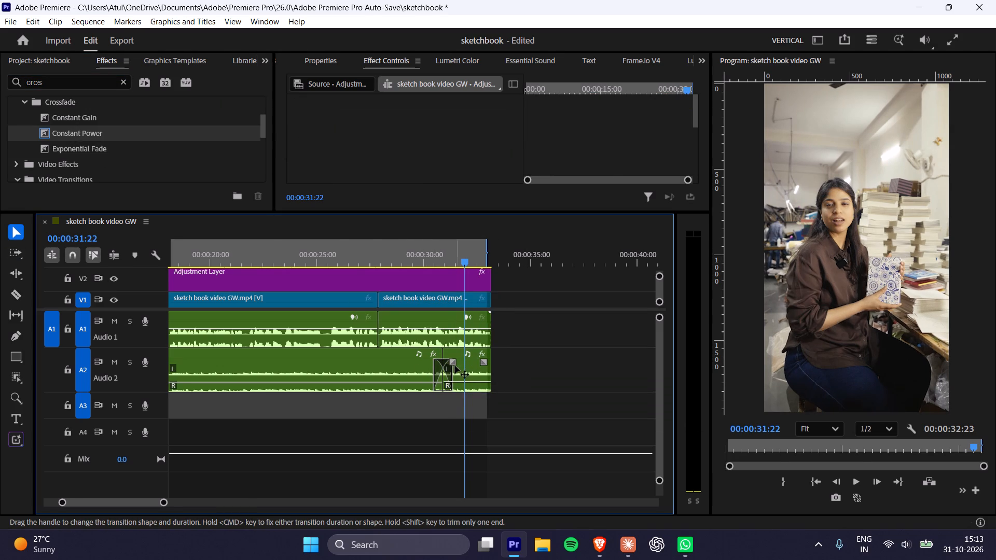
drag(453, 362, 461, 366)
click(393, 253)
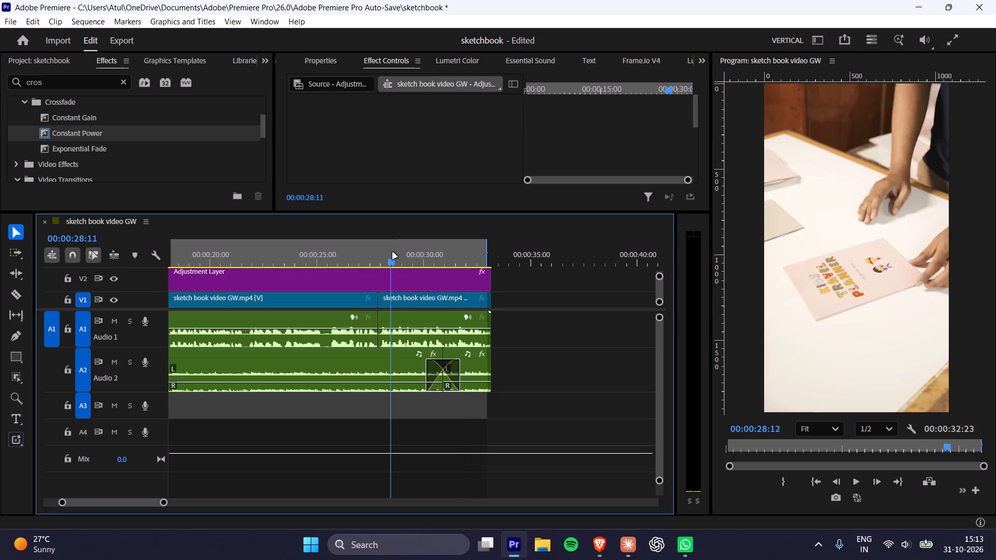
key(space)
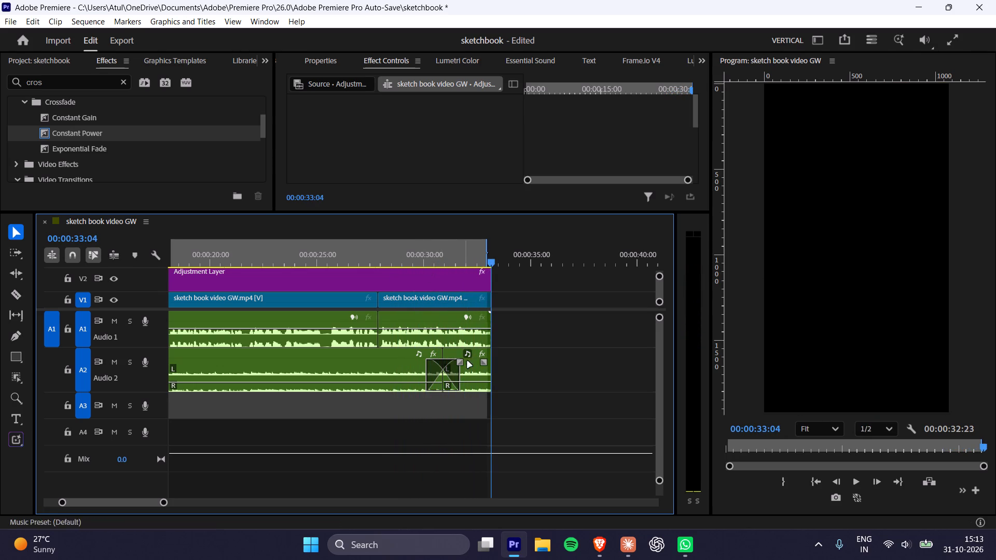
Give the last A2 music segment a fade-out starting just after the crossfade and play the ending.
click(476, 376)
drag(482, 364, 453, 370)
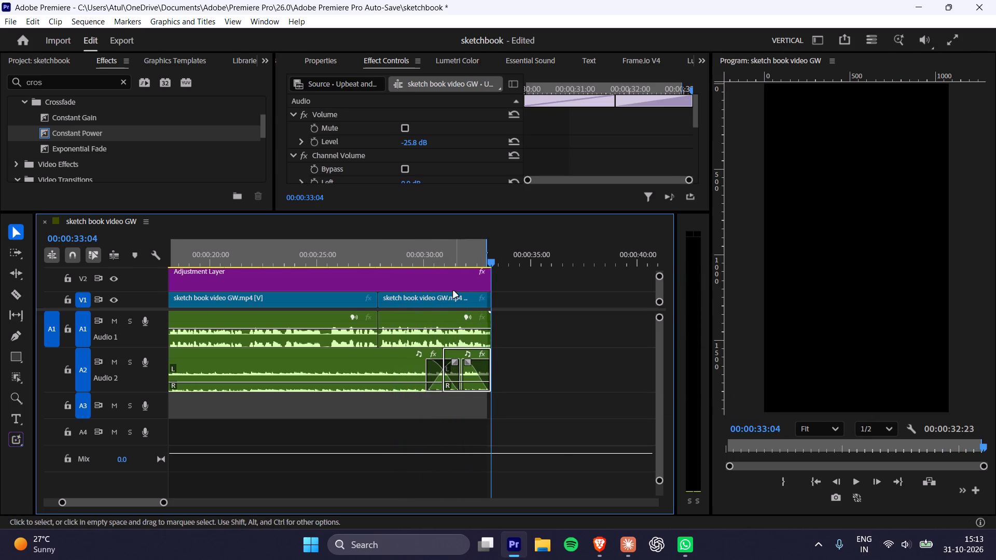
click(450, 257)
key(space)
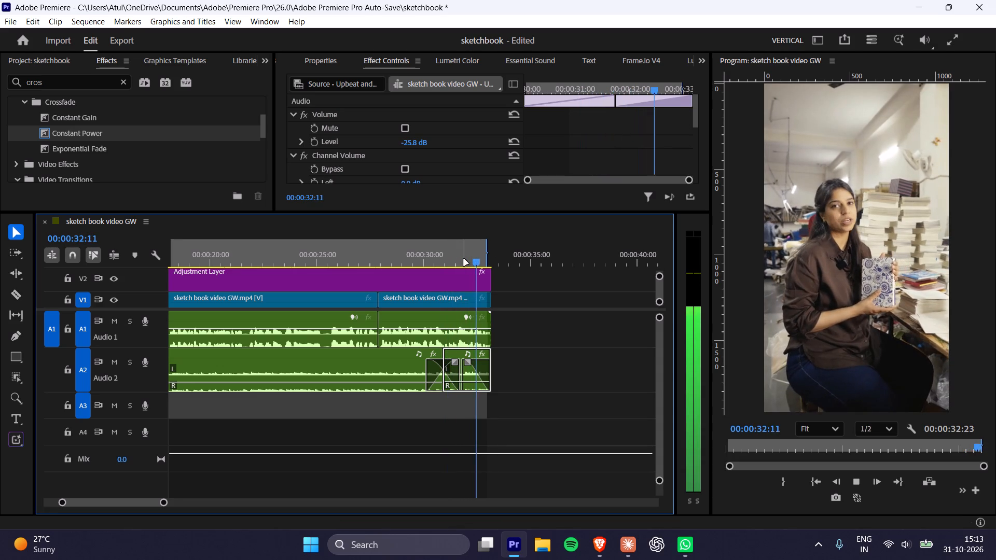
Extend the end of the last A2 music segment past the video clip to about 00:00:34:00 and play the ending.
alt+scroll(460, 346, down, 1)
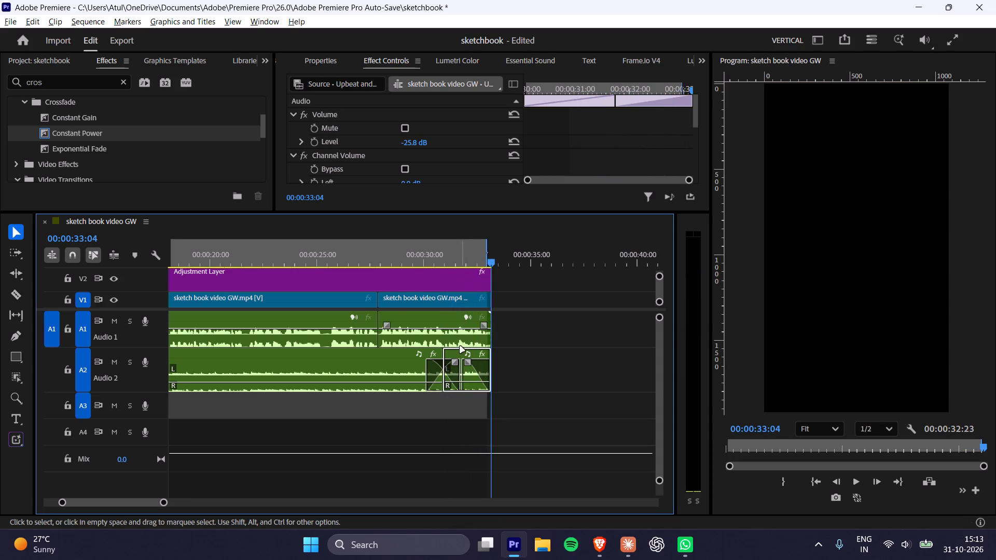
alt+scroll(460, 346, down, 6)
drag(474, 375, 481, 375)
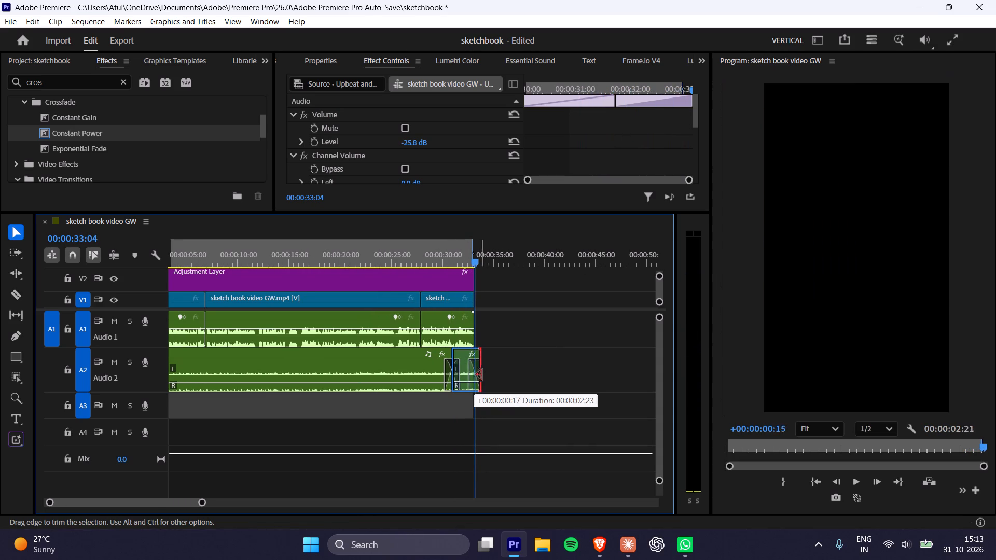
drag(481, 375, 485, 375)
click(457, 257)
key(space)
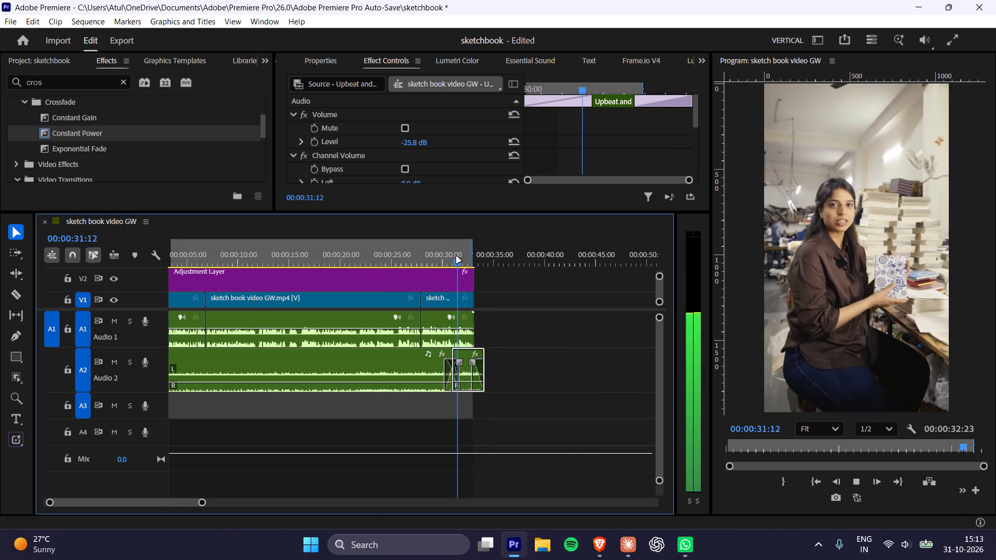
key(space)
key(space)
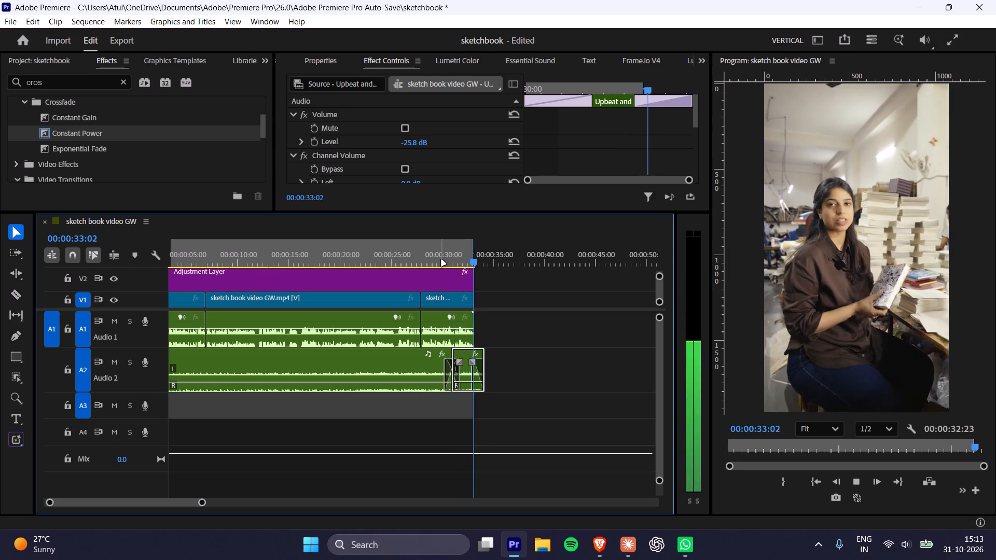
key(space)
Extend the V2 adjustment layer to the end of the last A2 music segment and play the ending.
click(466, 282)
drag(473, 279, 487, 282)
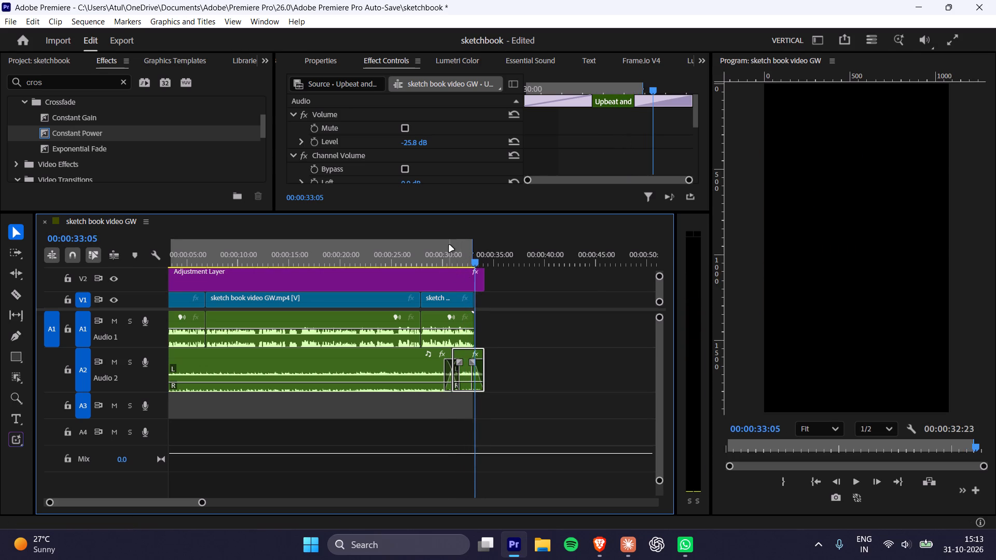
click(449, 245)
key(space)
key(space)
alt+scroll(446, 302, up, 8)
key(space)
scroll(440, 325, up, 3)
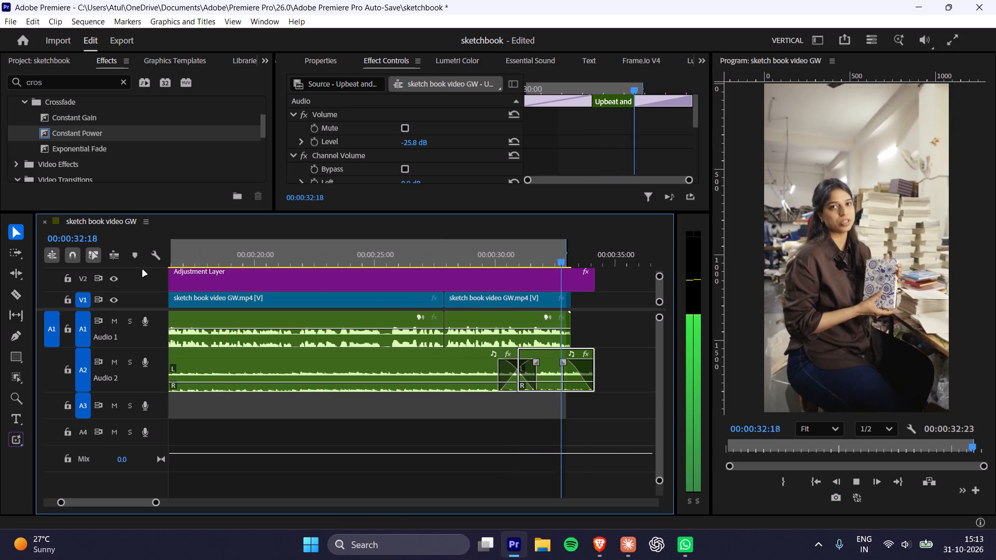
key(space)
Enlarge the video track area and reduce all video and audio tracks to minimum height so every track fits.
click(658, 295)
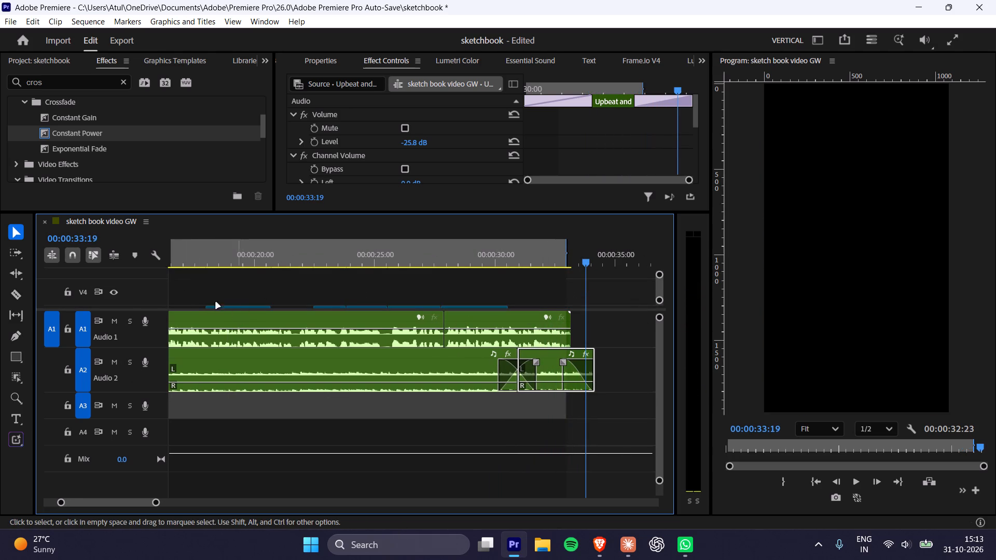
drag(120, 309, 109, 414)
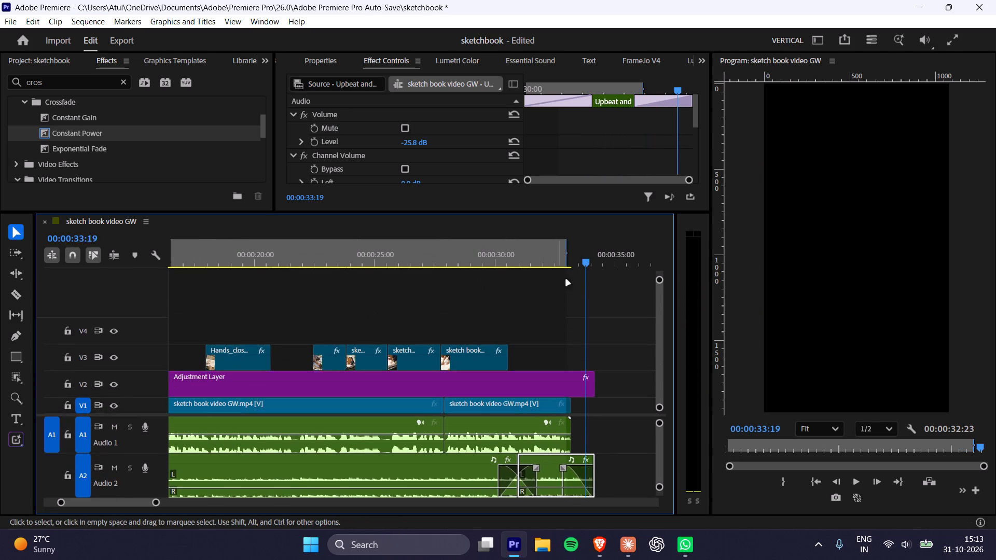
drag(659, 279, 665, 243)
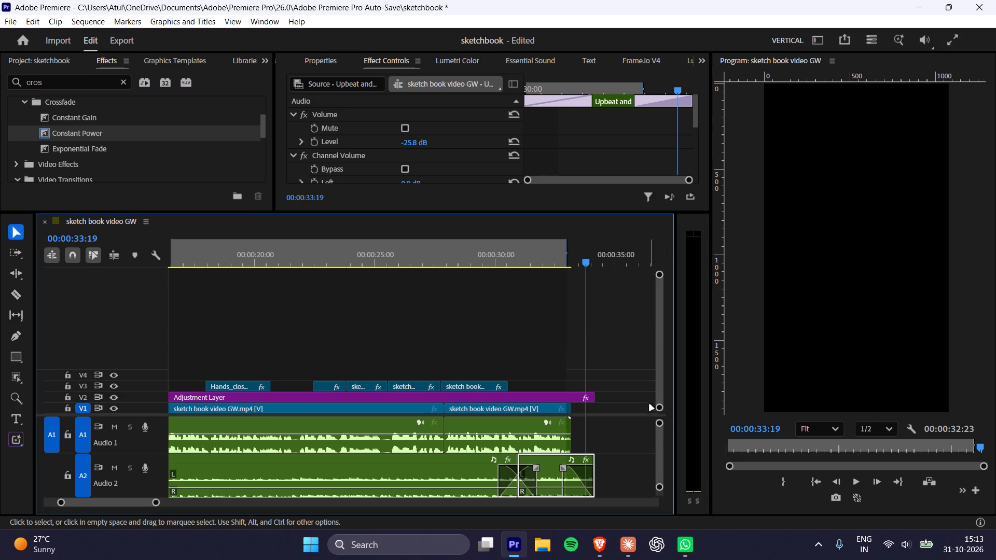
drag(655, 404, 658, 430)
drag(661, 487, 660, 537)
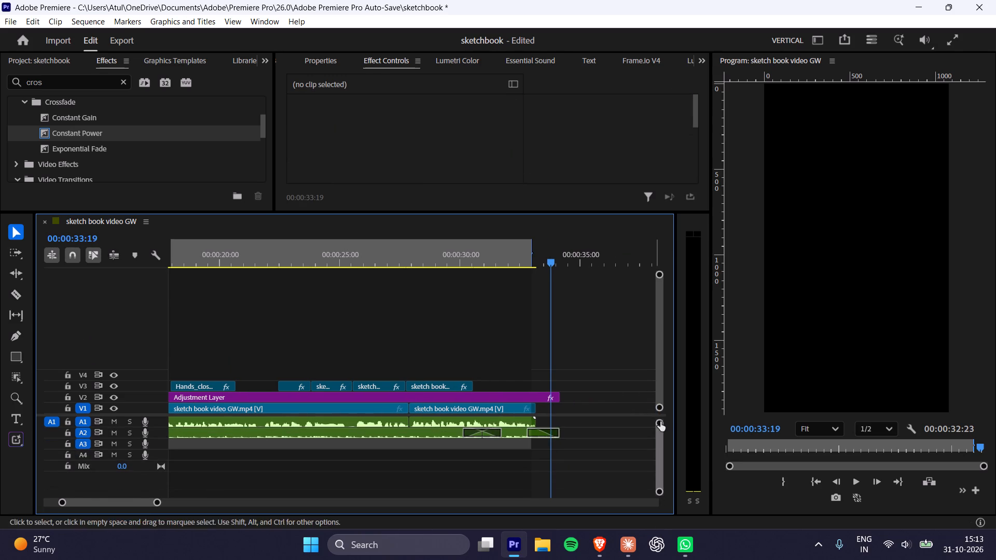
Play the sequence from the beginning, and again from about 00:00:26:00, to review the footage with the music.
drag(421, 261, 7, 262)
key(space)
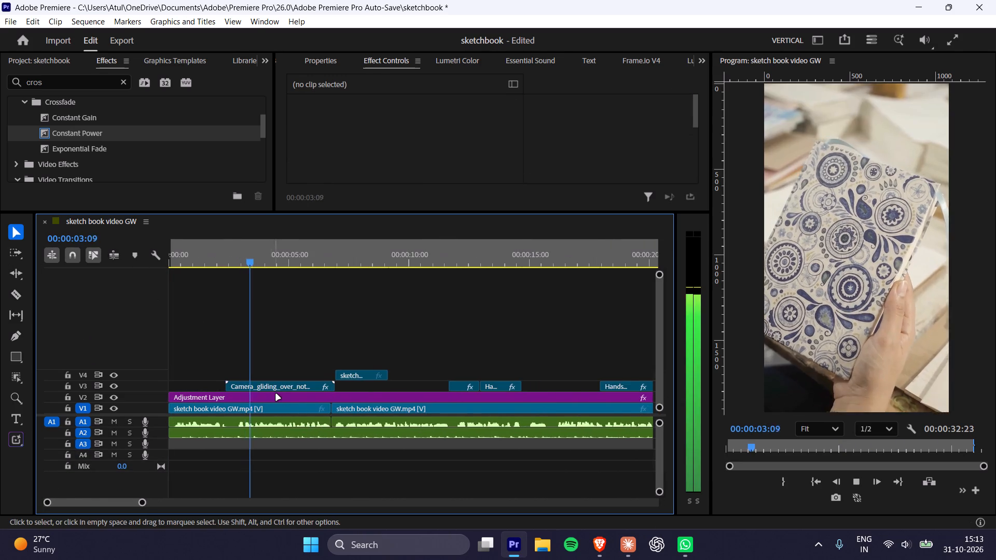
alt+scroll(276, 394, down, 15)
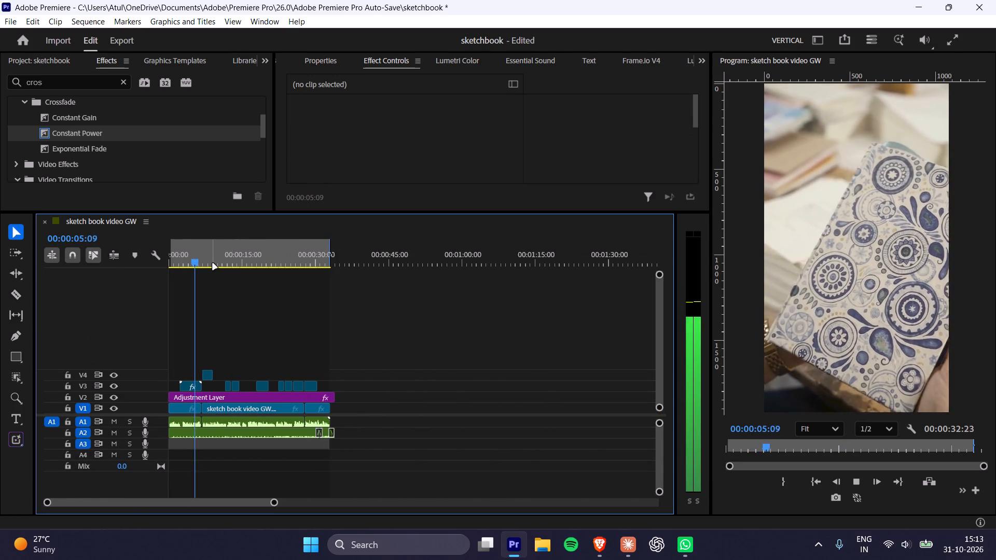
drag(213, 263, 295, 278)
key(space)
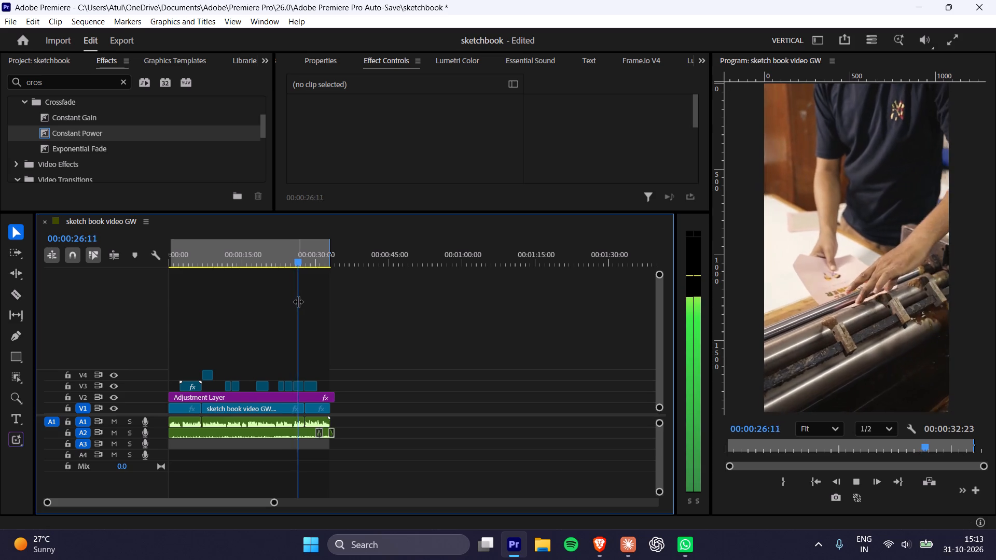
key(space)
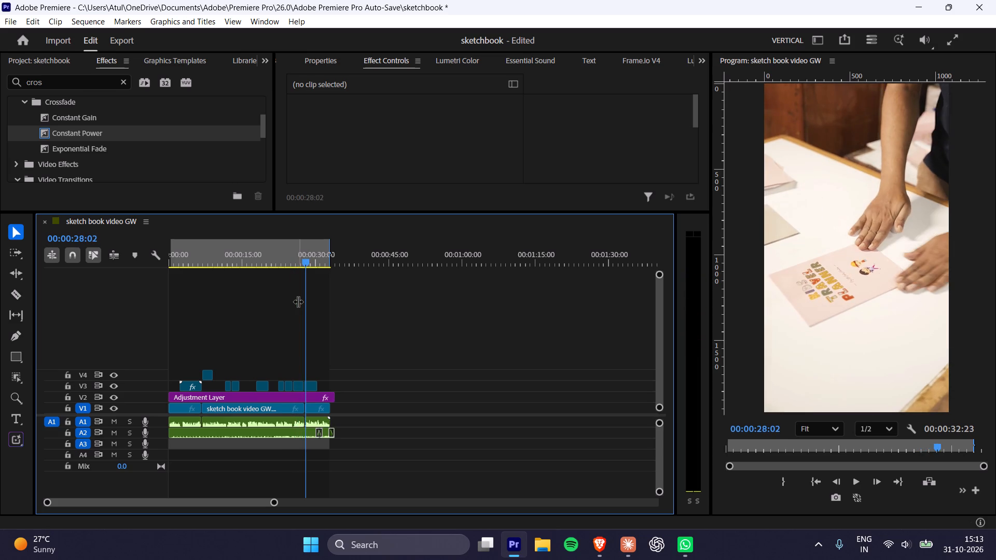
key(space)
key(space)
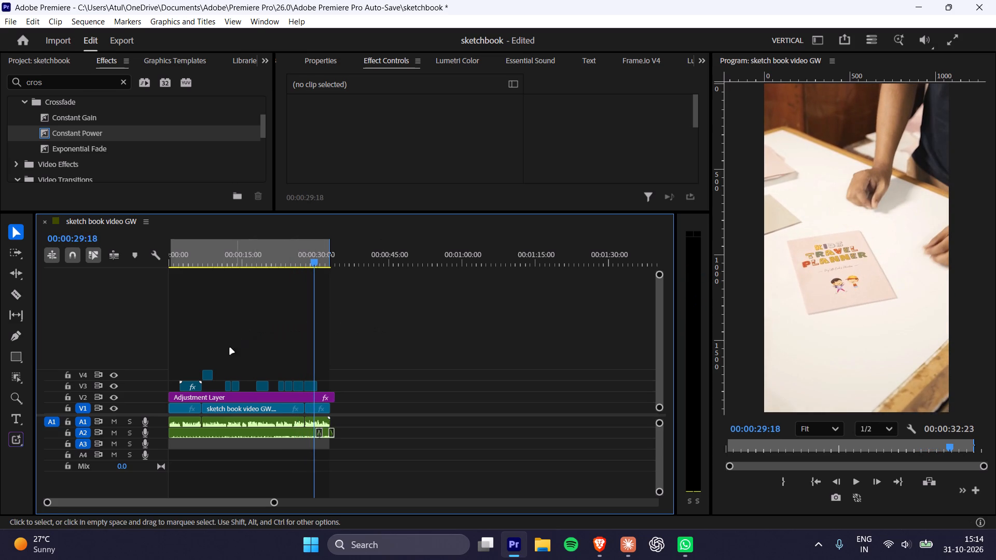
Play the last V3 clip from 00:00:28:00 and trim its end back to the playhead at 00:00:29:17.
alt+scroll(211, 369, up, 17)
click(475, 261)
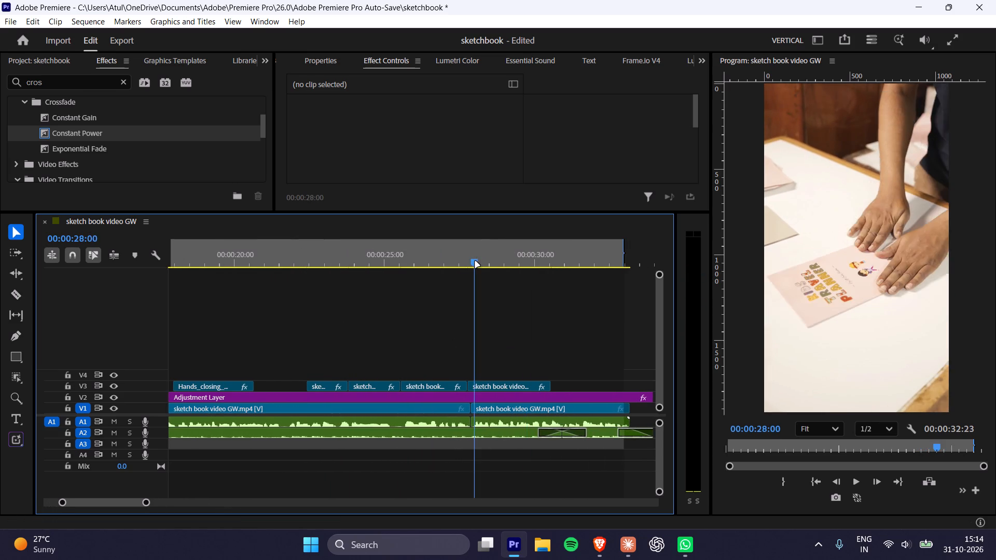
key(space)
key(space)
click(496, 390)
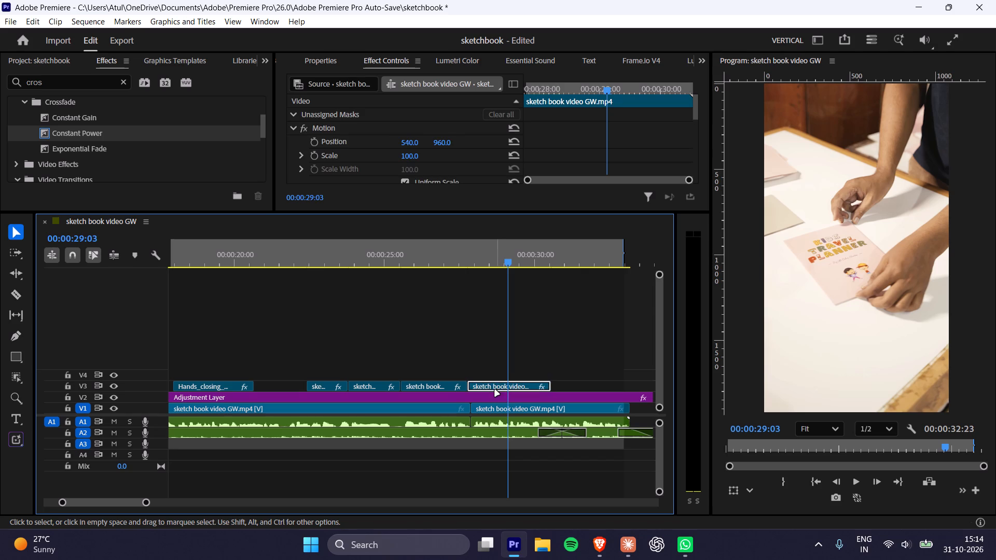
key(space)
key(space)
key(space)
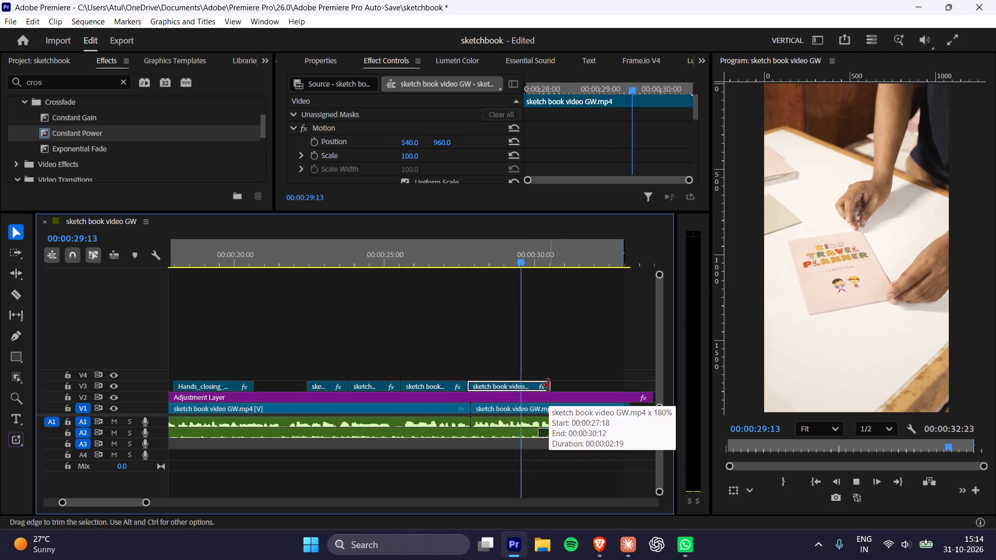
key(space)
drag(548, 385, 527, 392)
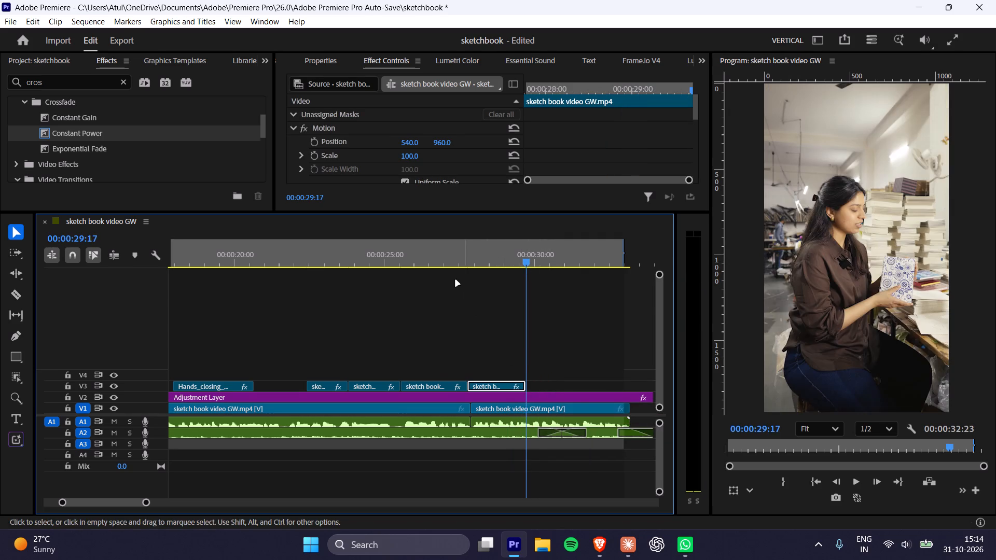
Review the ending from before the trimmed V3 clip, and replay the final second from about 00:00:32:18.
click(437, 248)
key(space)
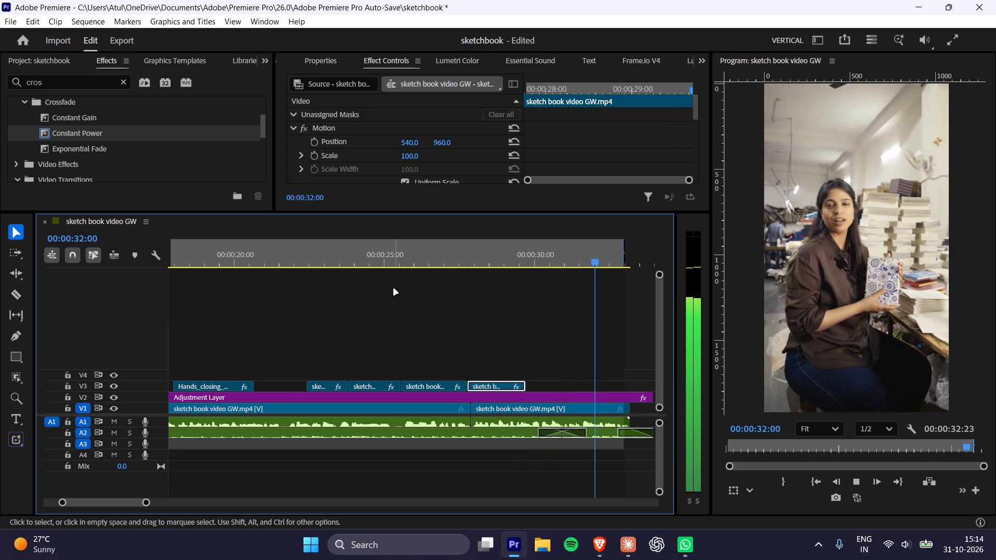
key(space)
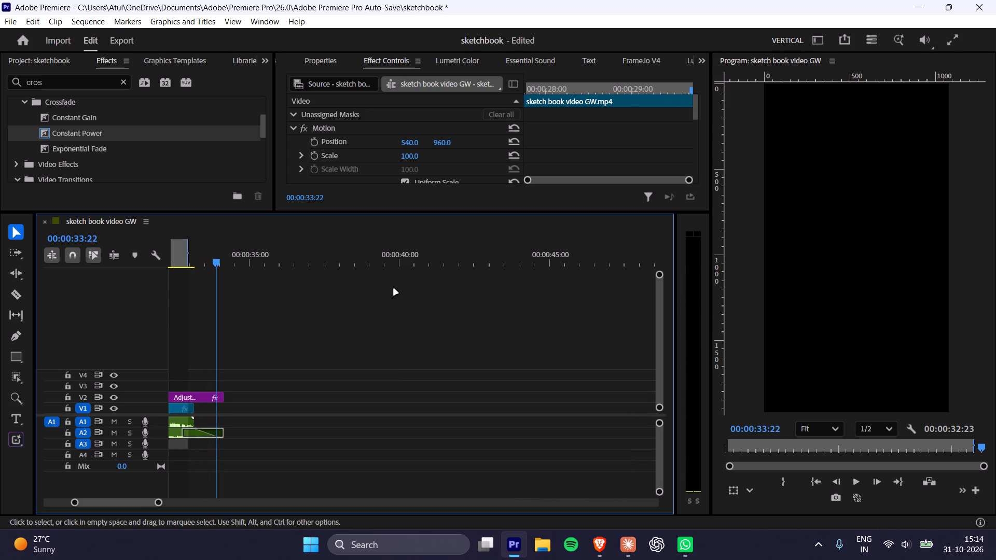
click(194, 262)
alt+scroll(246, 384, up, 7)
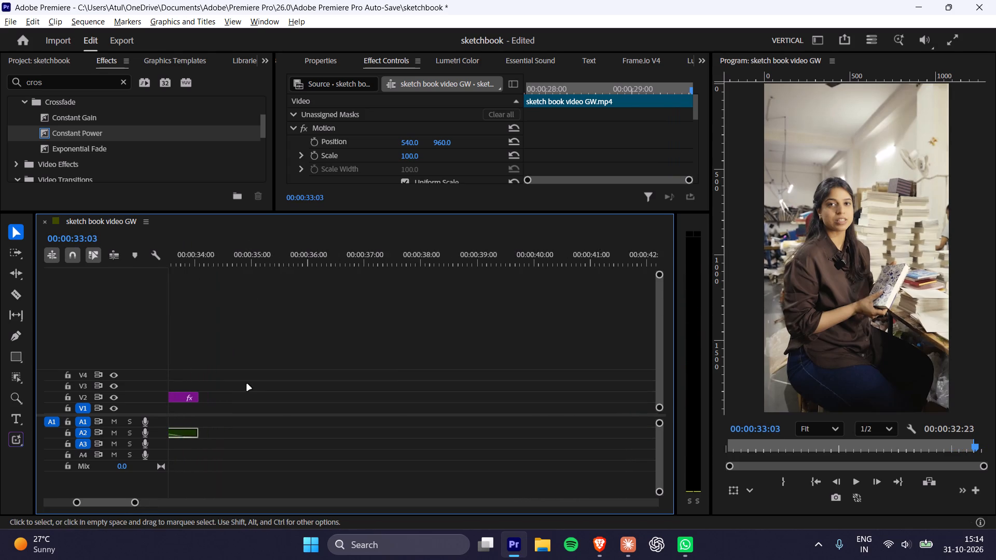
alt+scroll(247, 384, up, 1)
drag(196, 256, 292, 268)
key(space)
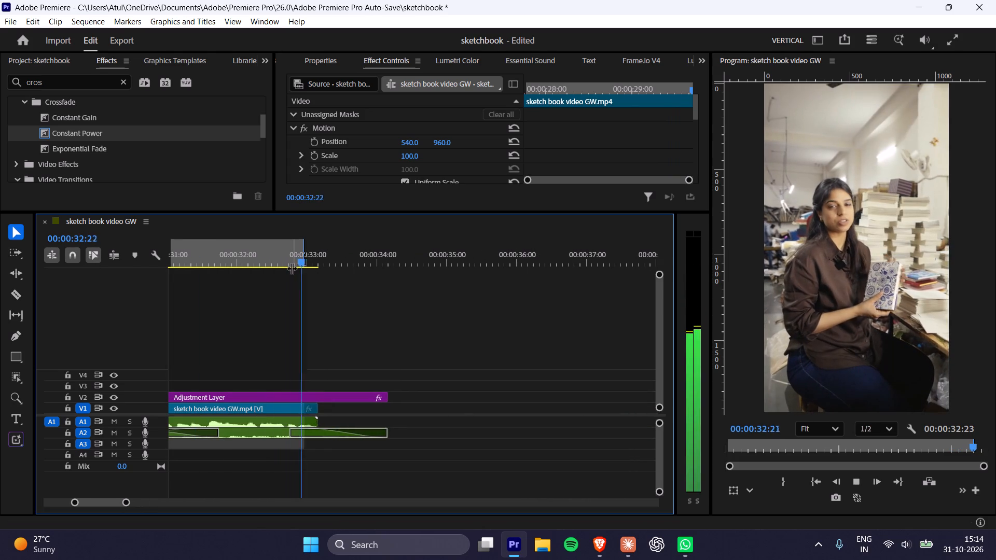
key(space)
click(290, 260)
key(space)
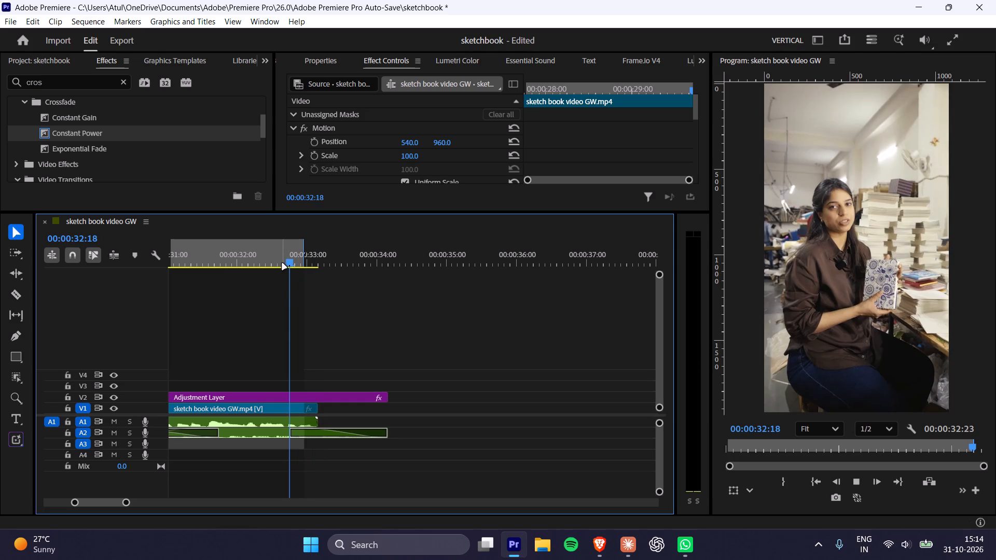
key(space)
key(space)
key(space)
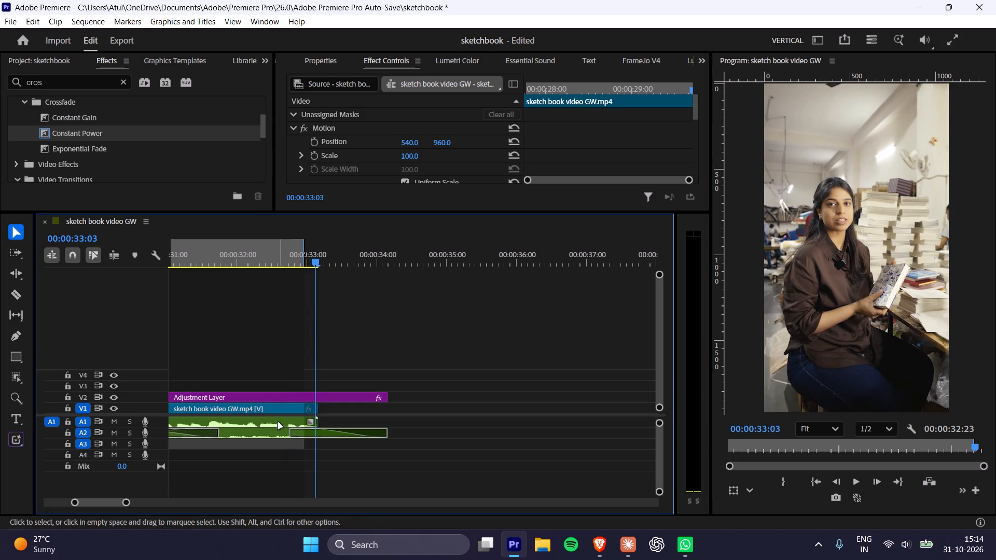
Increase the height of all video and audio tracks so the closing clips and waveforms are easier to see.
click(278, 423)
alt+scroll(314, 368, down, 3)
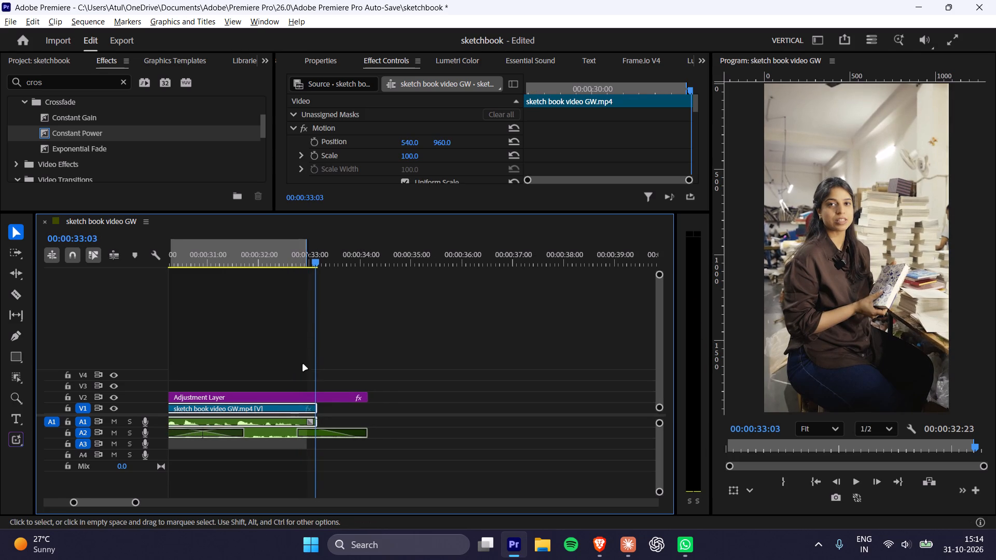
alt+scroll(303, 377, up, 11)
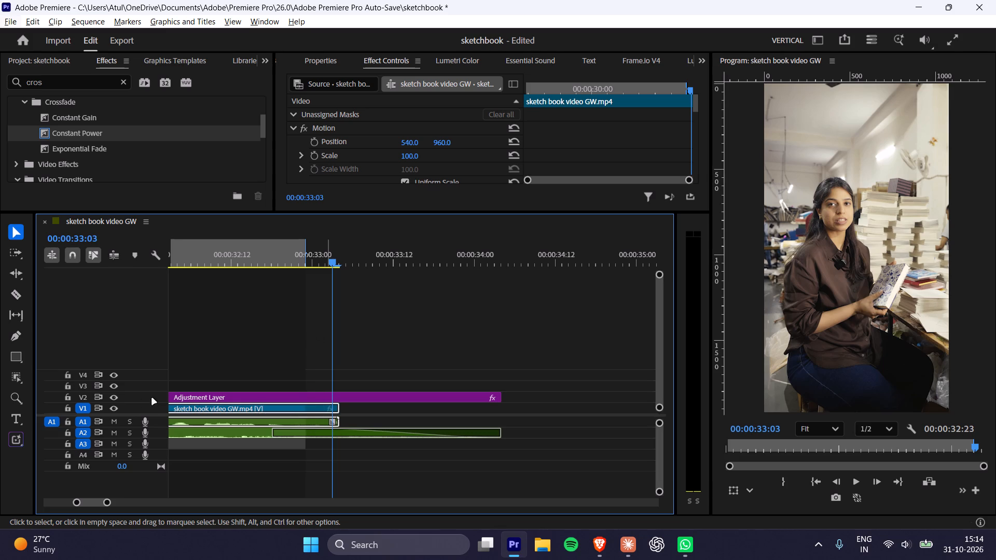
drag(658, 273, 660, 278)
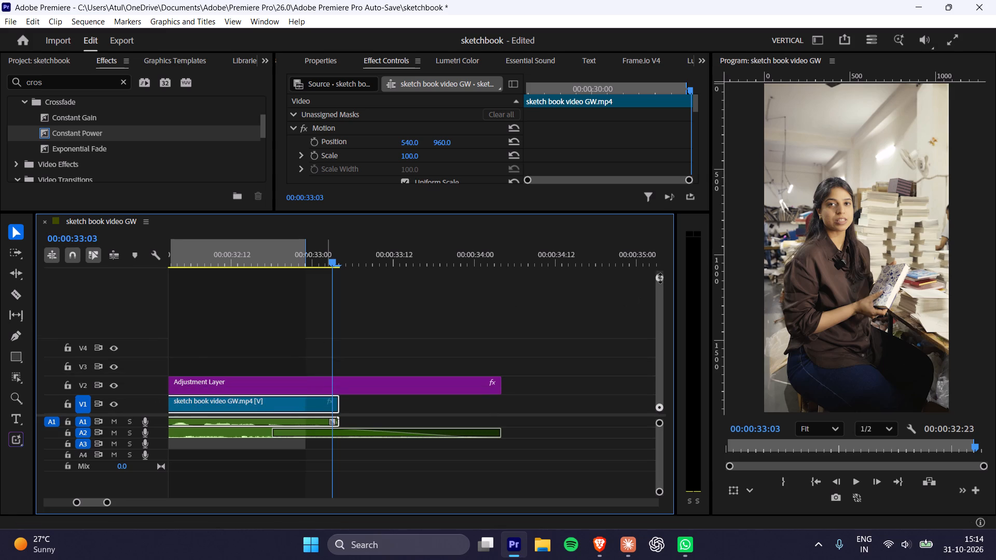
drag(660, 278, 660, 294)
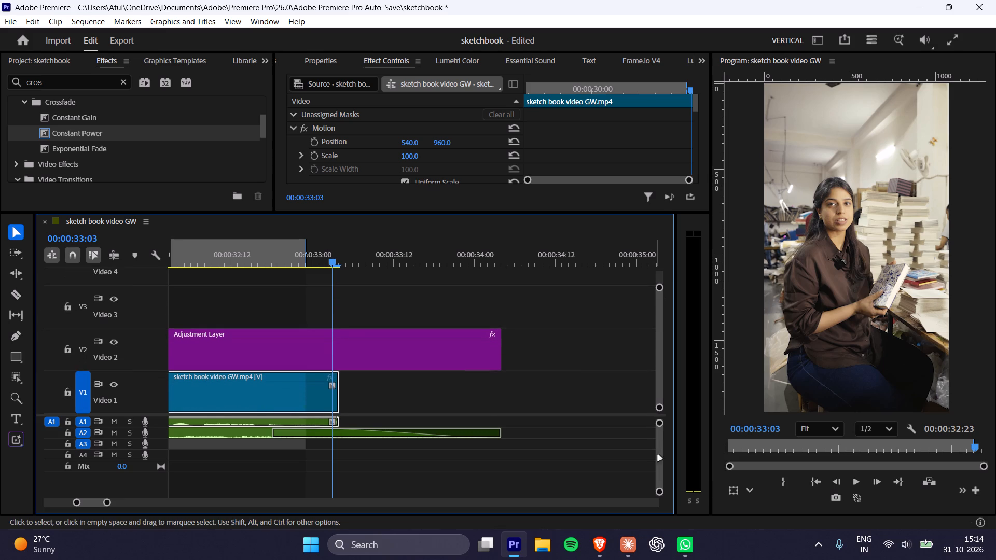
drag(658, 492, 660, 486)
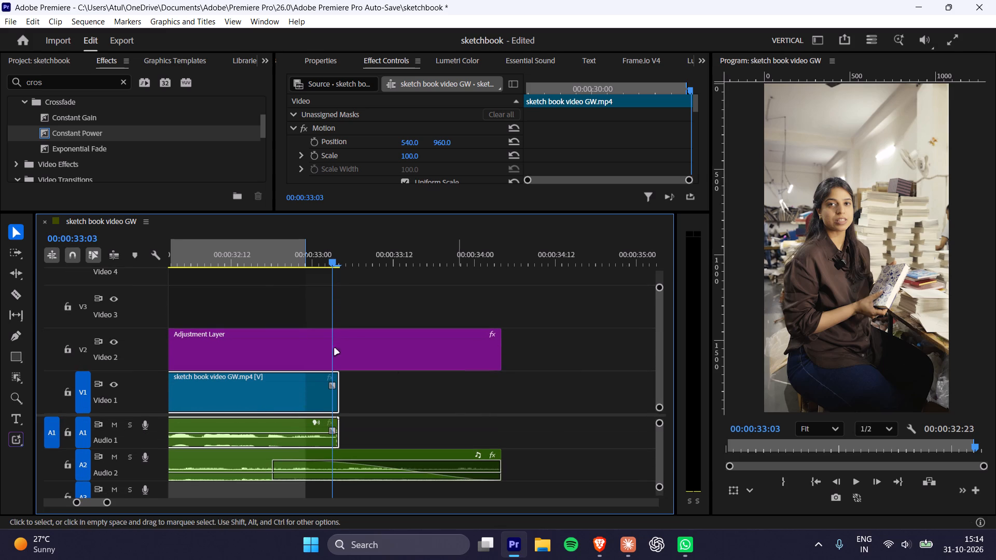
Replay the ending from about 00:00:32:16 and bring the playhead back to 00:00:32:04.
drag(261, 261, 262, 271)
key(space)
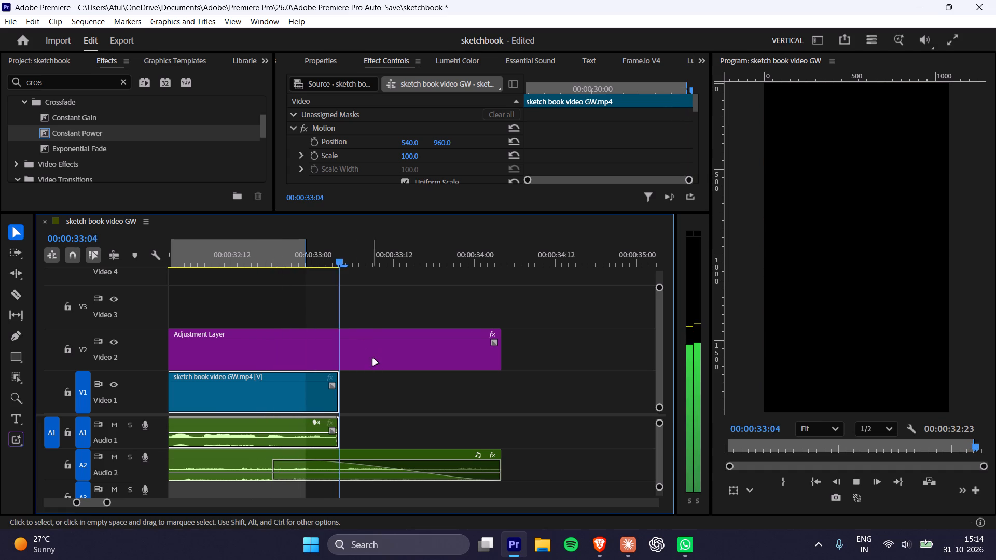
key(space)
key(space)
key(space)
key(space)
key(space)
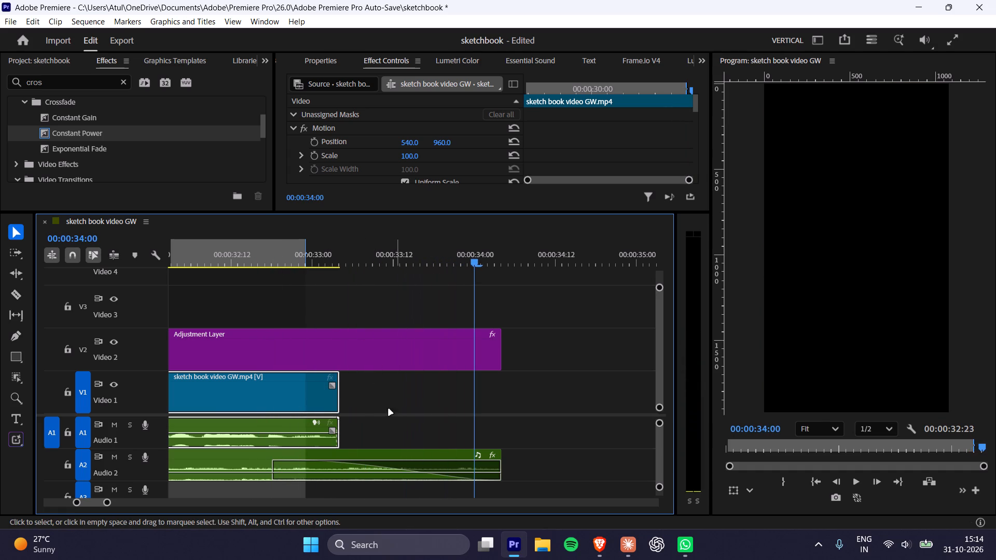
drag(261, 261, 412, 279)
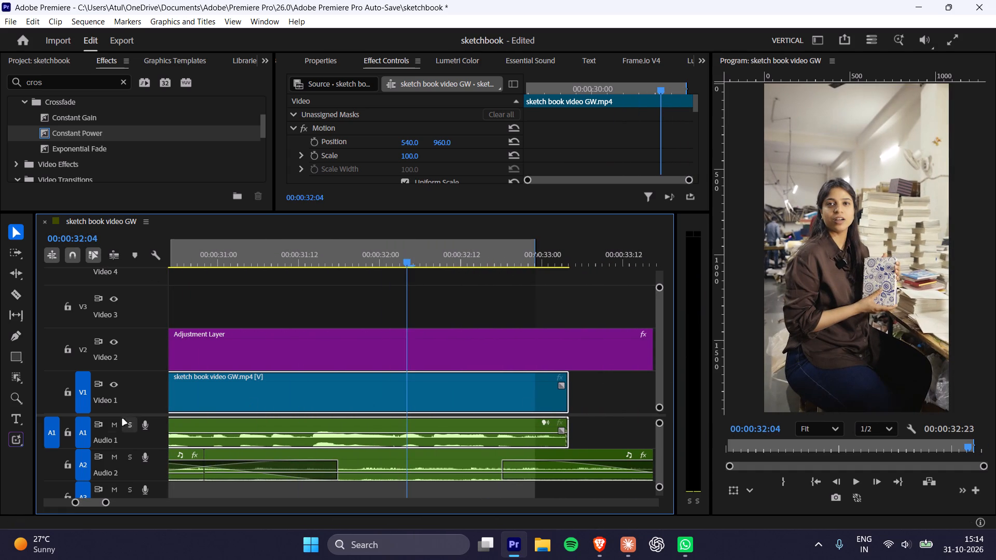
Enlarge the audio track area so that Audio 3 fits fully below Audio 2.
drag(118, 415, 124, 376)
Play the ending from 00:00:32:04 until just past the end of the last V1 clip.
key(space)
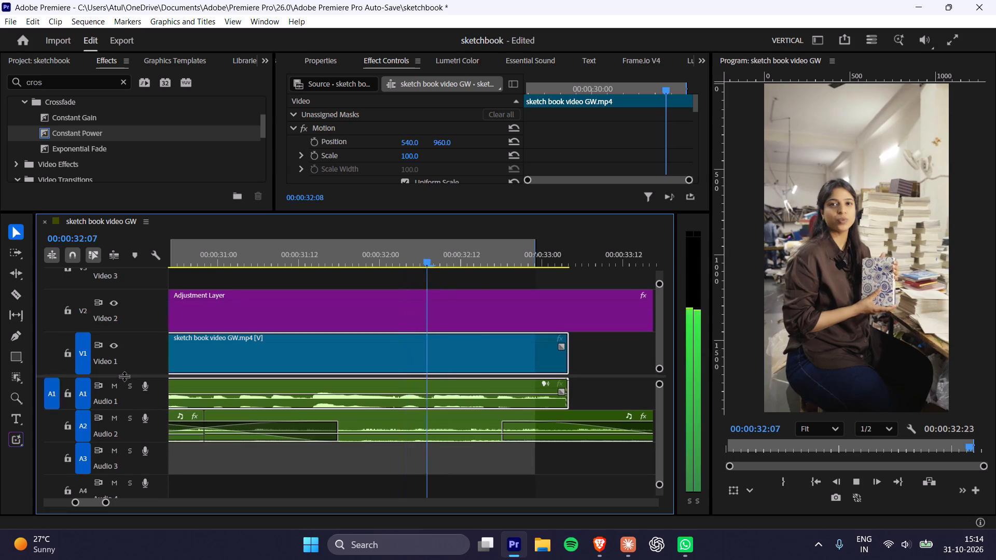
key(space)
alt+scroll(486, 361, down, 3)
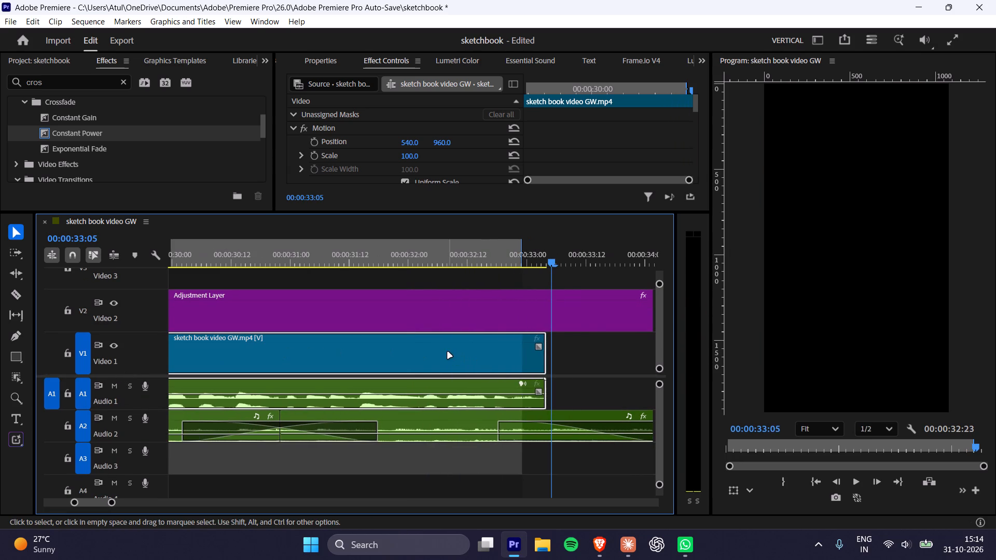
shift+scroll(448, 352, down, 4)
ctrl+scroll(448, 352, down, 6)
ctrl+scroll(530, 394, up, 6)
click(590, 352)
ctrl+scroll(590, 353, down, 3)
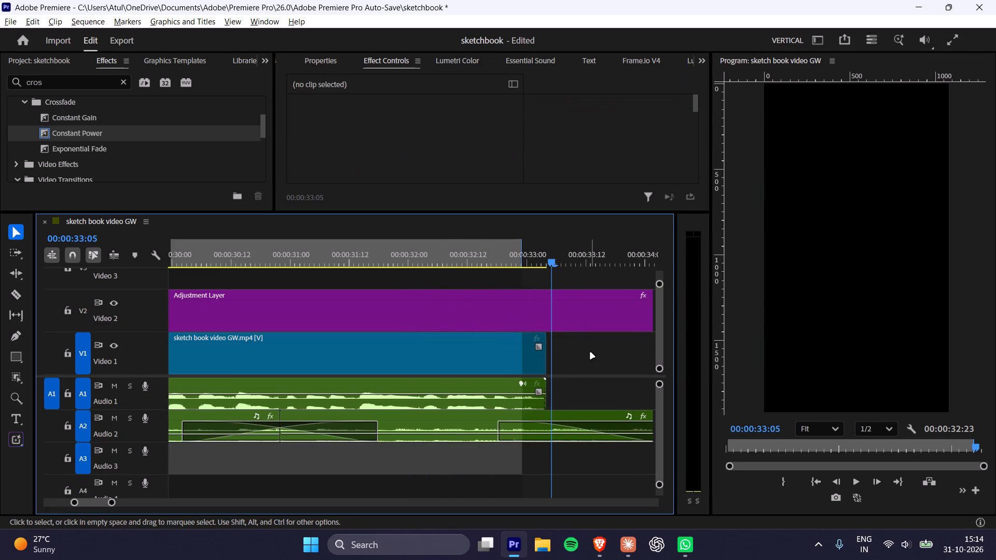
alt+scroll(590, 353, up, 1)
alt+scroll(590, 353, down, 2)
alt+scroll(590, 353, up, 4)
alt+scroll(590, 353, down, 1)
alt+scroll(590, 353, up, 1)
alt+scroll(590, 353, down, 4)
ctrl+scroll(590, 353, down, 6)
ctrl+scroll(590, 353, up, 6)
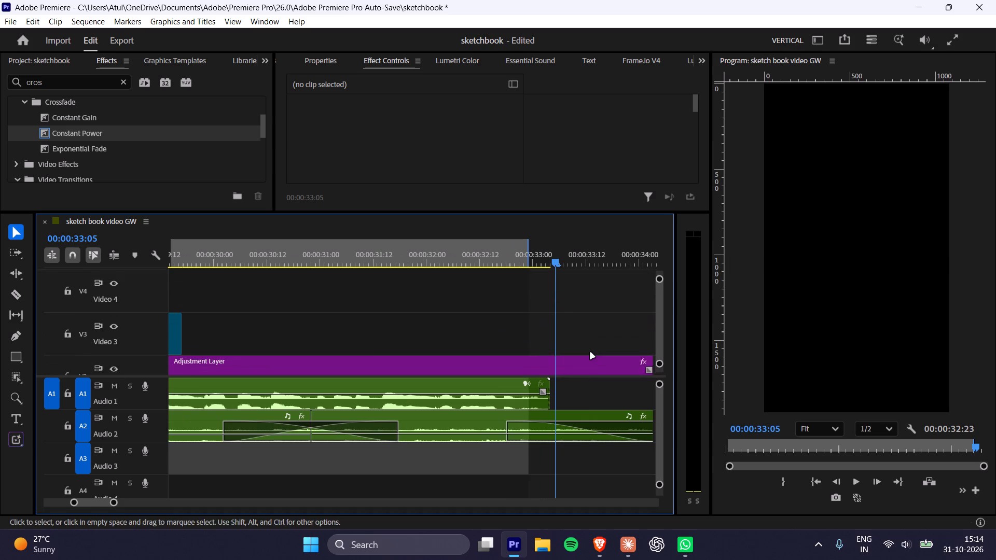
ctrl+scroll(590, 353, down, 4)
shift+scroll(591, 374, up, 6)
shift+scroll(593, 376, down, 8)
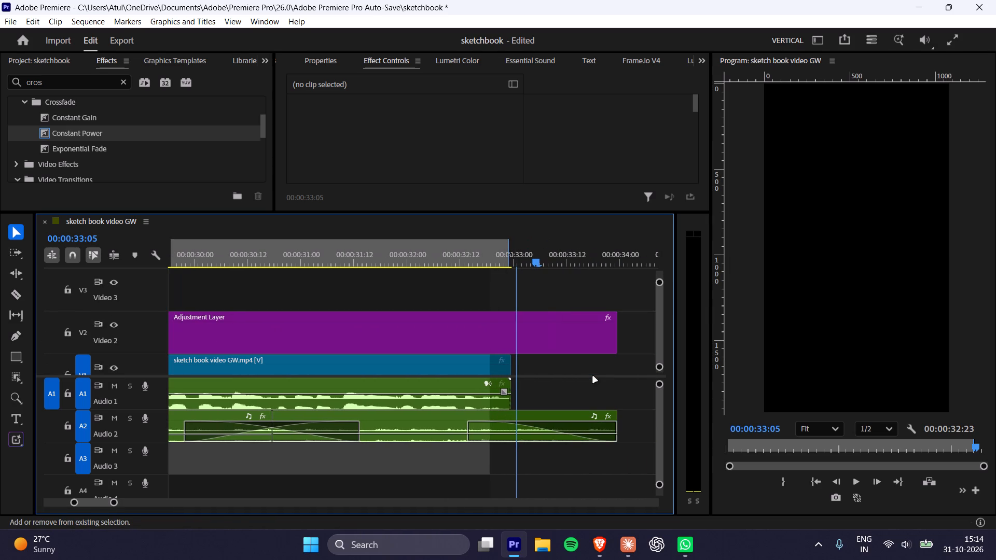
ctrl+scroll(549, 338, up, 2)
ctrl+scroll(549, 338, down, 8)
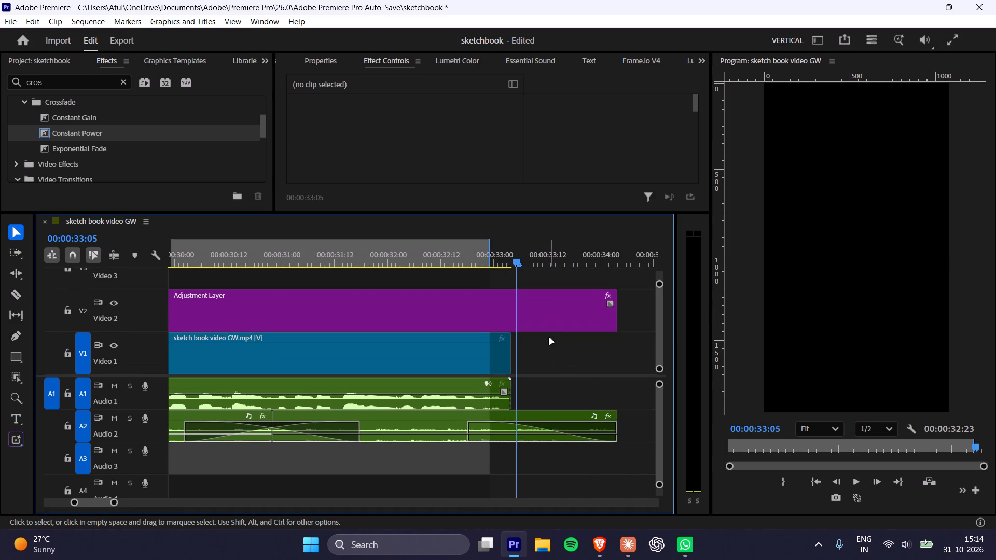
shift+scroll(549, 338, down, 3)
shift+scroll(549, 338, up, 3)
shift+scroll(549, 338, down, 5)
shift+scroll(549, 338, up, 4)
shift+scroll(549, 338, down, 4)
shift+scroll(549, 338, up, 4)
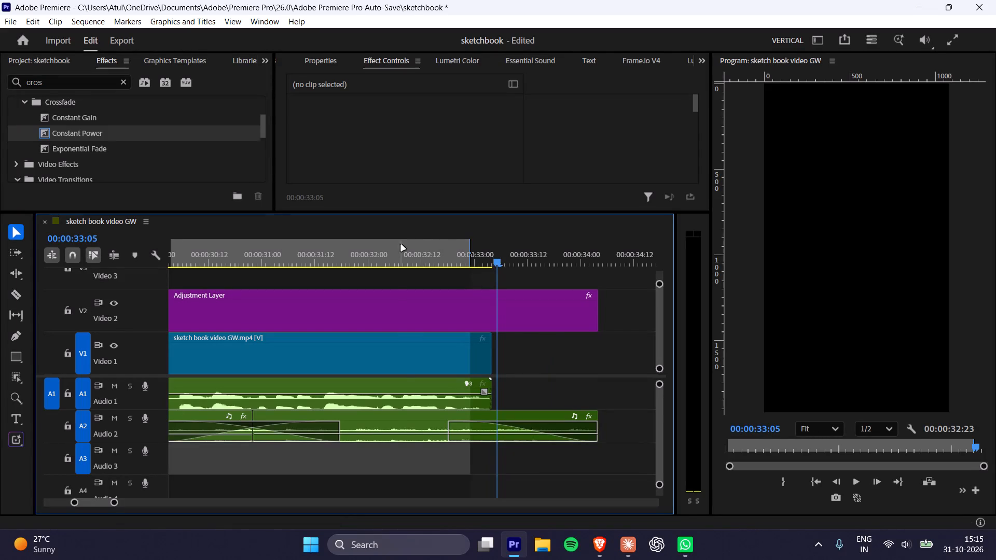
Replay the ending from about 00:00:32:07, and again from the start of the last V1 clip, to review the music fade.
click(398, 262)
key(space)
key(space)
key(space)
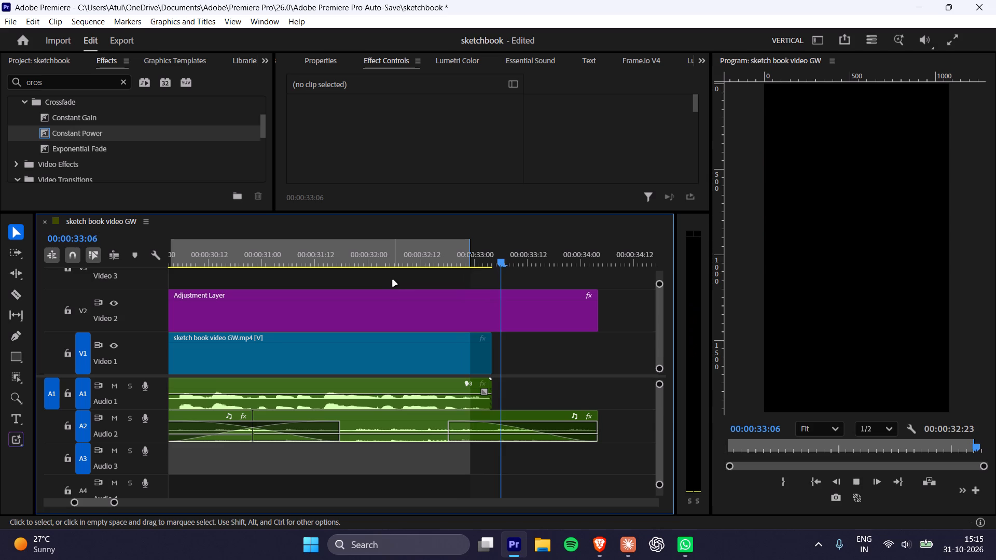
key(space)
alt+scroll(444, 431, down, 9)
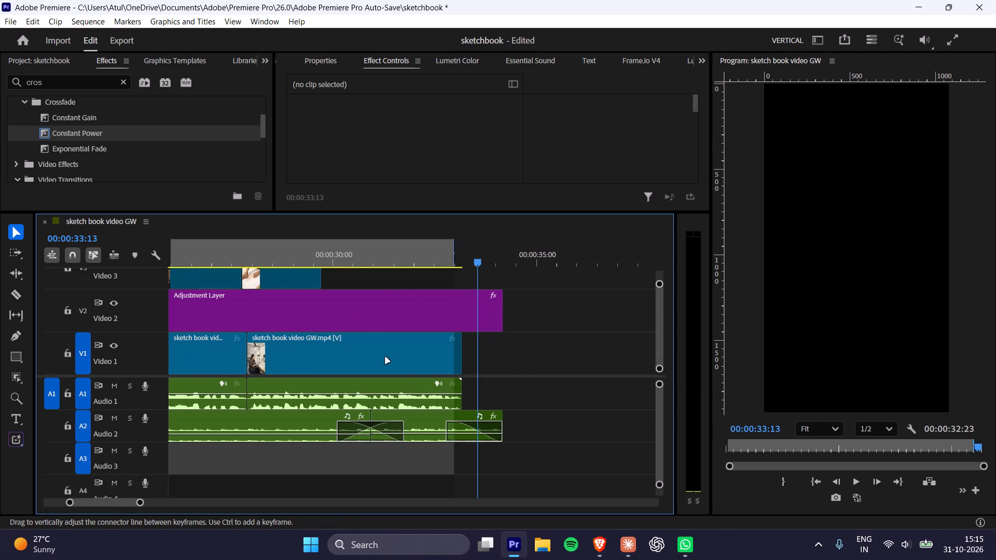
click(246, 262)
key(space)
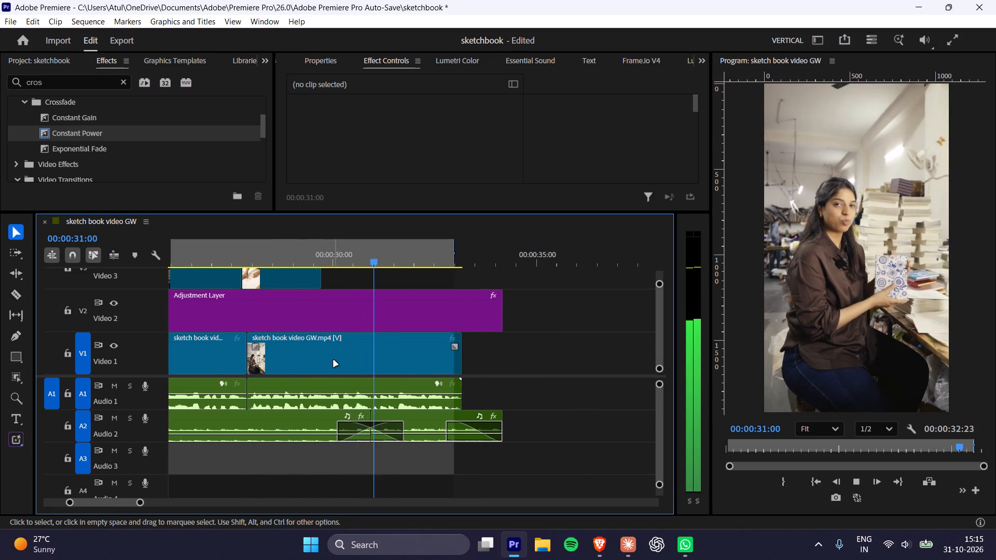
key(space)
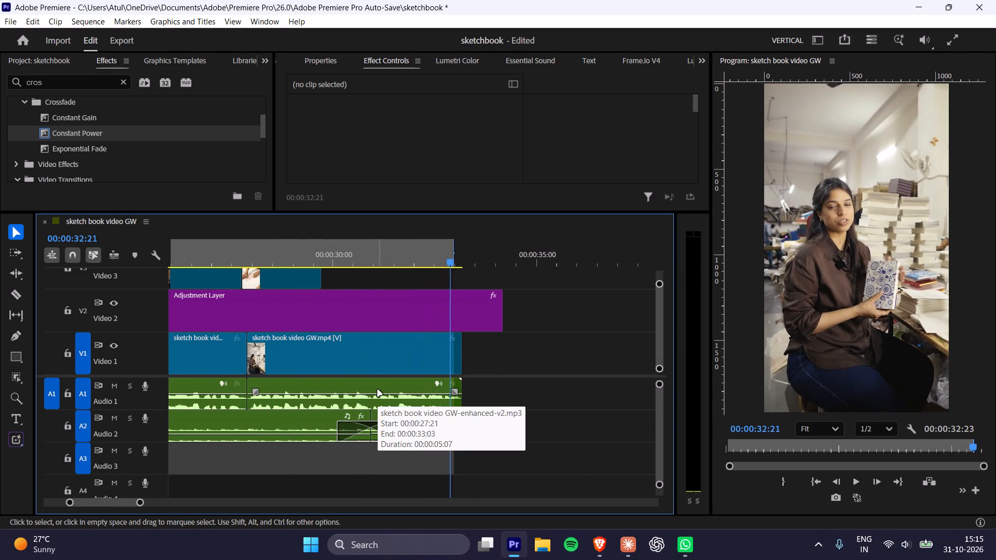
key(space)
key(space)
key(space)
key(space)
key(space)
key(space)
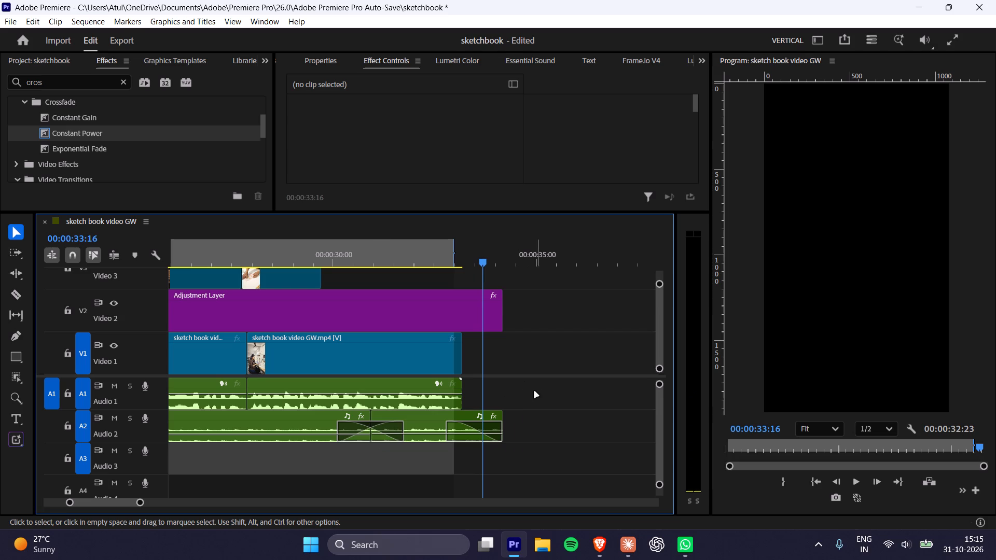
click(441, 259)
Switch to the Brave browser, briefly play the Upbeat and Happy Instrumental Background Music video, close its tab, and return to Premiere Pro.
key(alt+Tab)
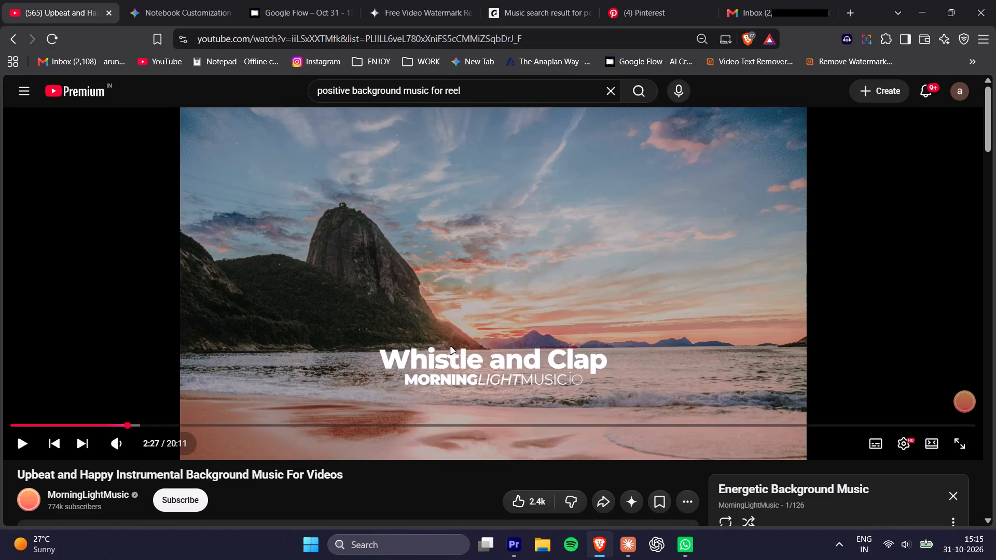
click(351, 268)
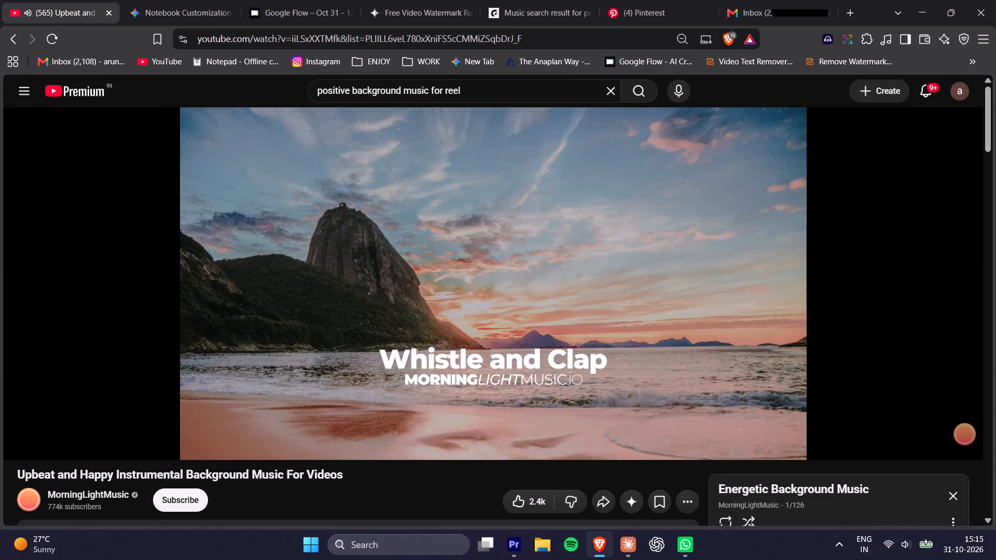
key(space)
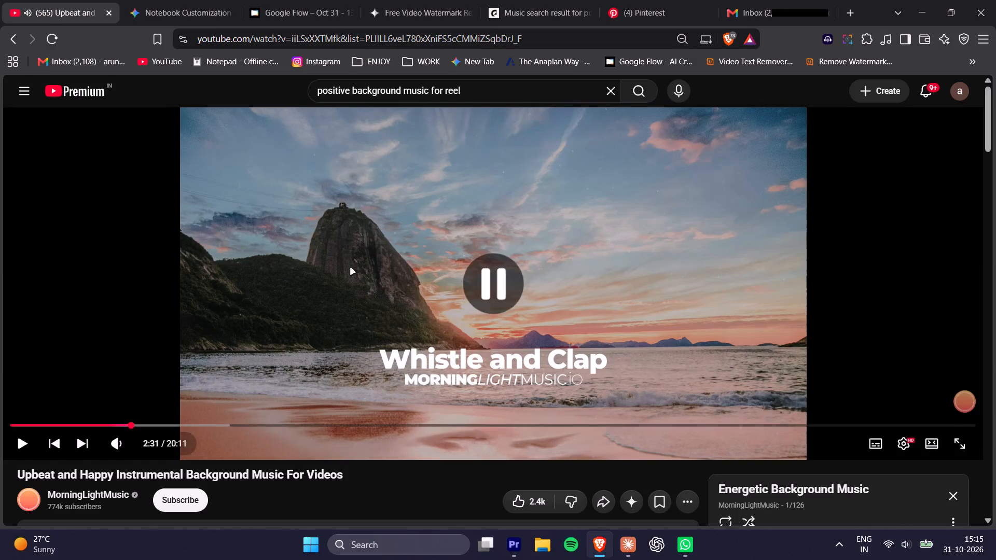
key(ctrl+w)
click(239, 0)
click(351, 0)
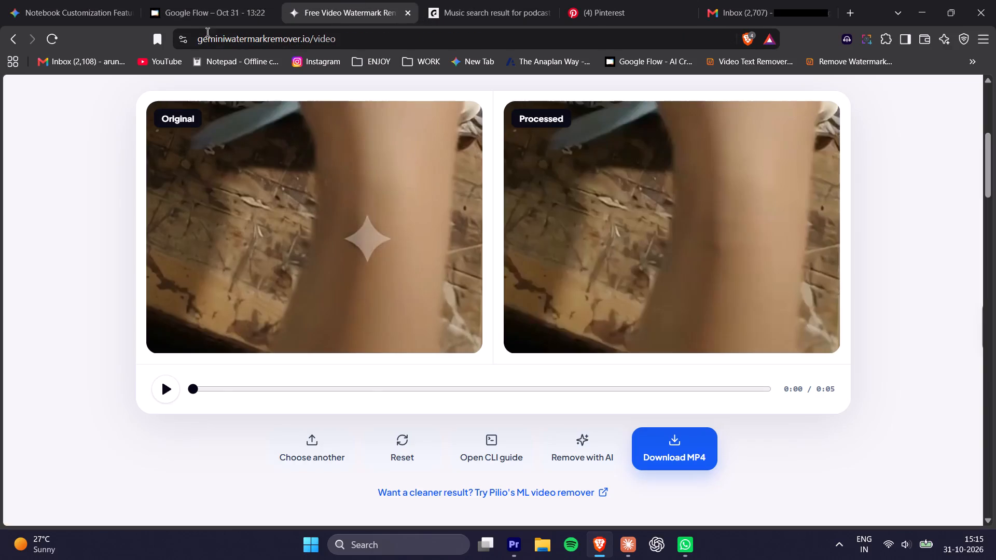
key(alt+Tab)
Replay the ending from about 00:00:32:04 until the last V1 clip is over.
drag(438, 254, 422, 261)
key(space)
alt+scroll(493, 387, down, 2)
key(space)
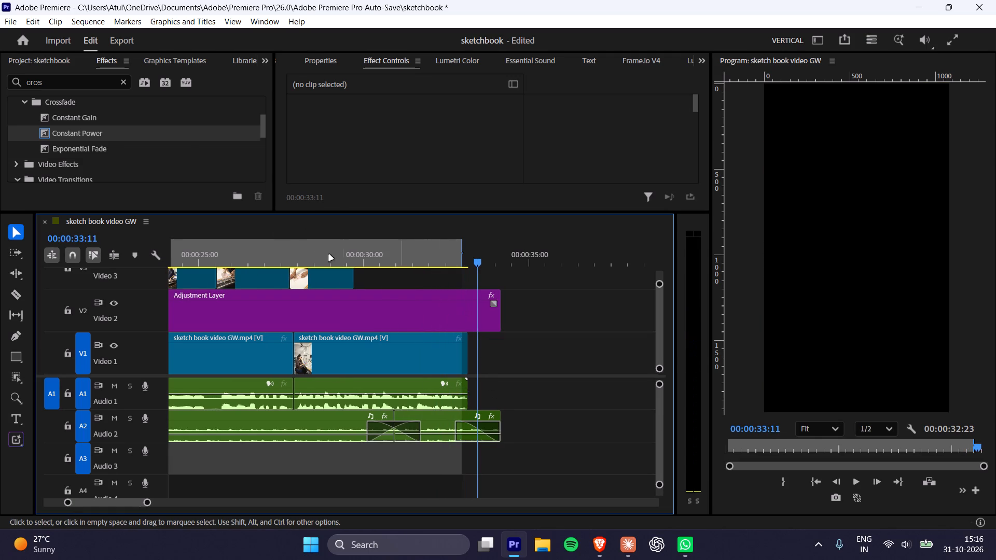
Enlarge the project bin area and import goodwork logo.png from the Downloads folder.
click(33, 59)
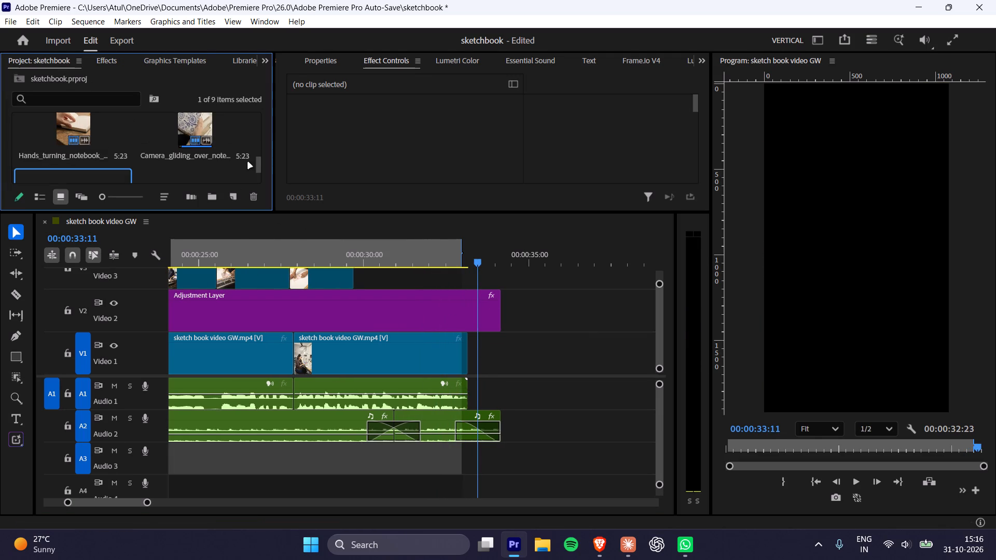
drag(320, 213, 313, 309)
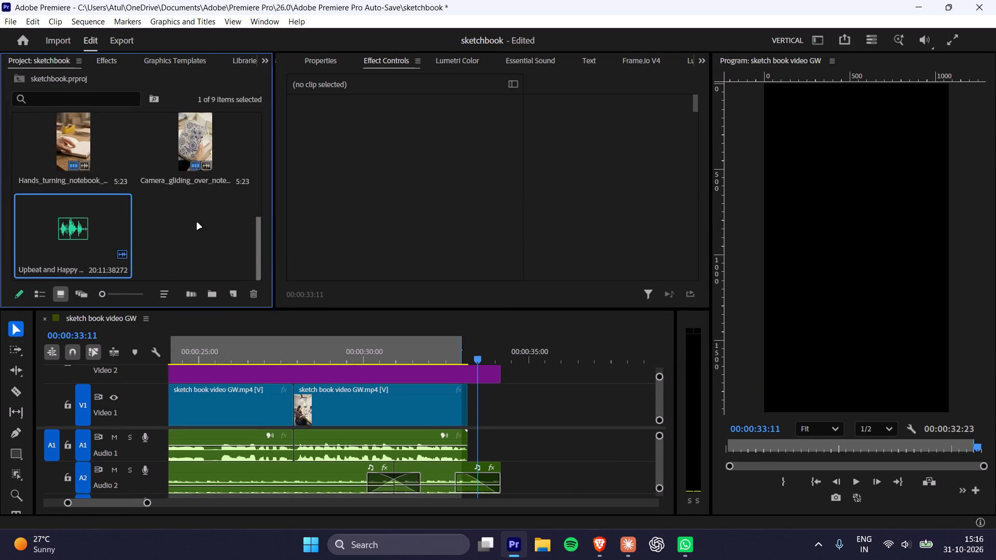
double_click(191, 220)
click(61, 176)
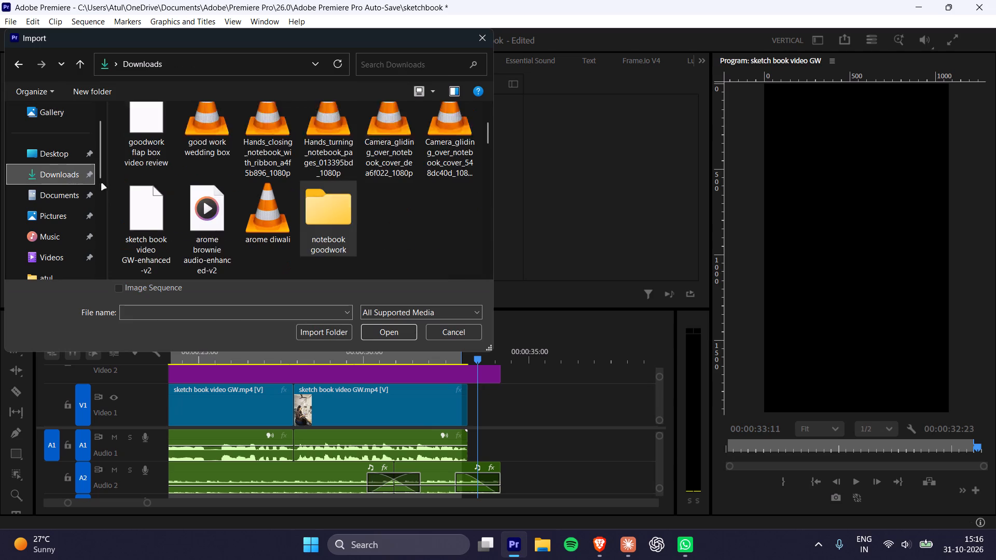
scroll(377, 223, down, 5)
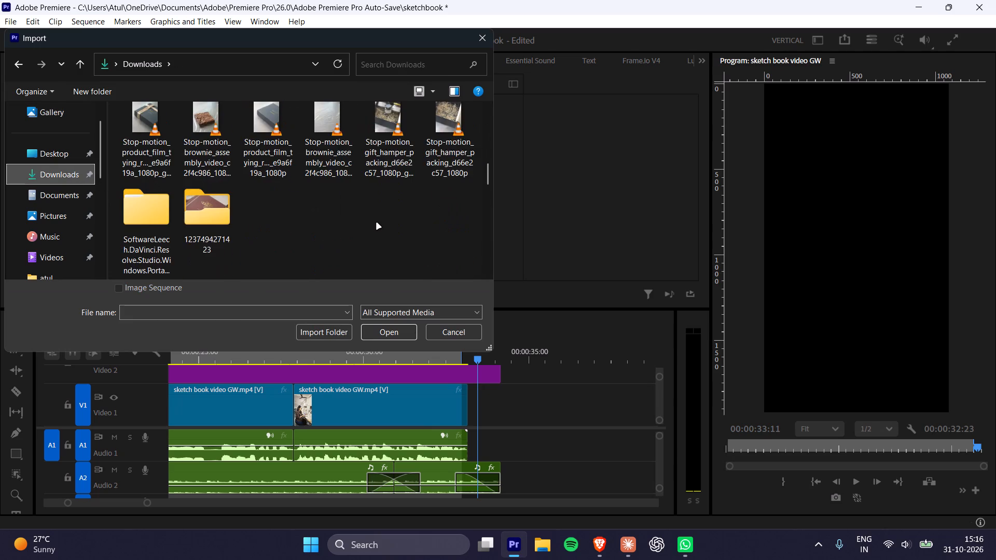
scroll(377, 223, down, 4)
scroll(358, 223, up, 1)
scroll(358, 223, down, 1)
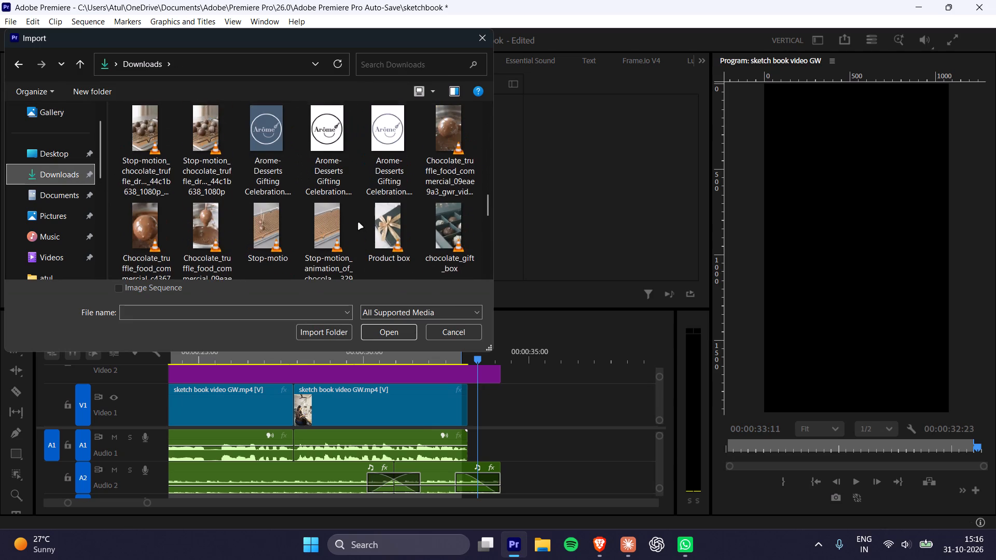
scroll(358, 223, down, 2)
double_click(200, 131)
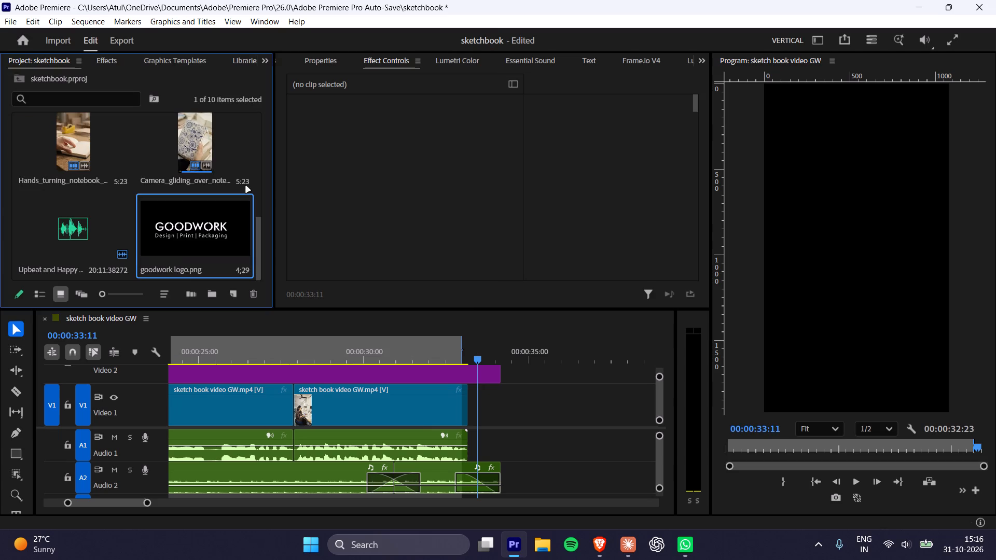
Place goodwork logo.png on V1 directly after the last sketch book clip.
drag(187, 232, 471, 414)
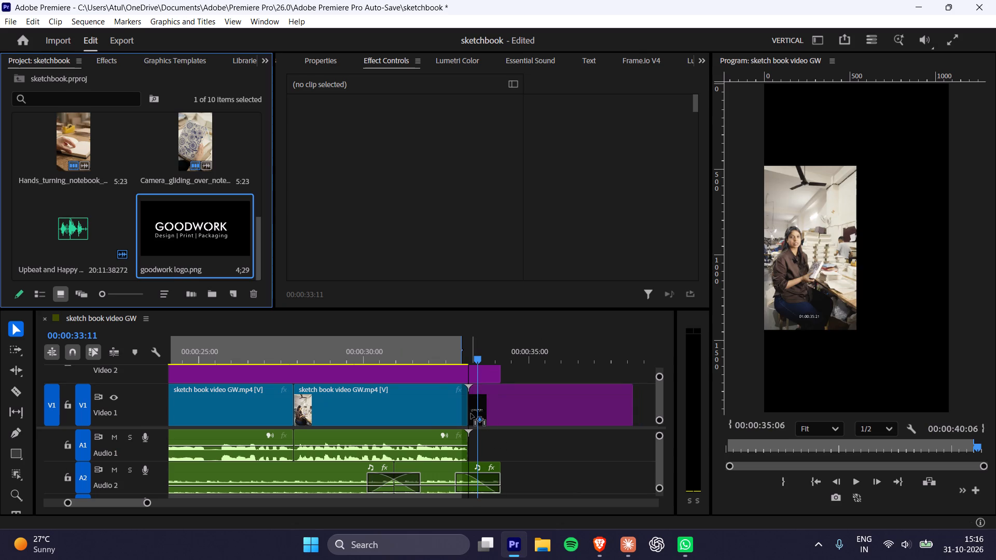
drag(471, 414, 470, 414)
Extend the sequence's Out point past the start of the logo clip to 00:00:34:12.
click(461, 353)
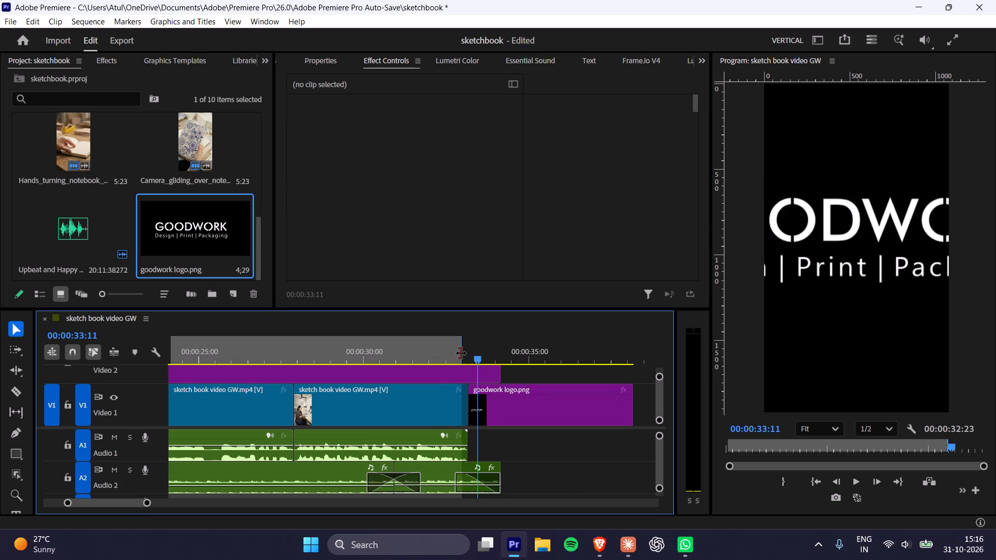
click(457, 359)
click(460, 359)
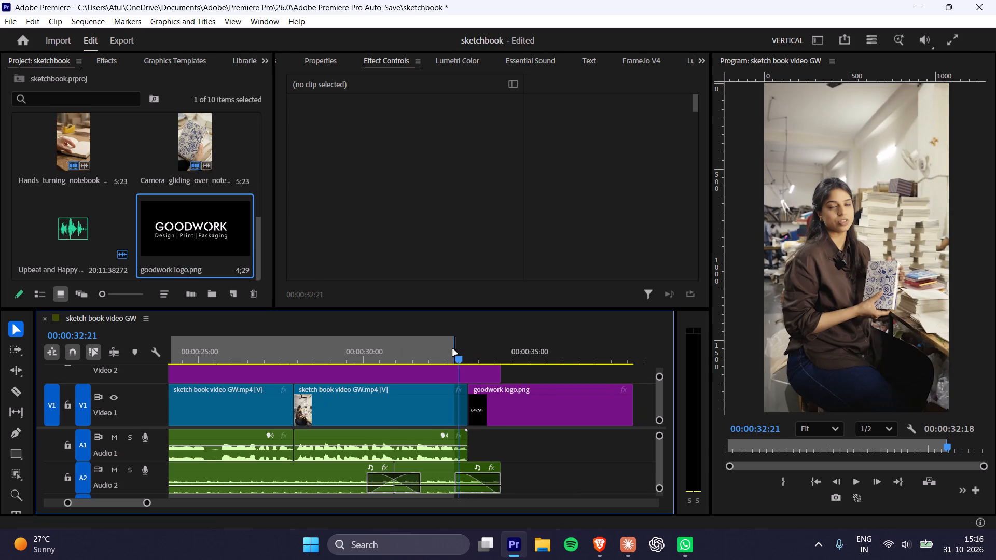
click(453, 349)
drag(454, 349, 508, 353)
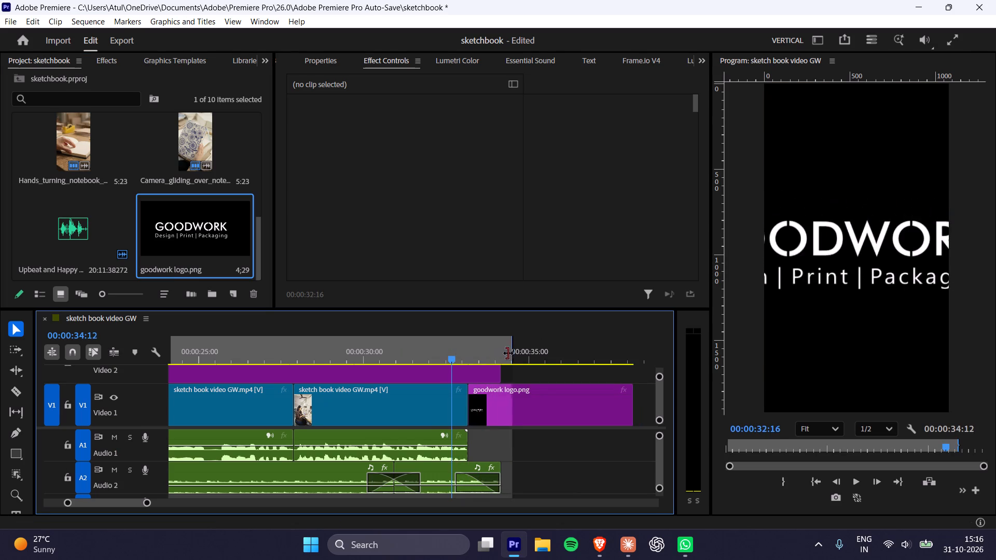
Pull the sequence's Out point back to the end of the adjustment layer at 00:00:34:04.
drag(508, 353, 503, 354)
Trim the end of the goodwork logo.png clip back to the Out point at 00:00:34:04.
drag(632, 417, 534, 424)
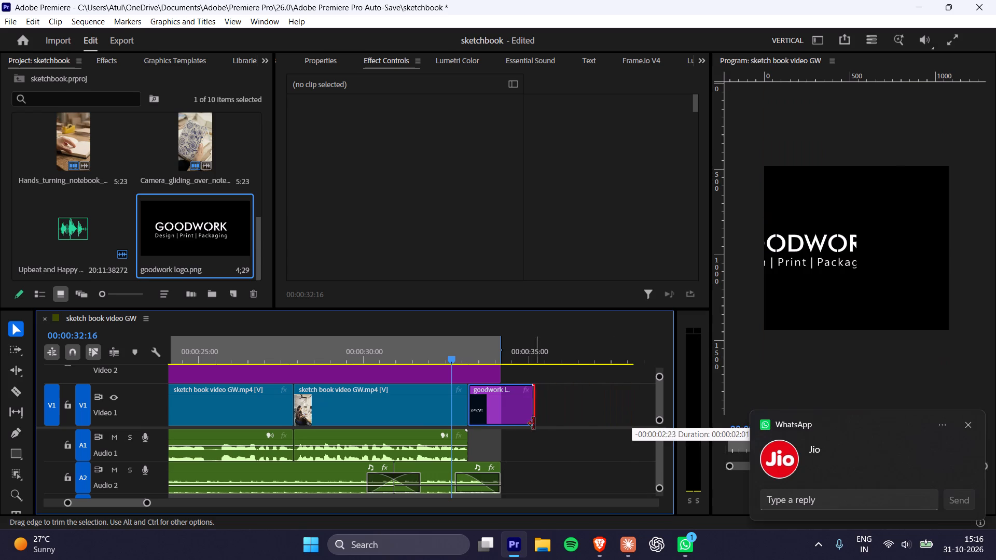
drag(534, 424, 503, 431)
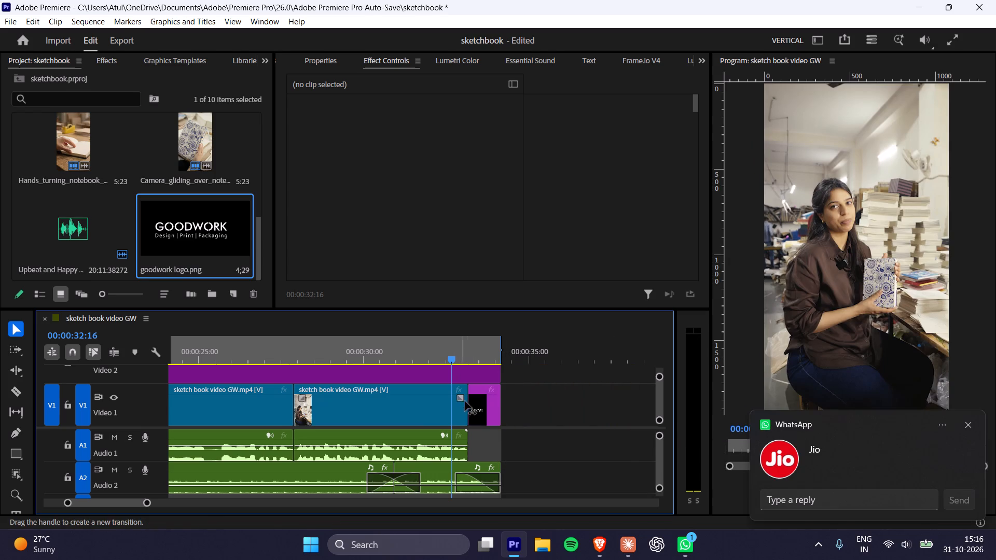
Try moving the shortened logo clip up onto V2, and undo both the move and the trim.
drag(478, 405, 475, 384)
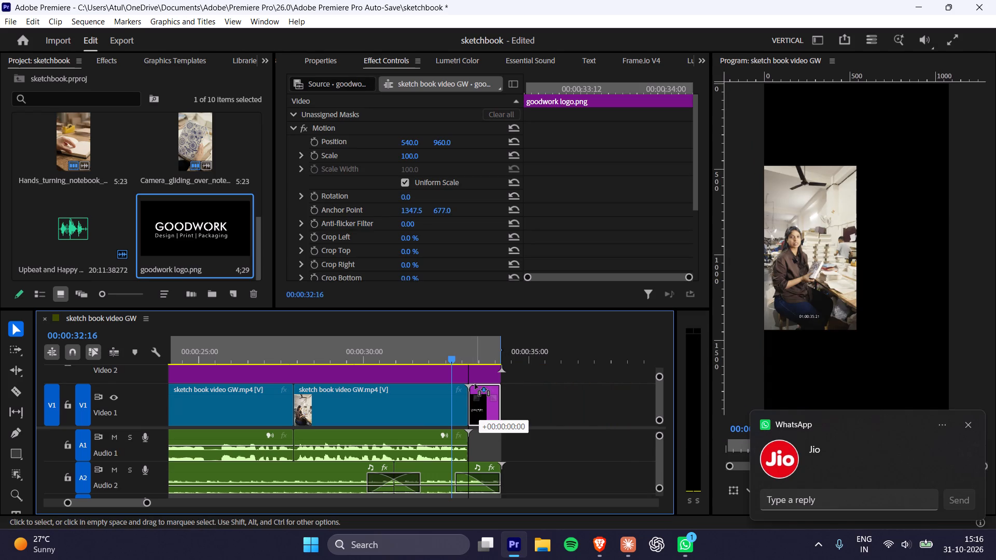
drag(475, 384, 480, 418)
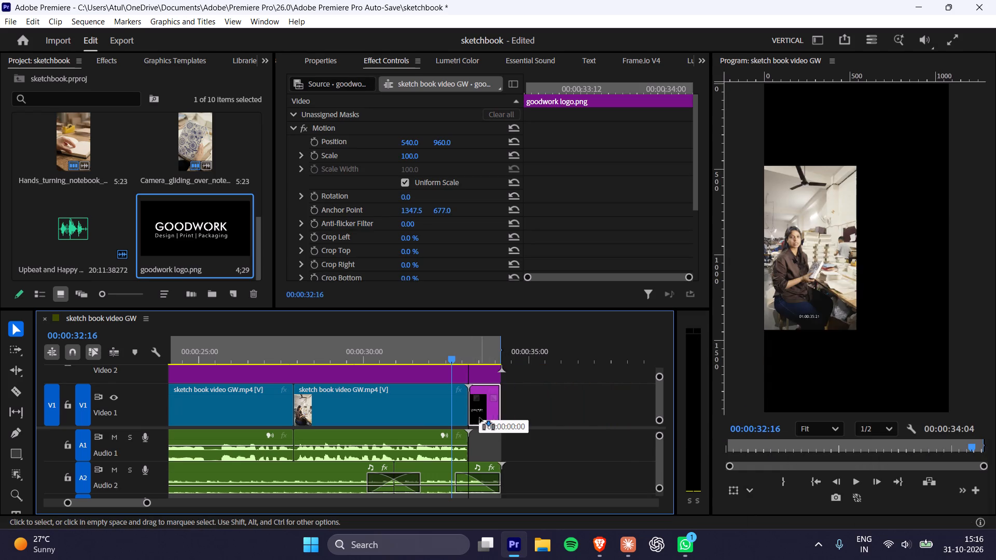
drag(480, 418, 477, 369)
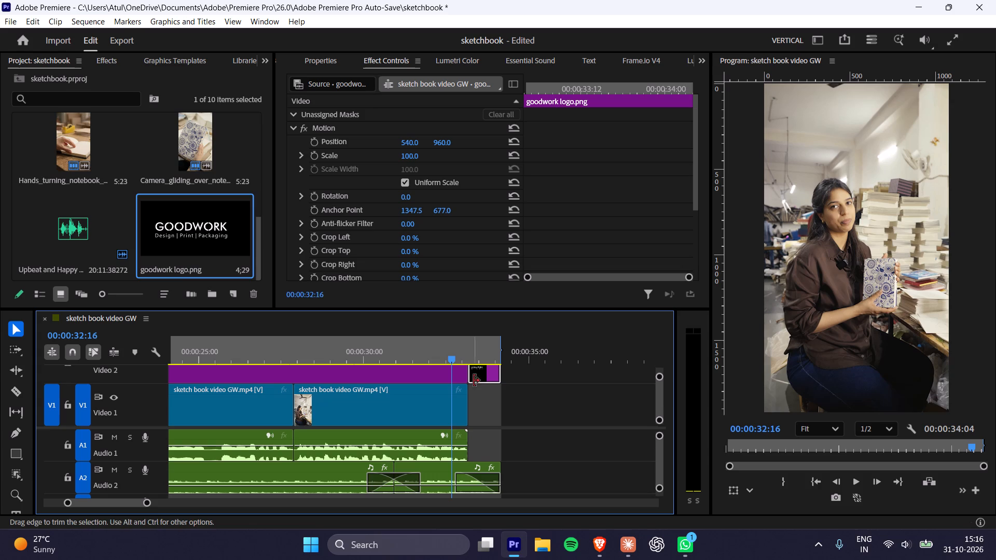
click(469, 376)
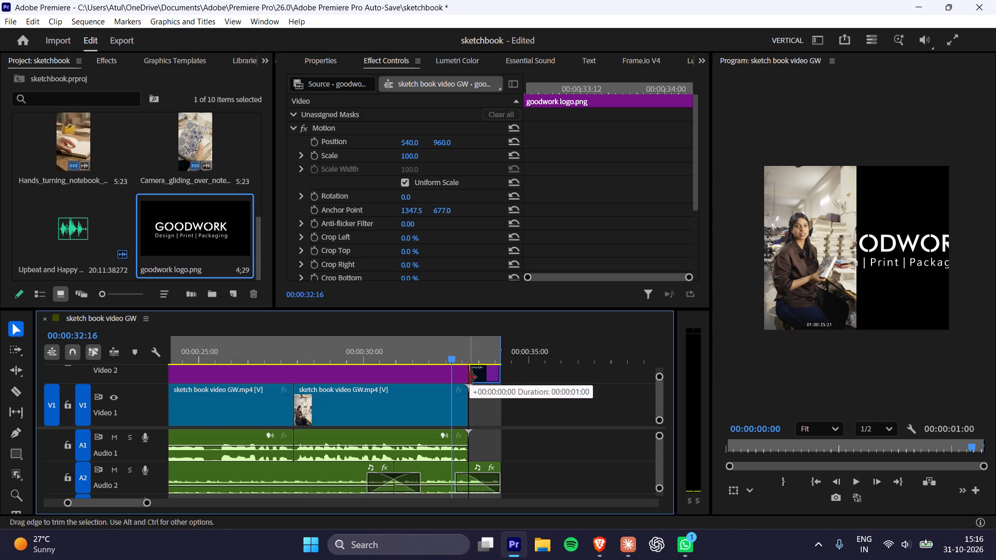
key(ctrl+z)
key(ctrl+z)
Enlarge the timeline area so that the whole V2 track shows above the logo clip.
click(499, 403)
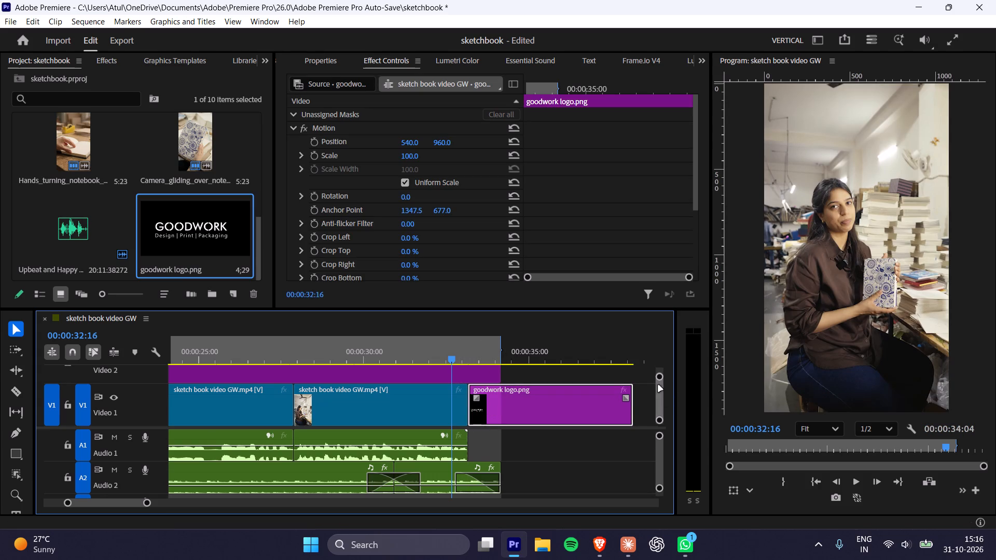
drag(562, 309, 562, 258)
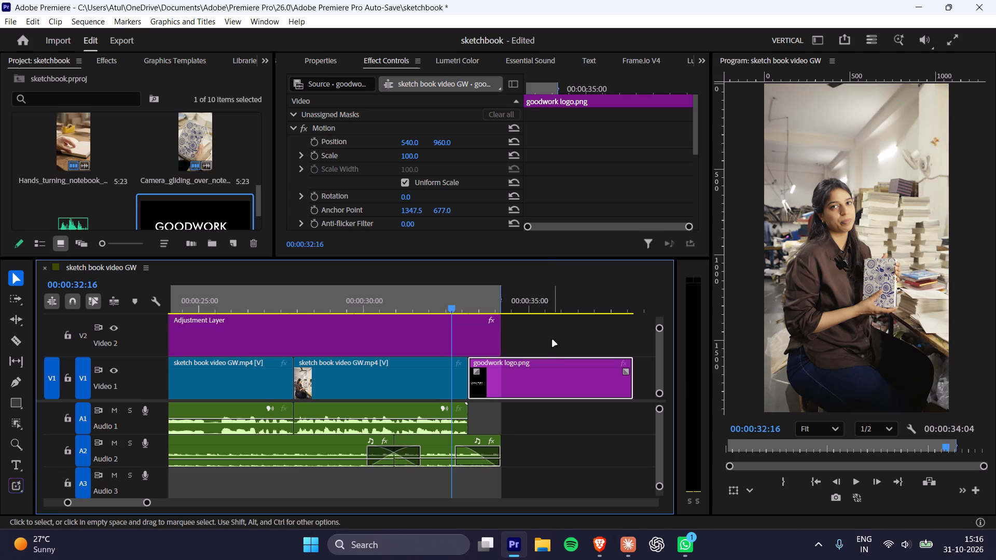
click(657, 358)
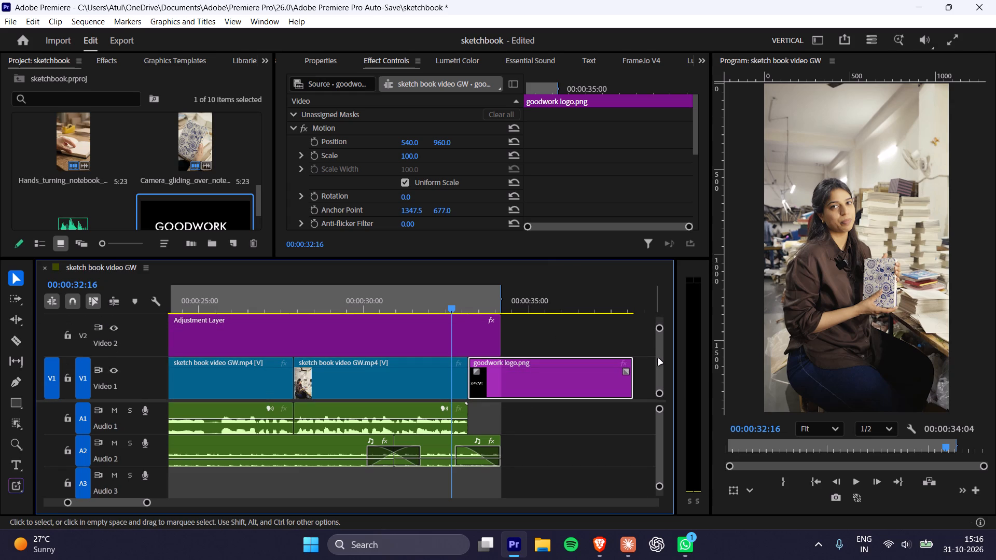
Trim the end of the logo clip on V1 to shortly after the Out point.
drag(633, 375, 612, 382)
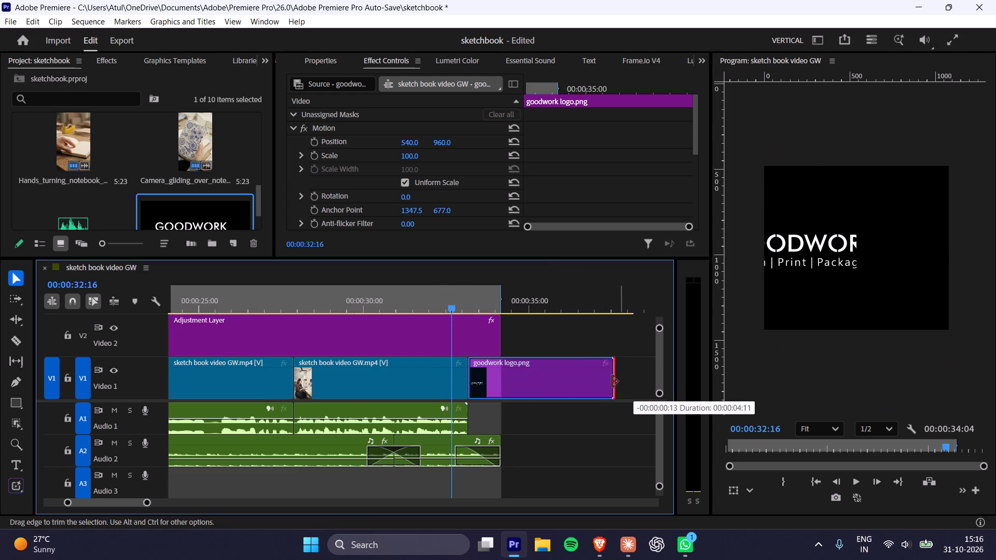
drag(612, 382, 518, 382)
Select the last sketch book clip on V1 and park the playhead on its final frame at 00:00:33:03.
click(447, 384)
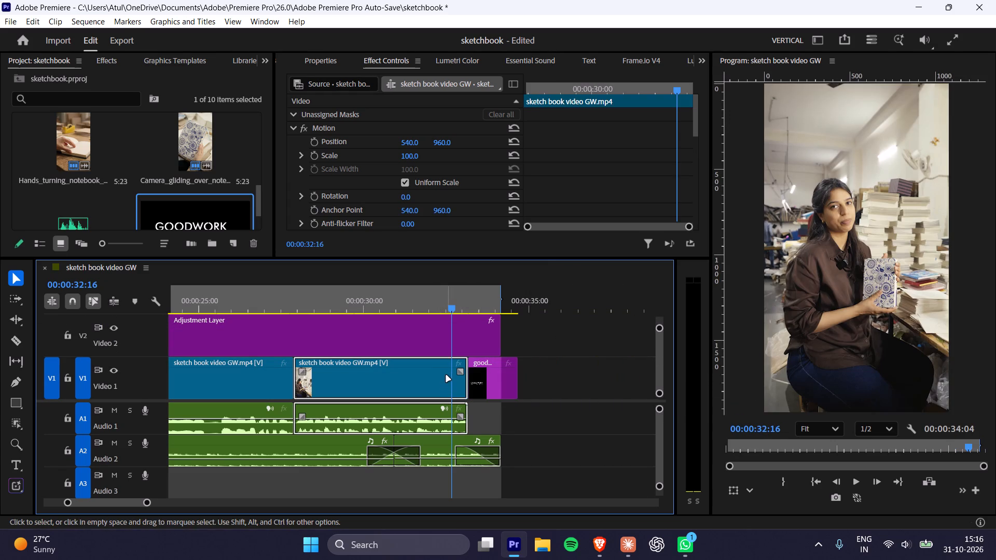
click(418, 373)
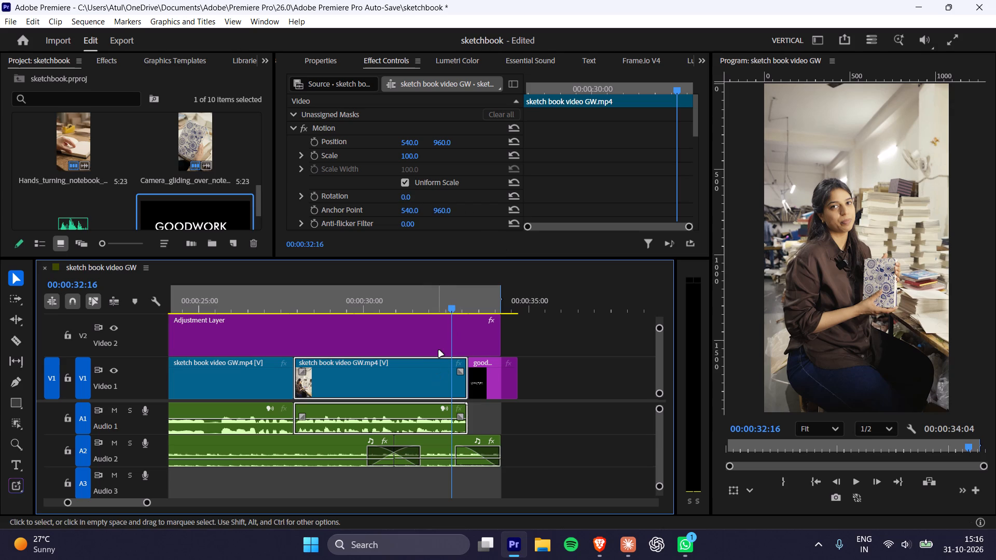
key(Right)
key(Right)
key(Right)
key(Right)
key(Right)
key(Right)
key(Right)
key(Right)
key(Right)
key(Right)
key(Right)
key(Right)
key(Right)
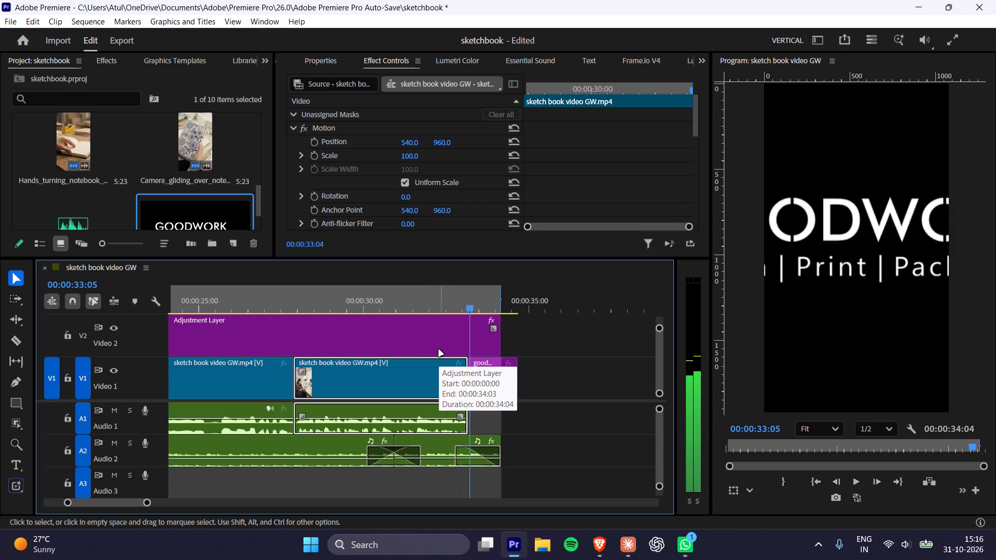
key(Left)
key(Left)
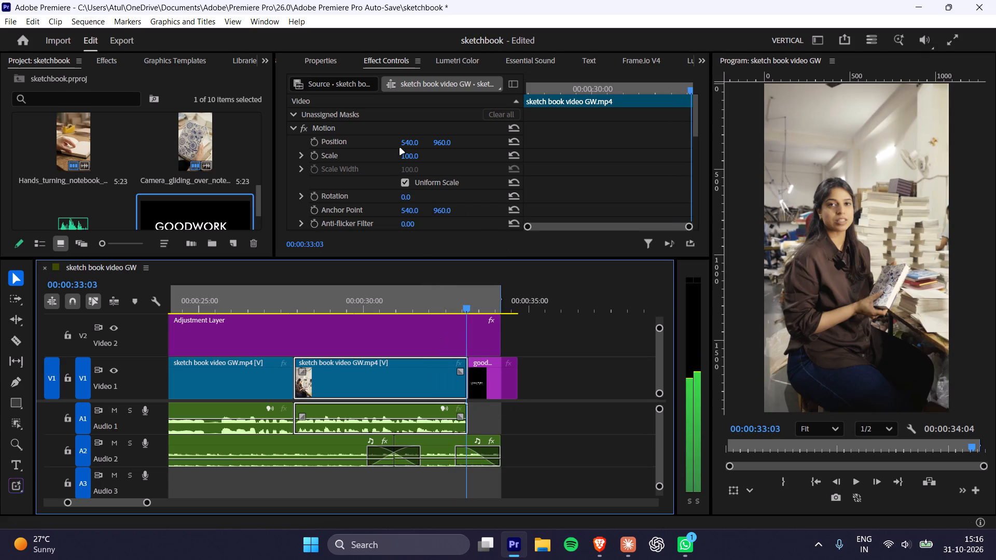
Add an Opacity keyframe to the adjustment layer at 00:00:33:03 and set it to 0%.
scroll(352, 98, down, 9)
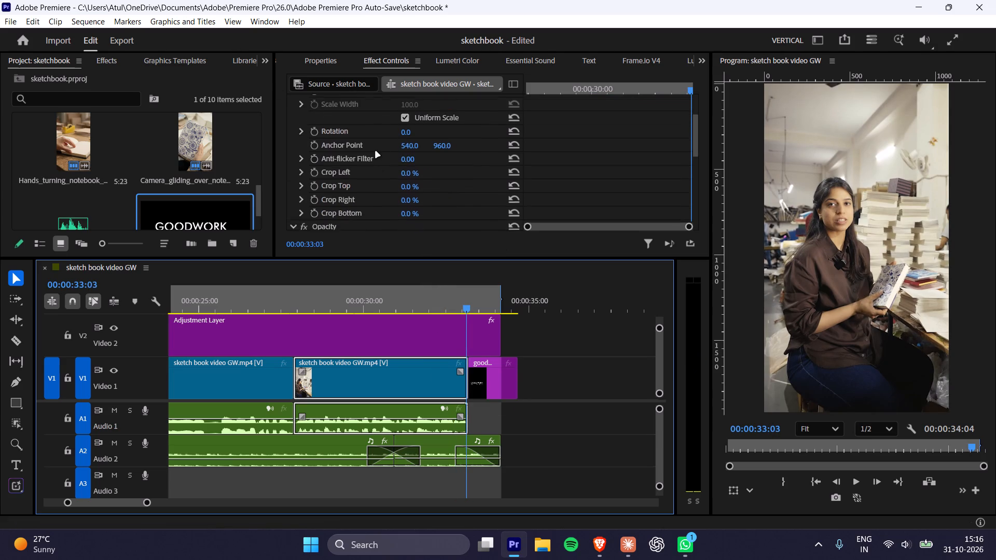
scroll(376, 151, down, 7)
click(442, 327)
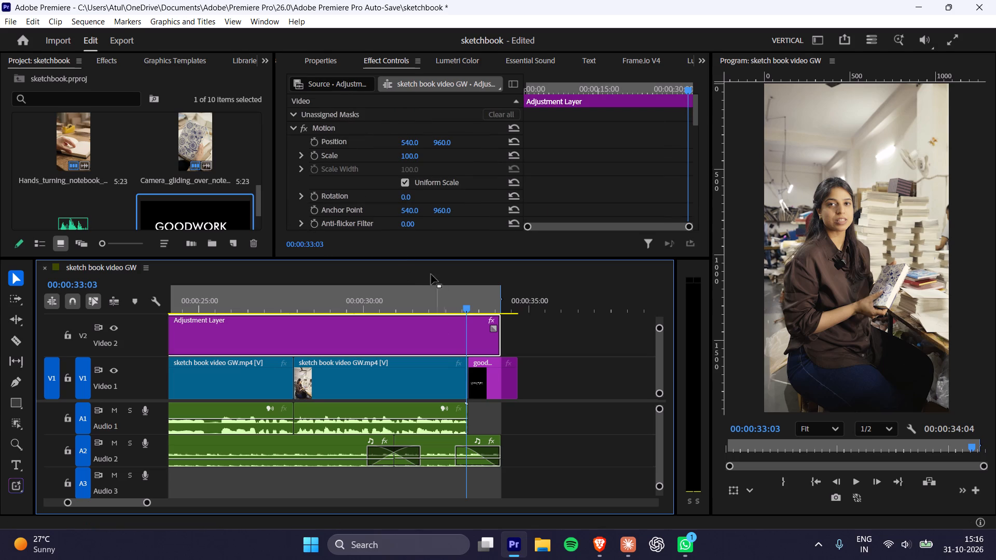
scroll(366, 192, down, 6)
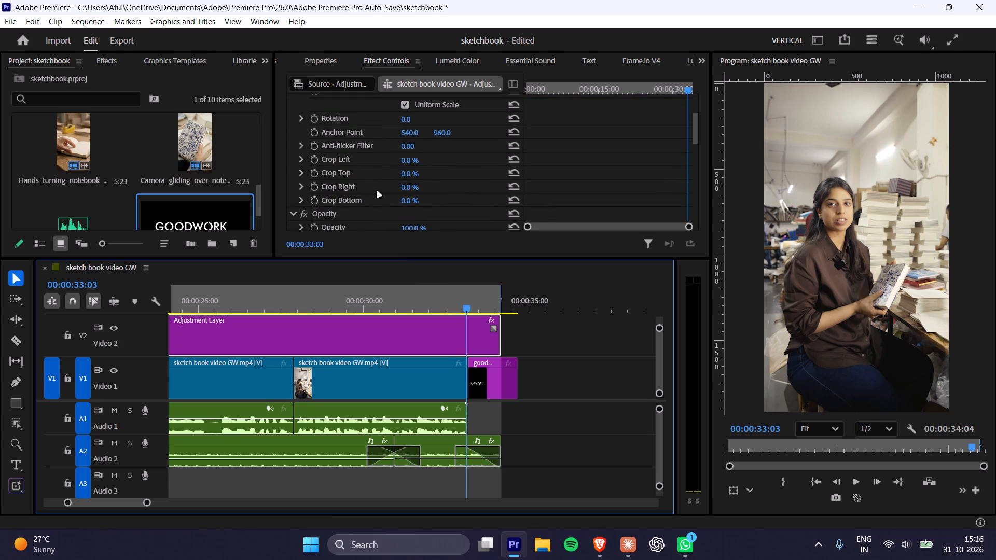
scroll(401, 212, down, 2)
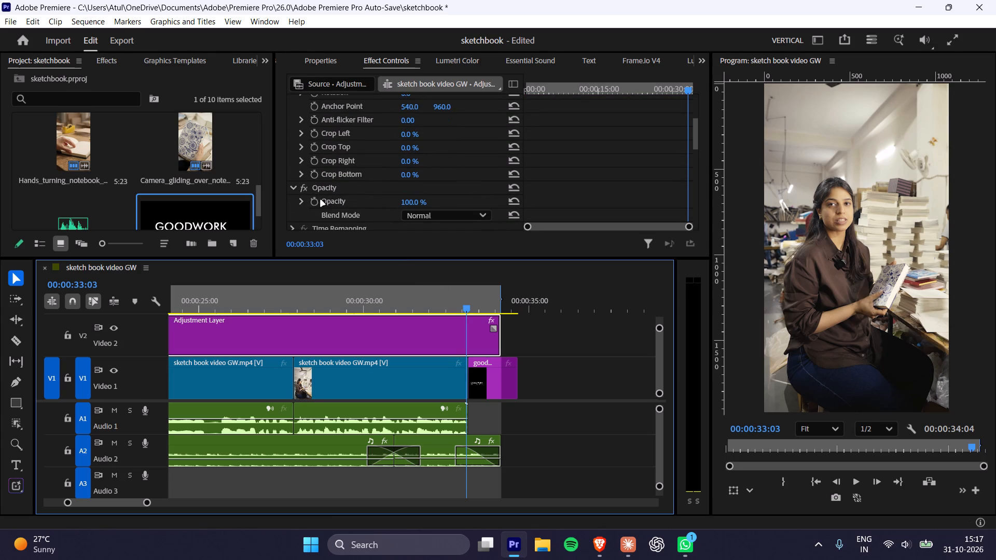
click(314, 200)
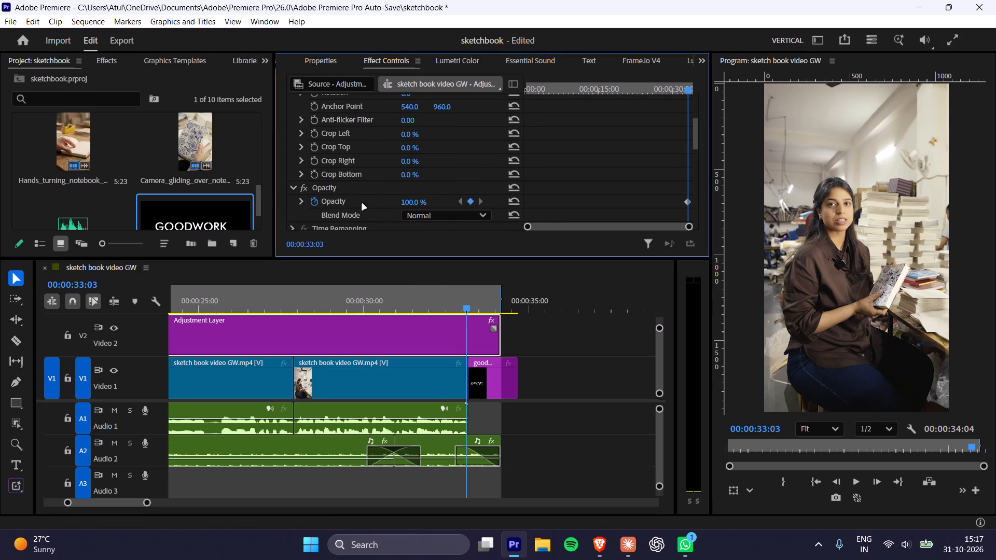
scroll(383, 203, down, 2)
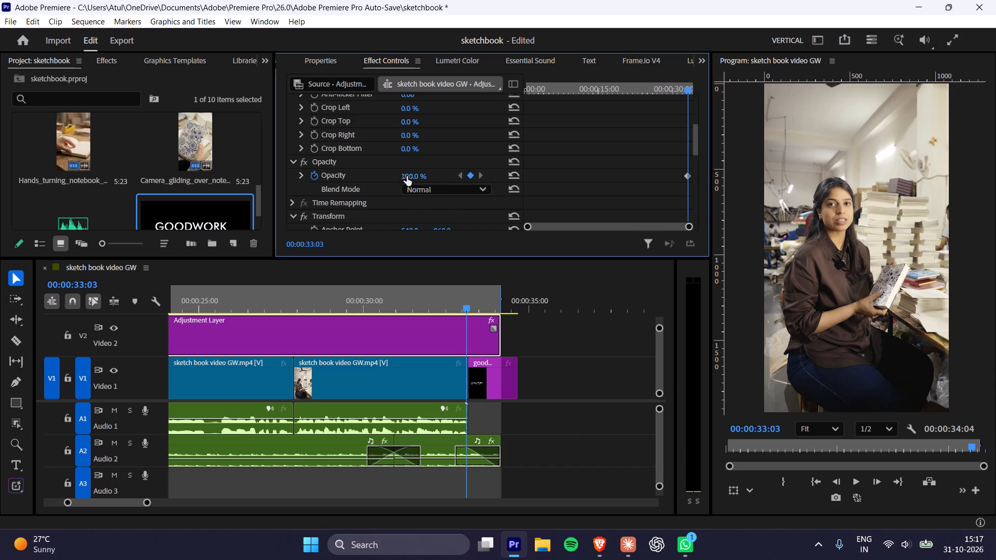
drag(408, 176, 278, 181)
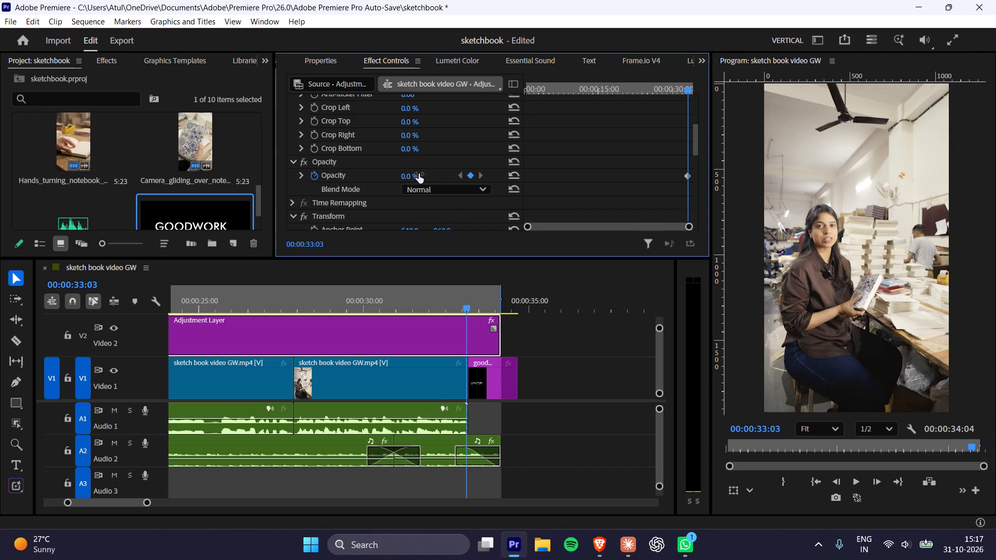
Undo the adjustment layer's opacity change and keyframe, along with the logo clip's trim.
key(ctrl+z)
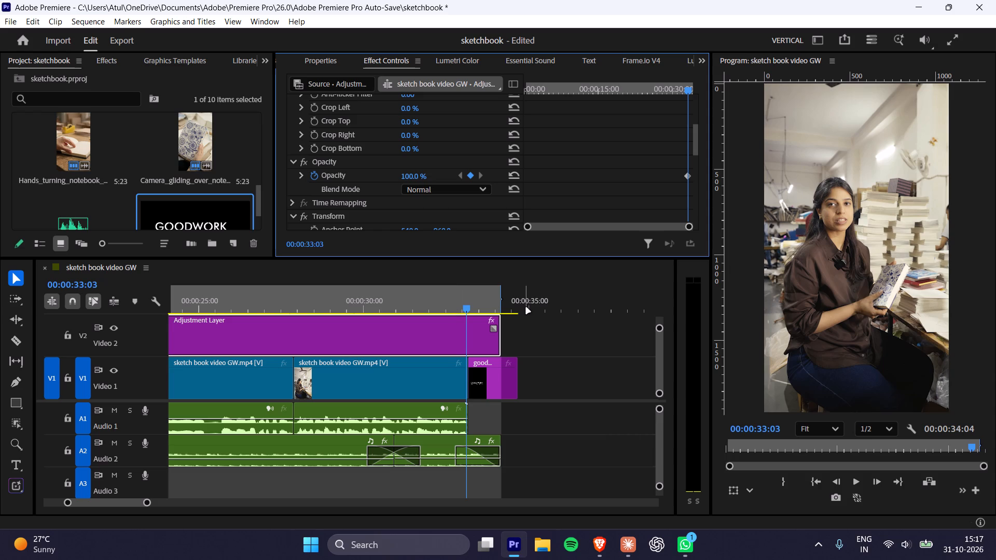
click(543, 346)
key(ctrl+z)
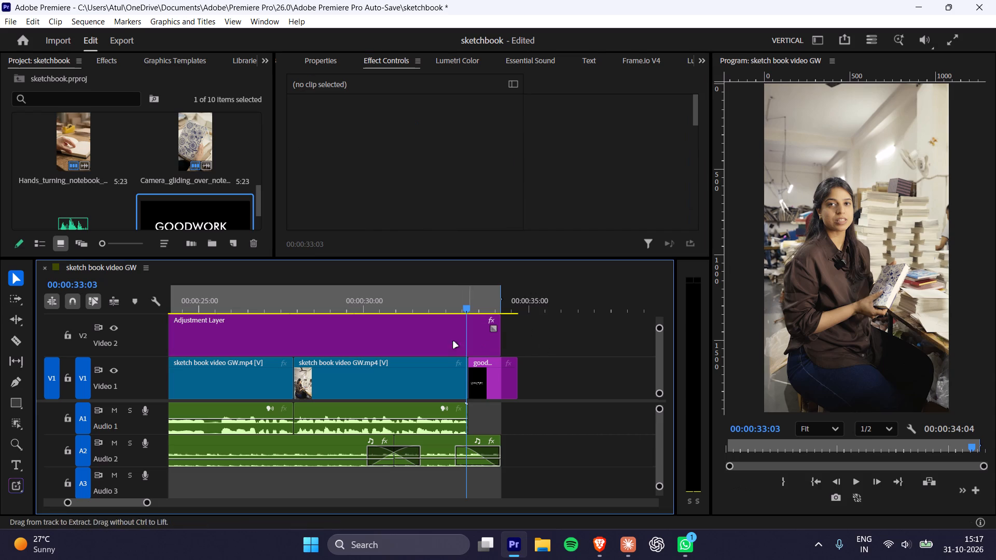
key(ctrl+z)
Add an Opacity keyframe of 0% to the last sketch book clip at 00:00:33:03.
click(445, 371)
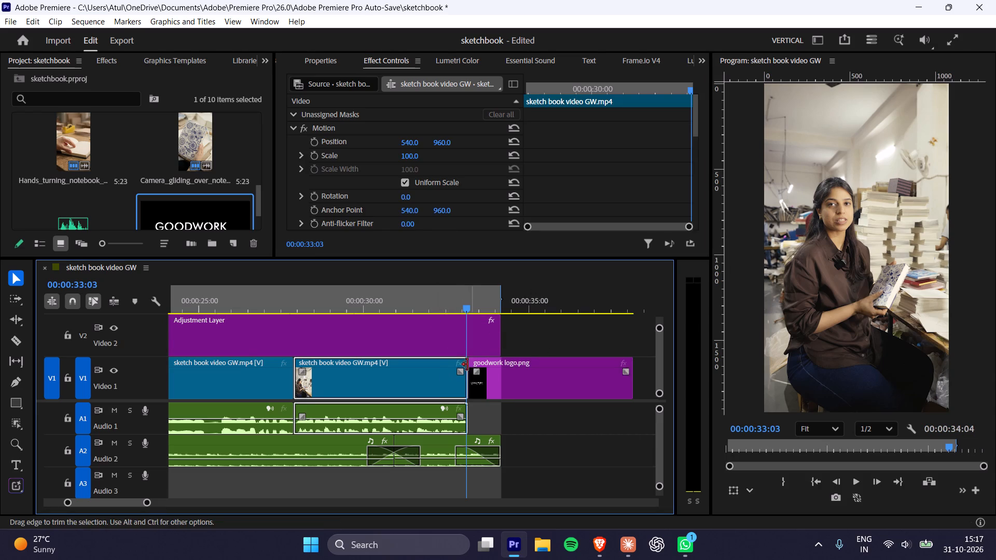
scroll(397, 201, down, 15)
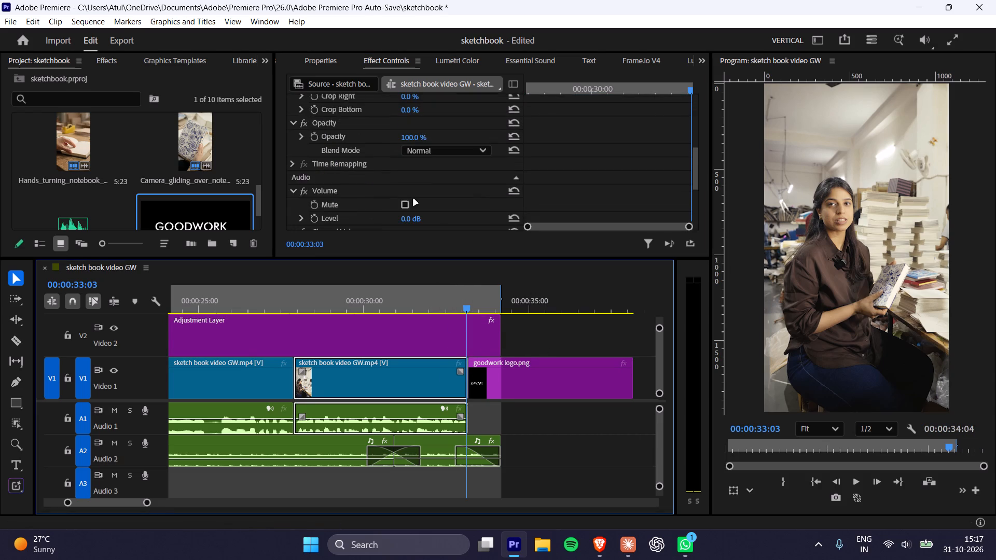
scroll(413, 199, down, 8)
scroll(413, 199, up, 12)
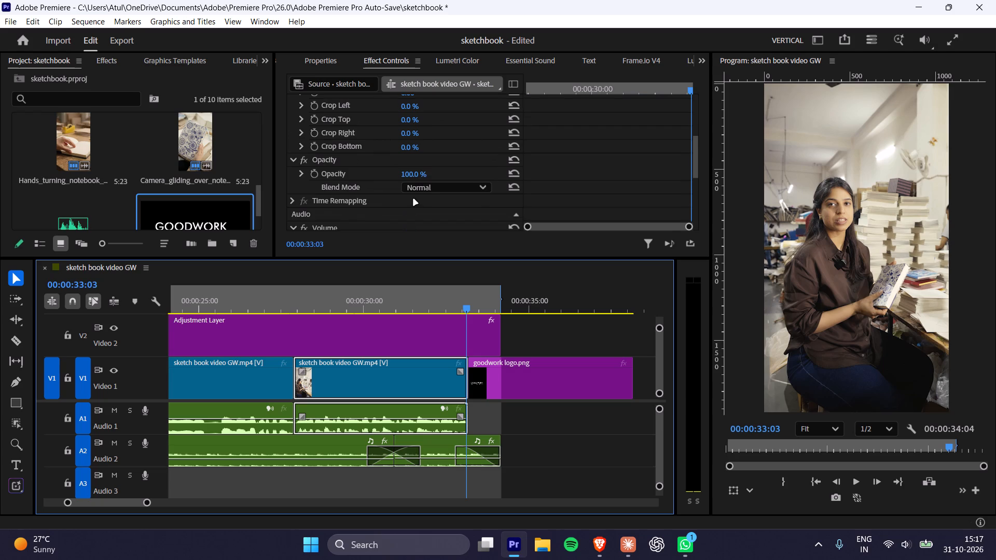
click(311, 189)
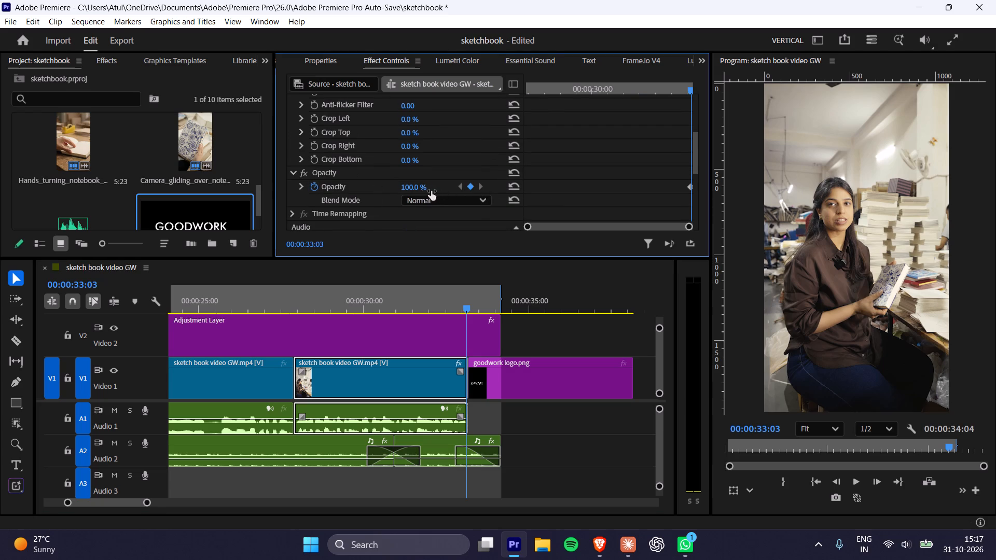
drag(412, 191, 228, 191)
Add an Opacity keyframe of 100% to the last sketch book clip at 00:00:32:17 to start its fade-out.
key(shift+Left)
key(Left)
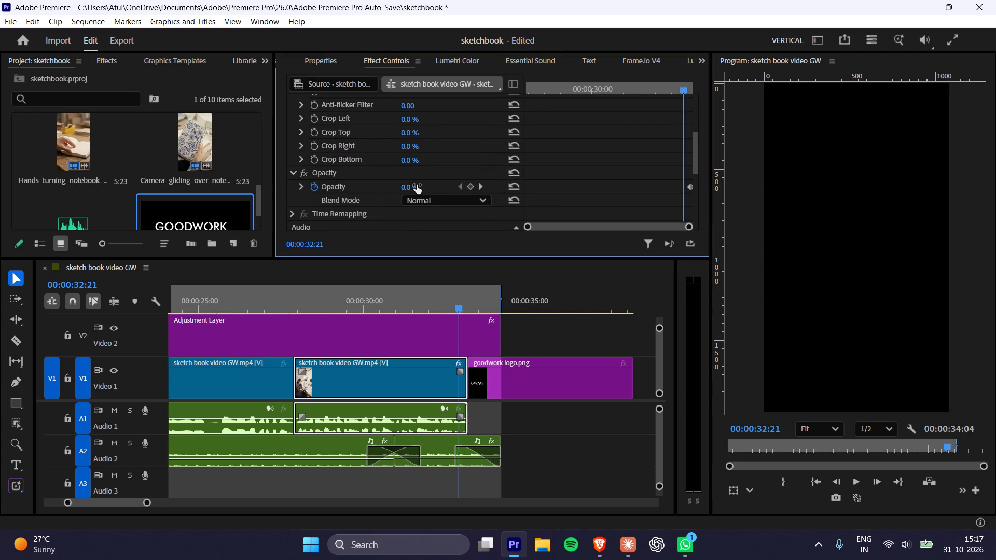
key(Left)
key(Left)
key(Left)
key(Left)
drag(417, 185, 594, 188)
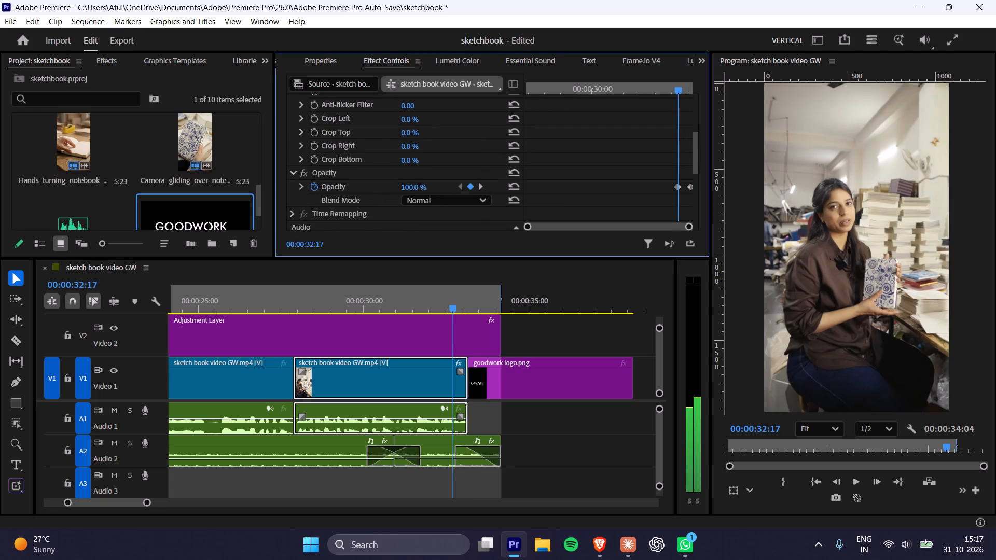
drag(594, 188, 603, 189)
Play back the last sketch book clip's fade-out into the logo, stopping at 00:00:33:21.
click(433, 304)
key(space)
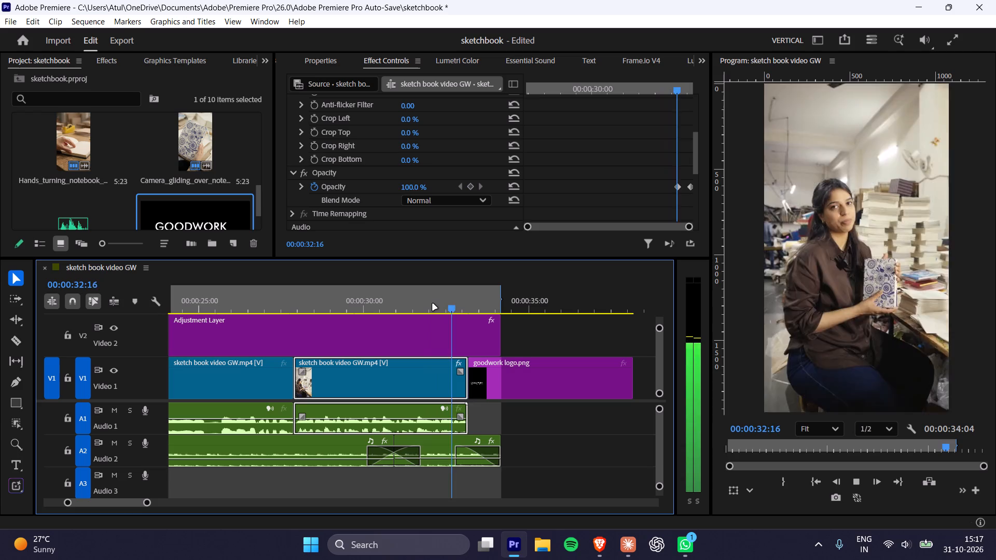
key(space)
Scale goodwork logo.png down with the Fit option so it spans the vertical frame at 40%.
click(537, 394)
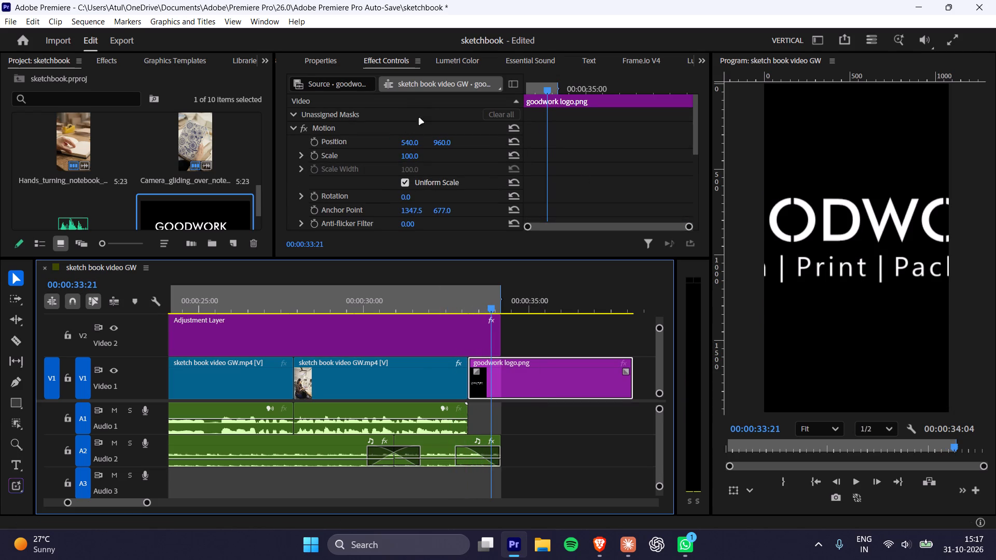
click(324, 59)
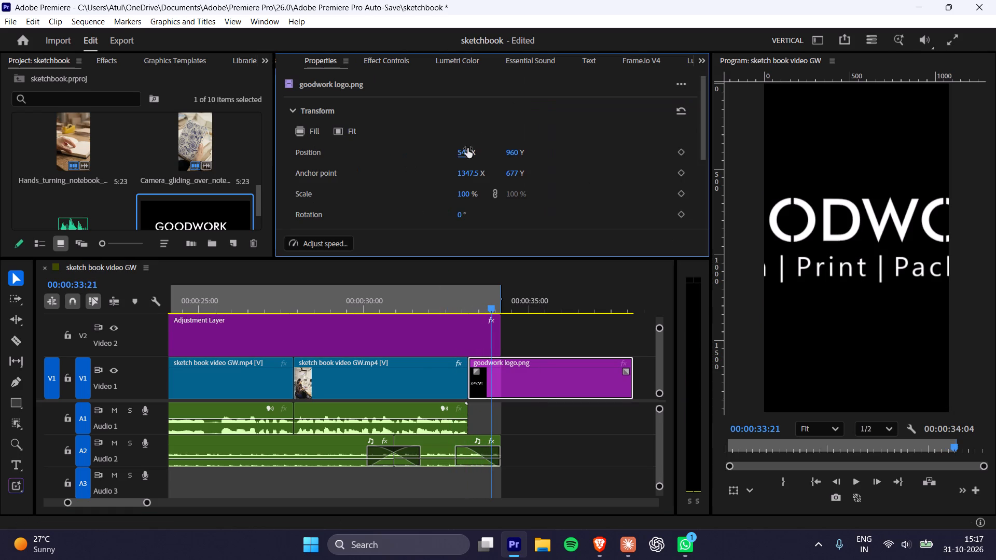
drag(463, 193, 424, 199)
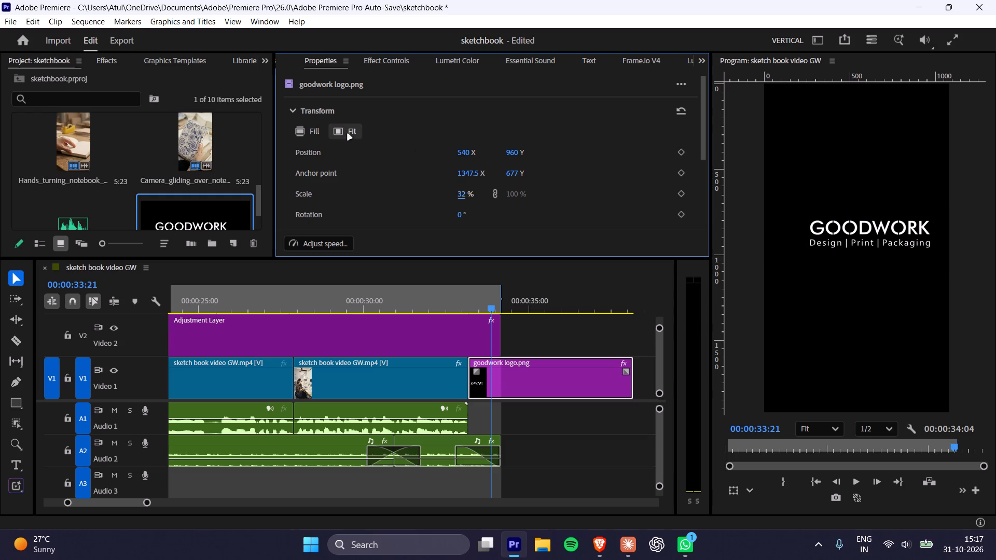
click(348, 134)
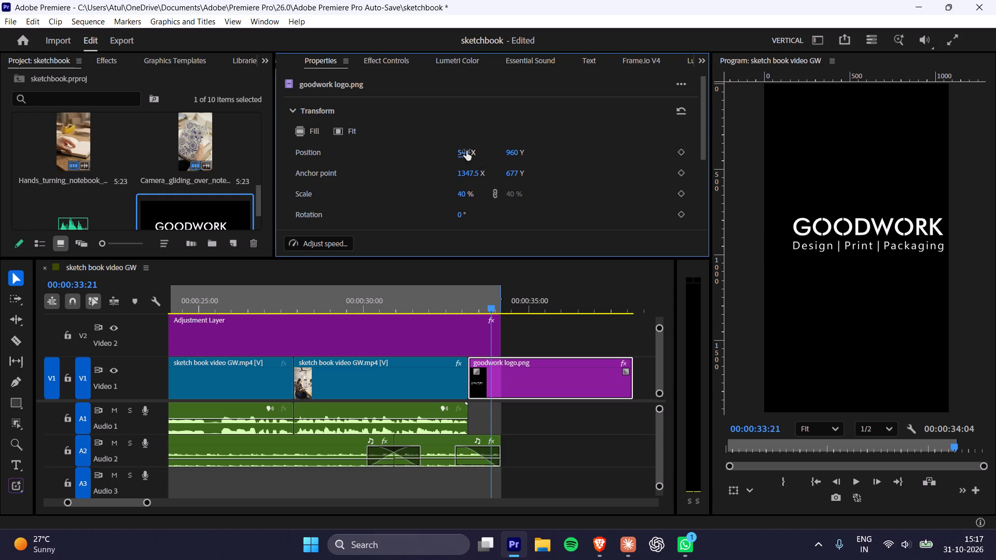
Reposition the goodwork logo.png clip at 468 X and 1020 Y so it sits centred in the vertical frame.
drag(466, 151, 453, 153)
drag(877, 234, 849, 248)
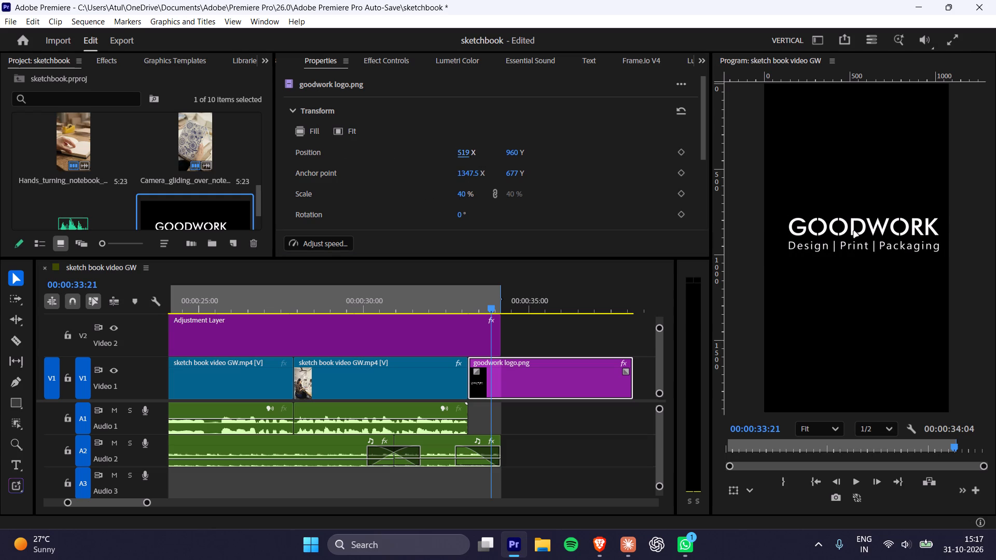
drag(854, 231, 846, 242)
drag(466, 153, 459, 153)
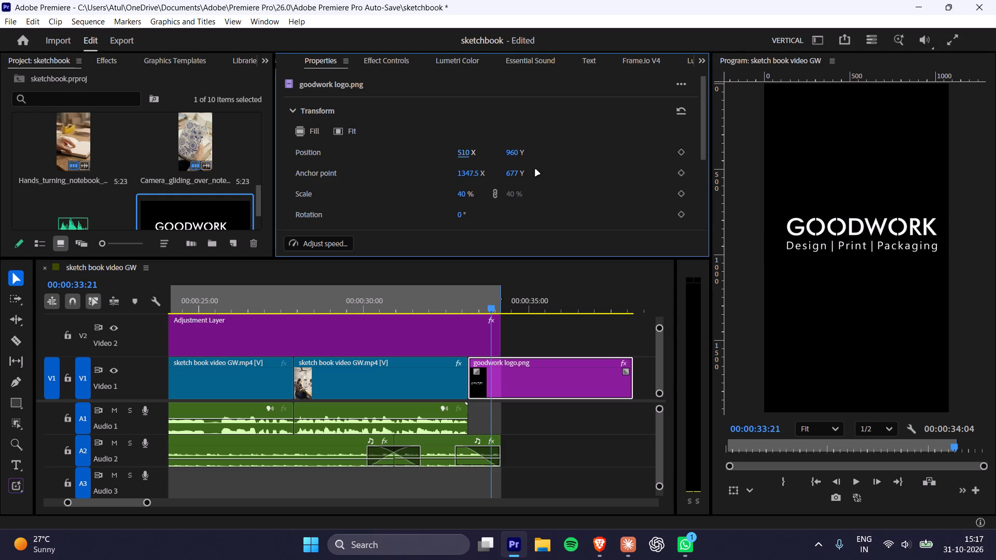
scroll(535, 170, down, 3)
scroll(535, 170, up, 2)
drag(463, 139, 437, 143)
drag(511, 142, 530, 195)
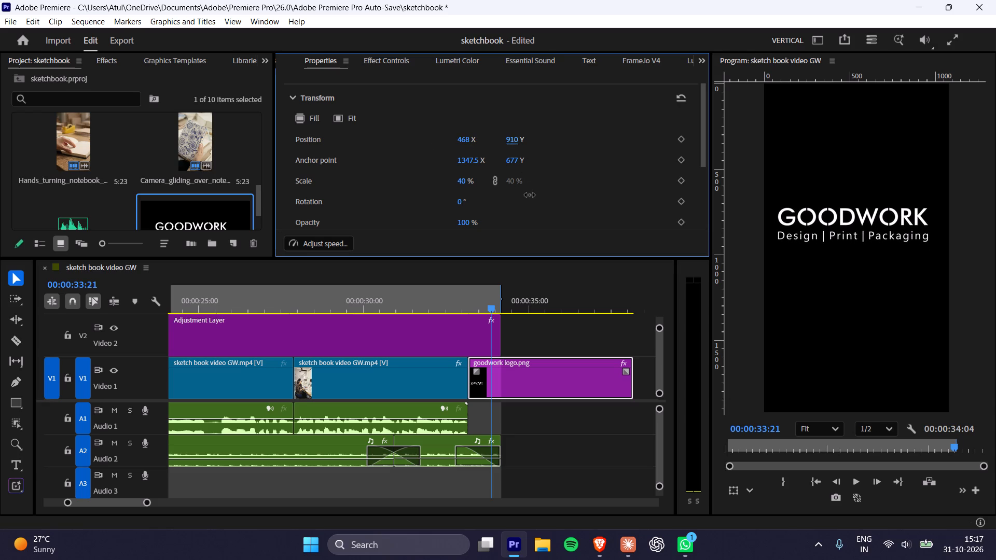
drag(530, 195, 502, 96)
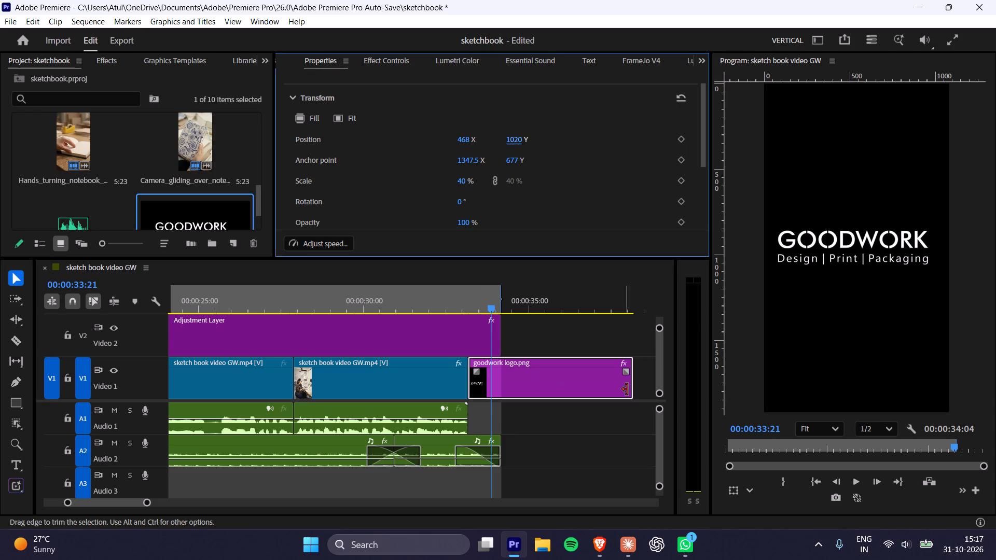
Trim the end of the goodwork logo.png clip back to the end of the adjustment layer and music.
drag(630, 386, 520, 388)
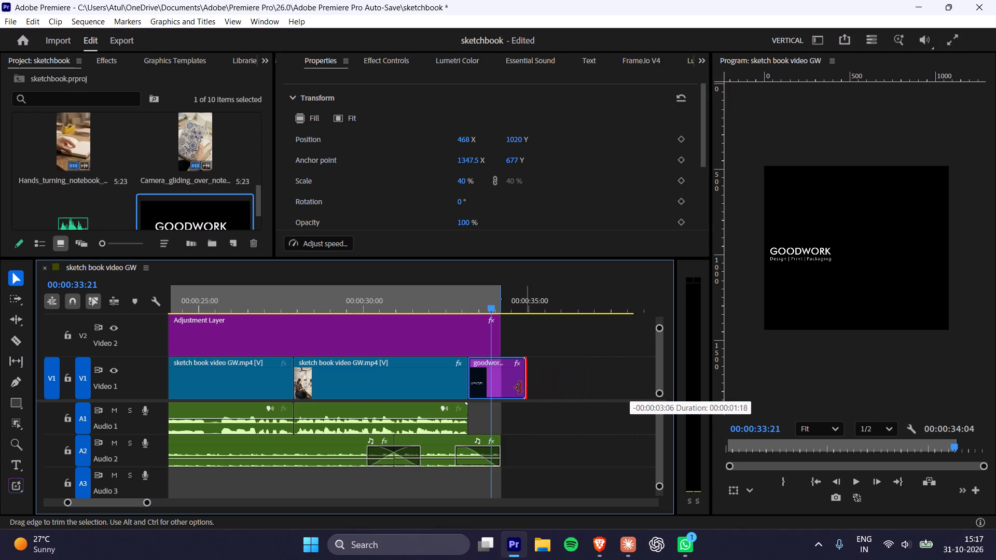
drag(520, 388, 500, 389)
click(468, 302)
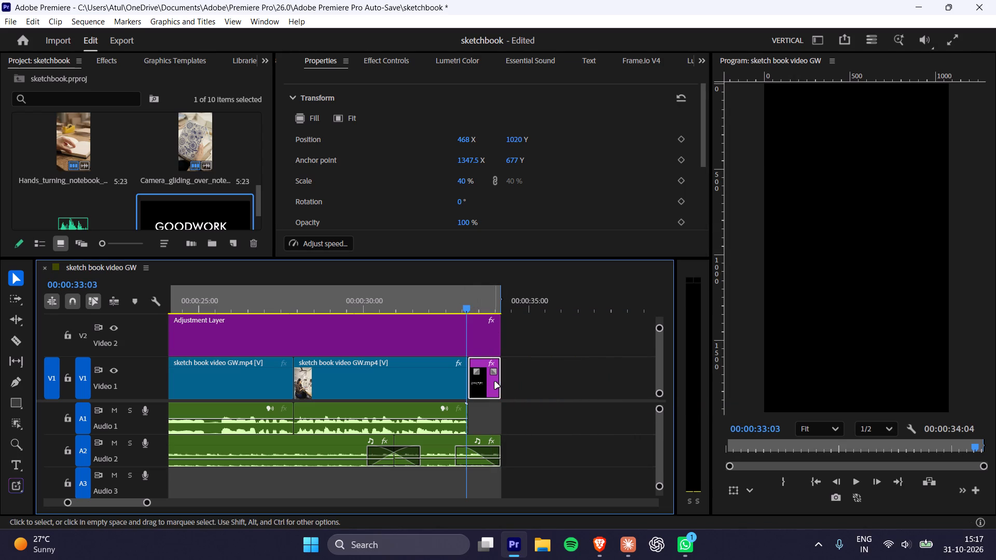
Move the lone sketch book clip on Video 4 down to Video 3 at the same time position.
alt+scroll(453, 375, down, 9)
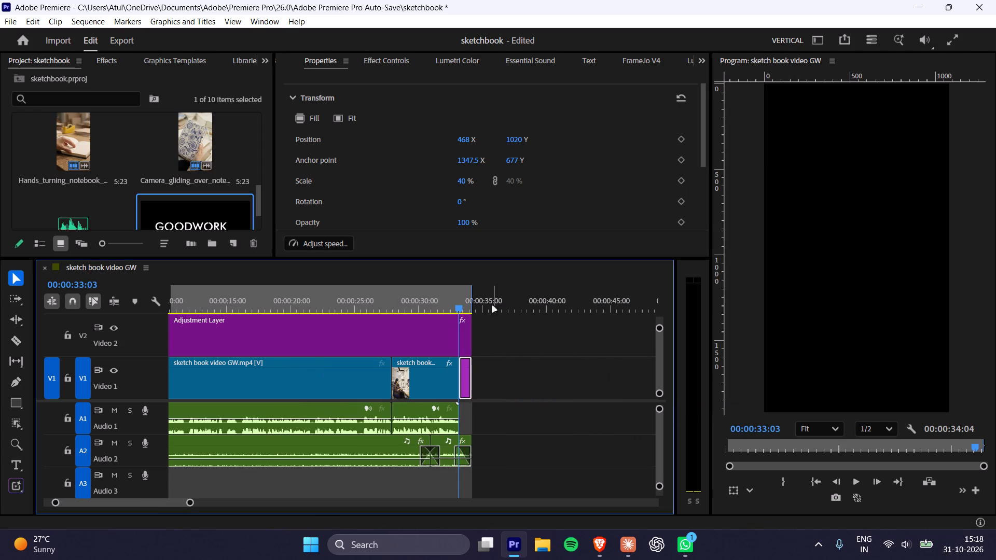
click(659, 365)
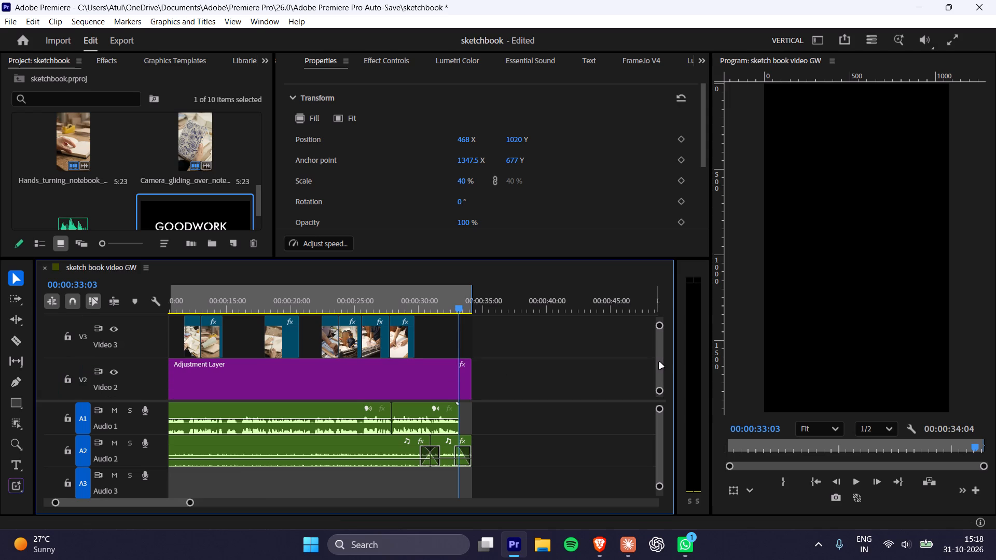
alt+scroll(460, 365, down, 7)
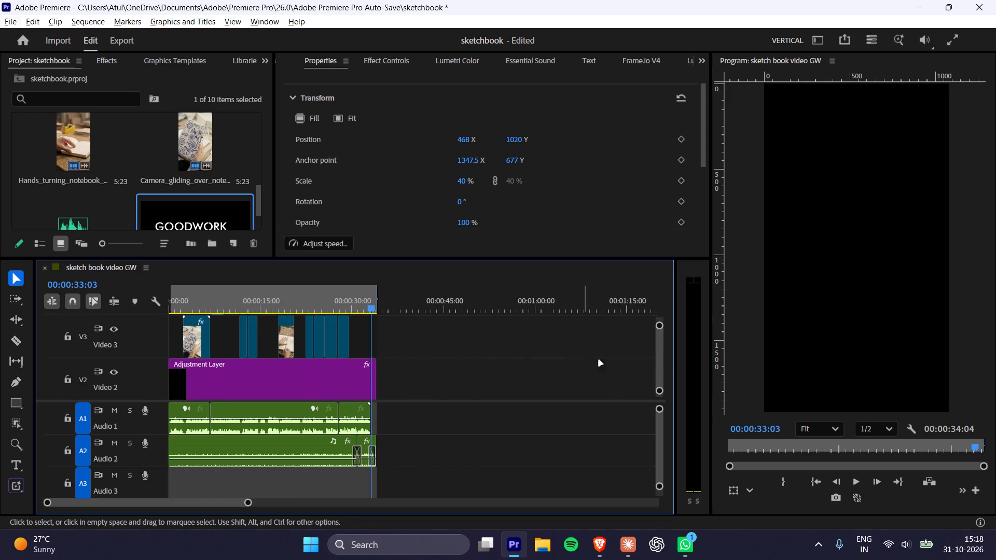
click(660, 349)
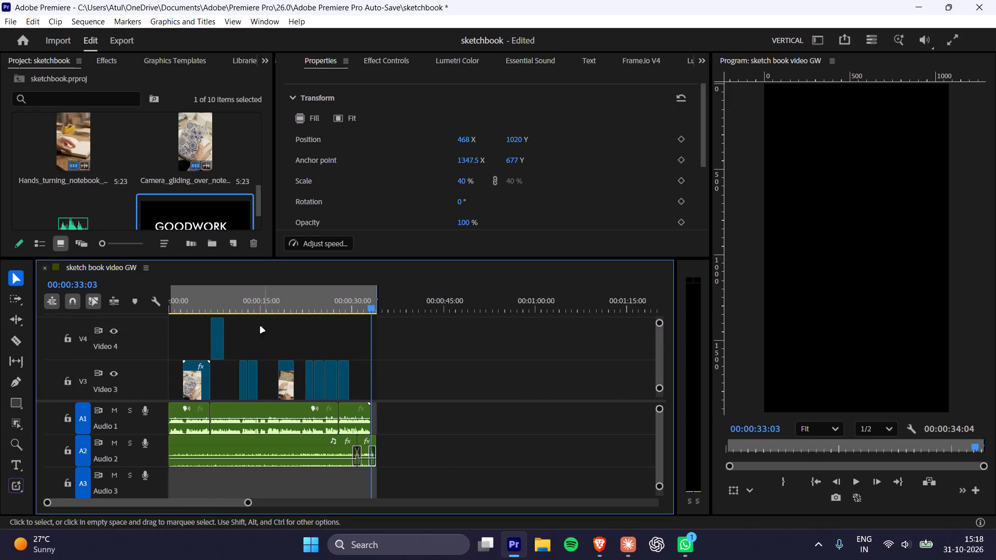
click(215, 337)
click(216, 340)
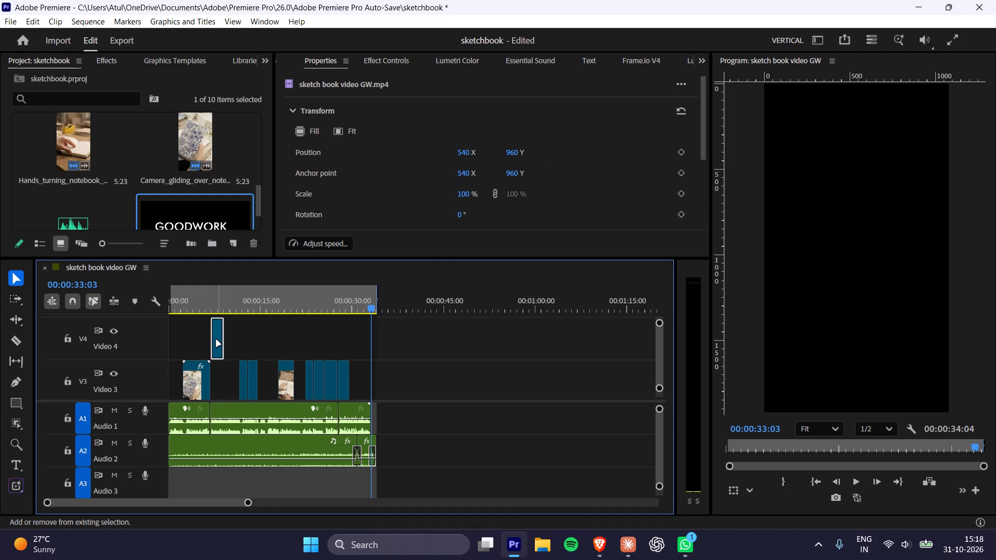
shift+drag(216, 340, 213, 372)
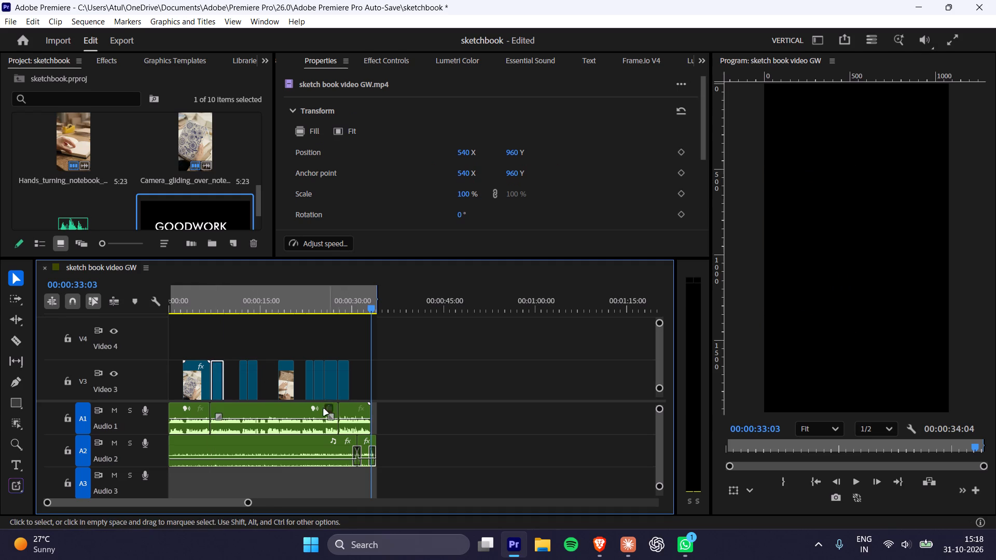
Move the adjustment layer from Video 2 up to the emptied Video 4 track, keeping its timing.
click(659, 350)
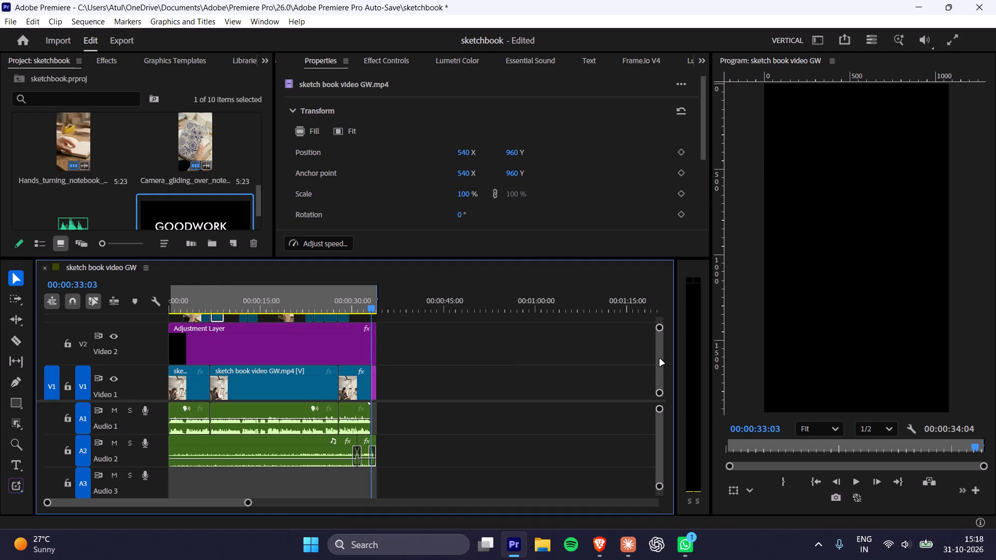
drag(343, 391, 340, 312)
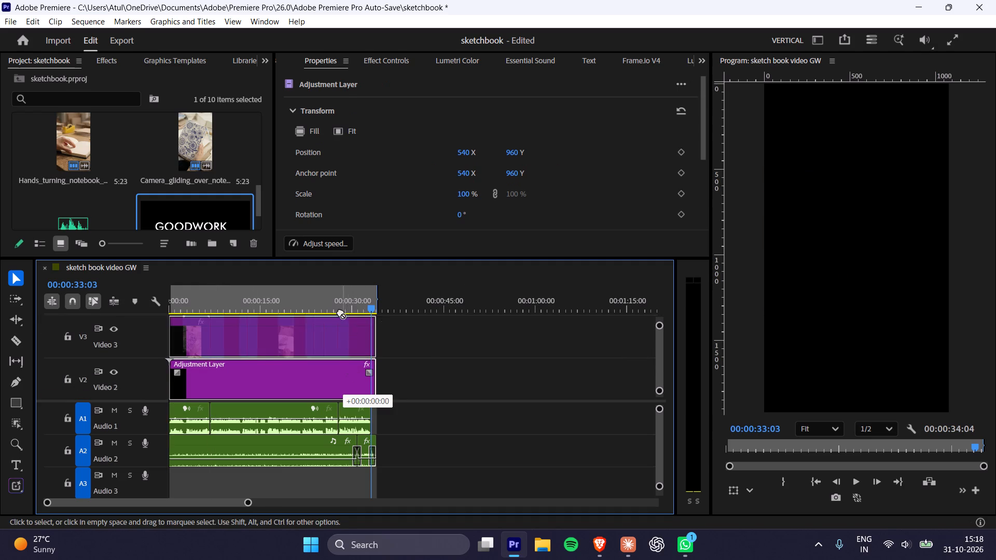
drag(340, 312, 336, 292)
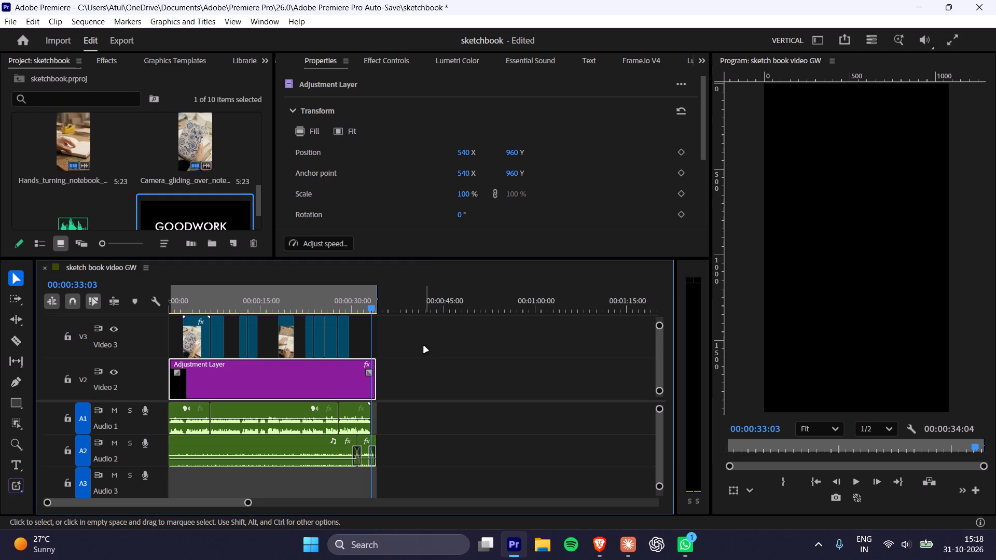
drag(424, 259, 435, 185)
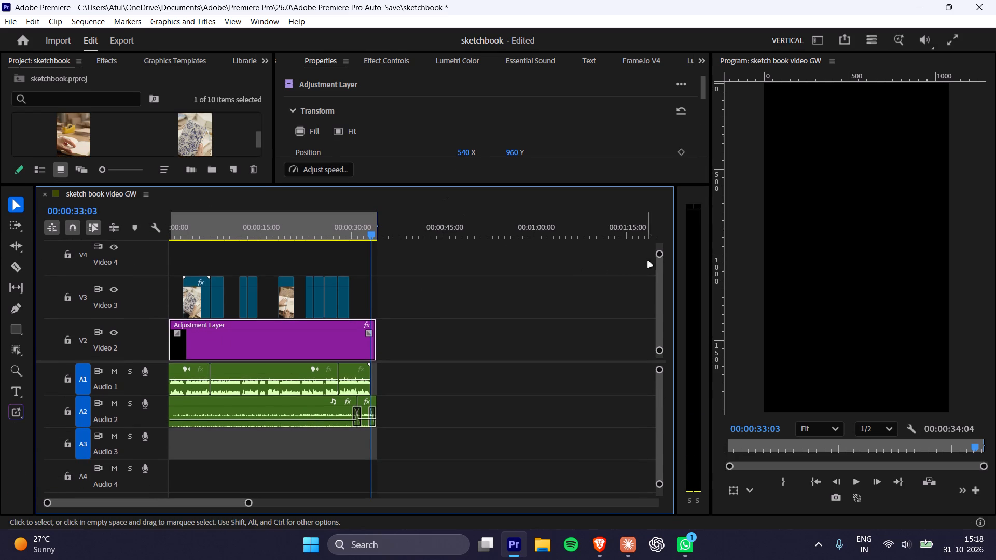
drag(662, 251, 659, 241)
drag(312, 344, 314, 314)
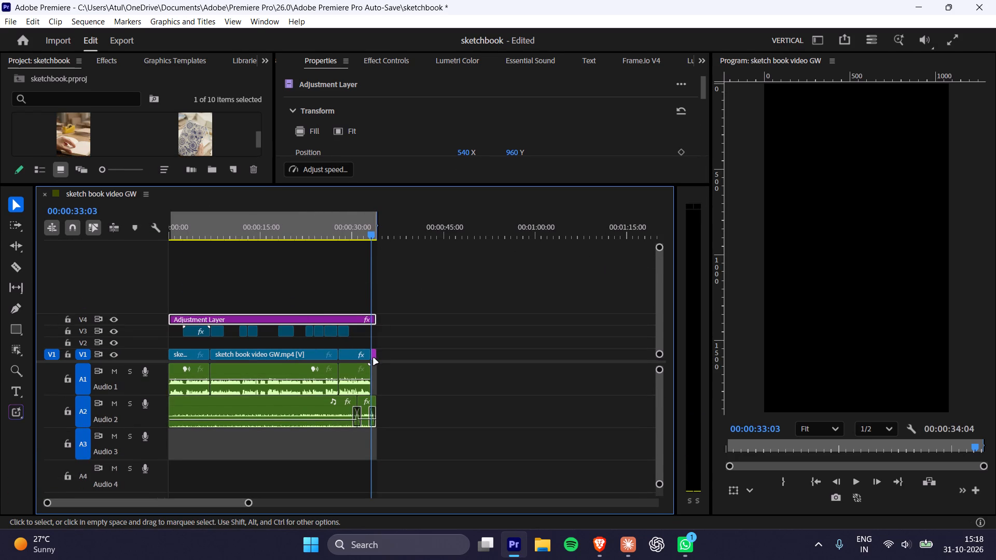
Move goodwork logo.png to Video 2, starting at 00:00:32:23 over the last clip's fade, and extend its end to the adjustment layer's end.
alt+scroll(377, 352, up, 20)
alt+scroll(377, 352, up, 5)
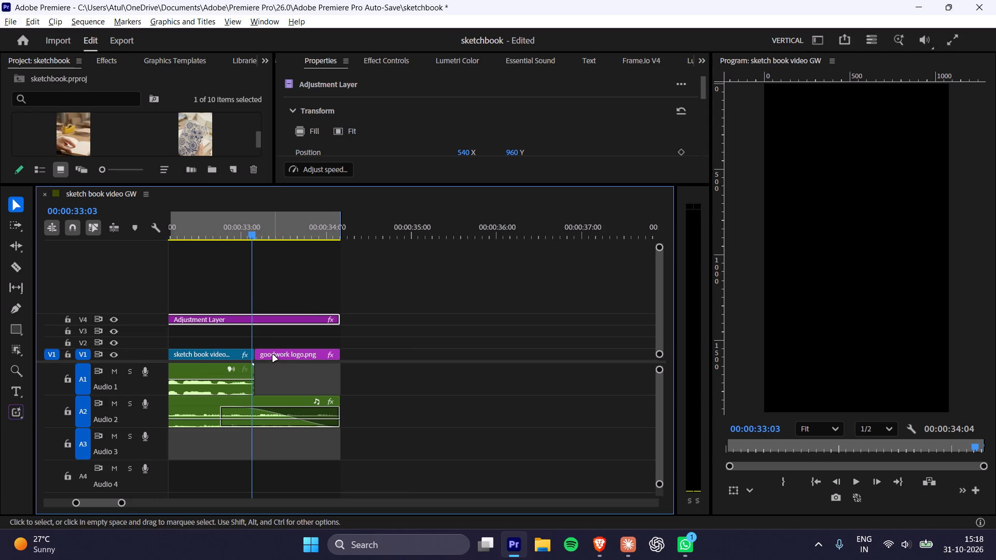
drag(273, 355, 274, 341)
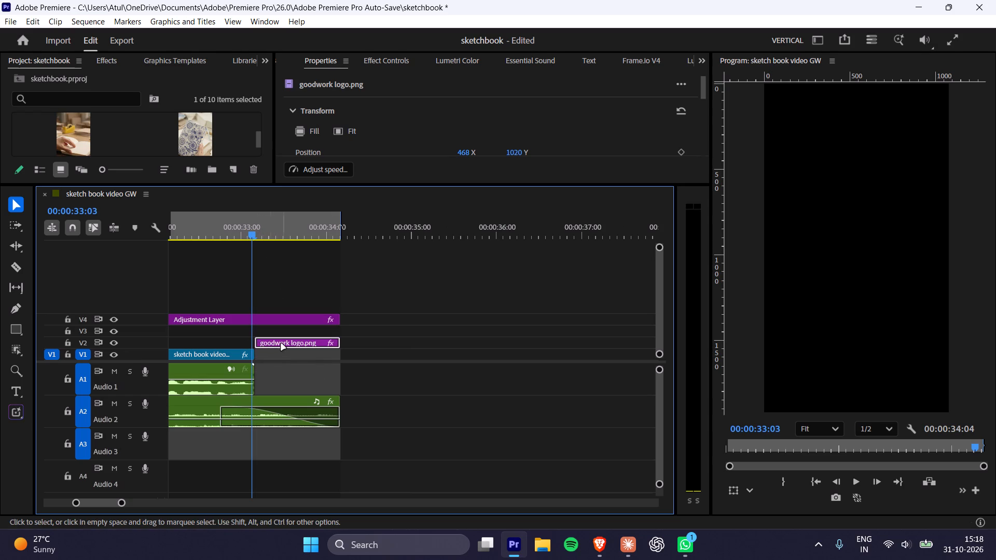
drag(280, 343, 264, 345)
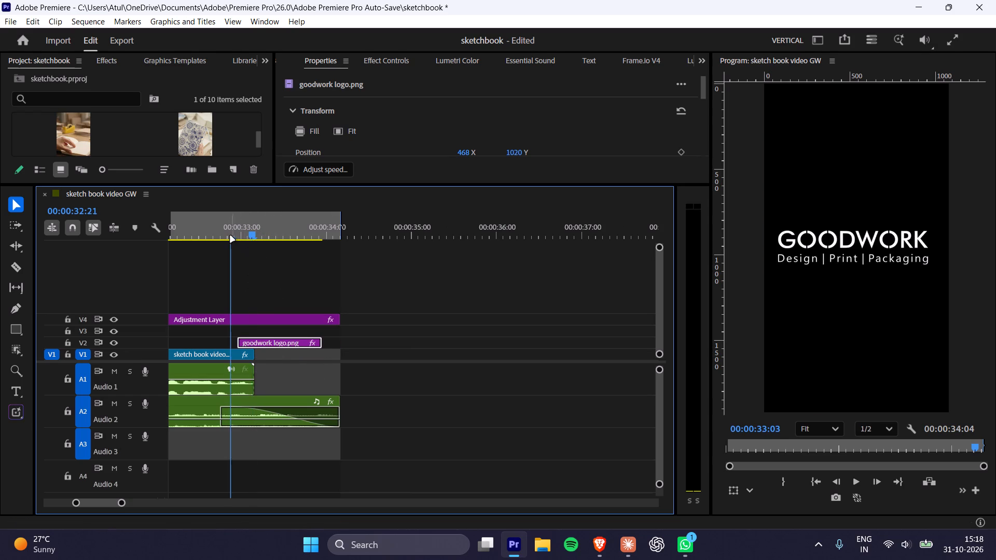
click(231, 236)
alt+scroll(312, 361, up, 4)
drag(326, 344, 351, 341)
Add an Opacity keyframe of 0% to goodwork logo.png at its start, 00:00:32:23.
drag(191, 231, 195, 236)
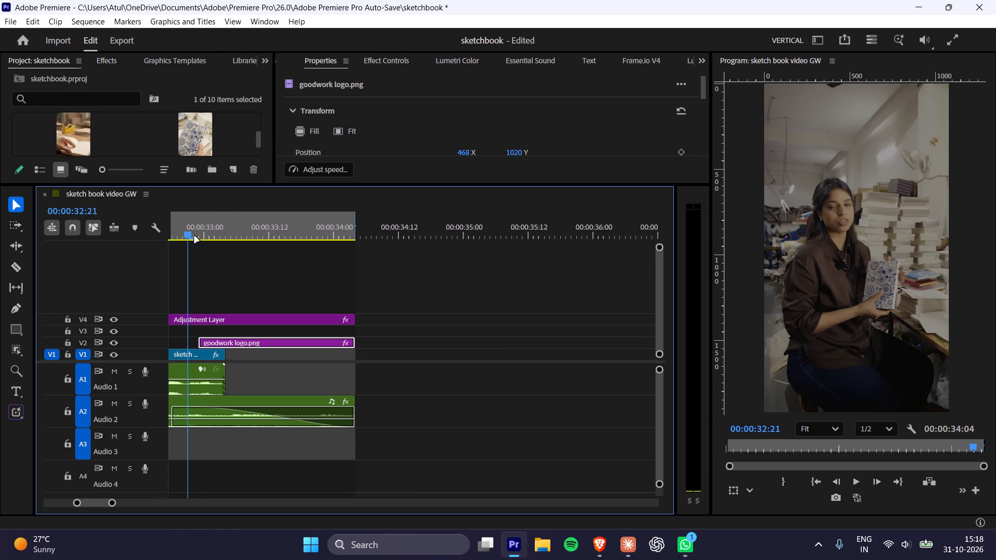
drag(195, 236, 201, 238)
click(245, 343)
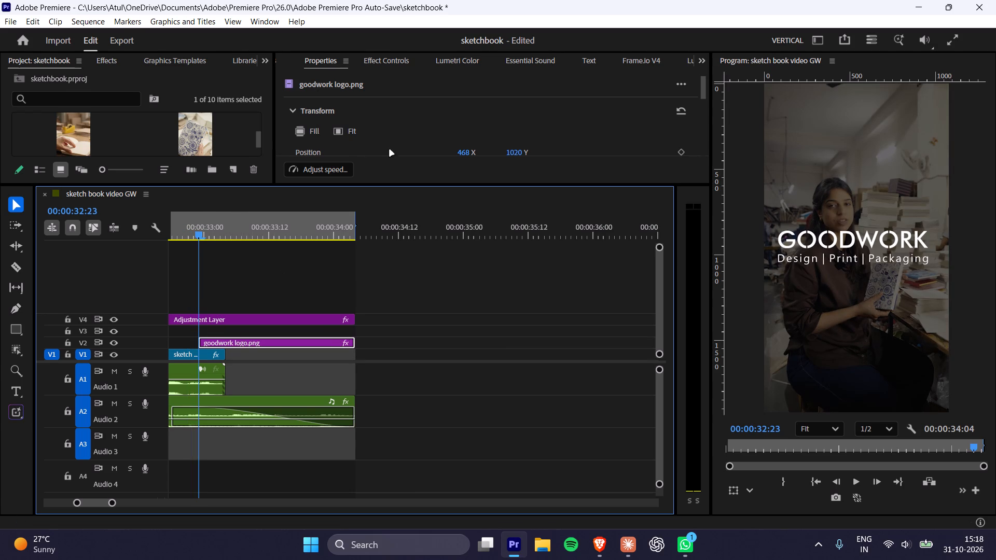
scroll(388, 143, down, 1)
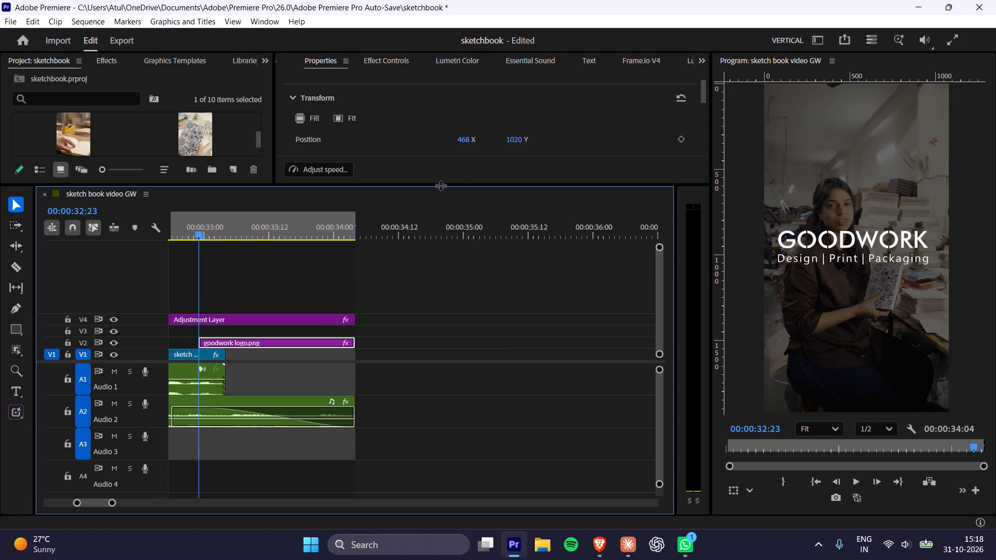
drag(440, 185, 416, 308)
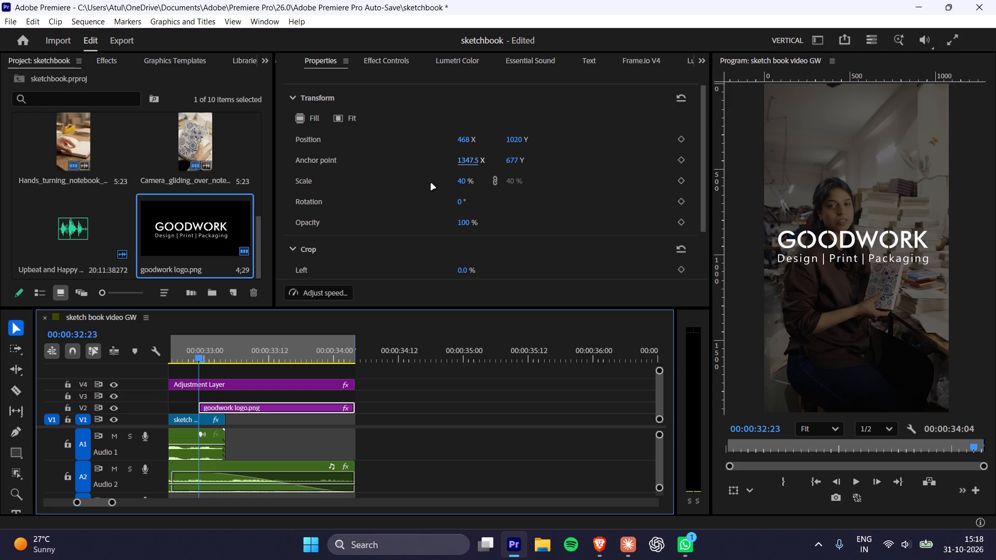
click(678, 225)
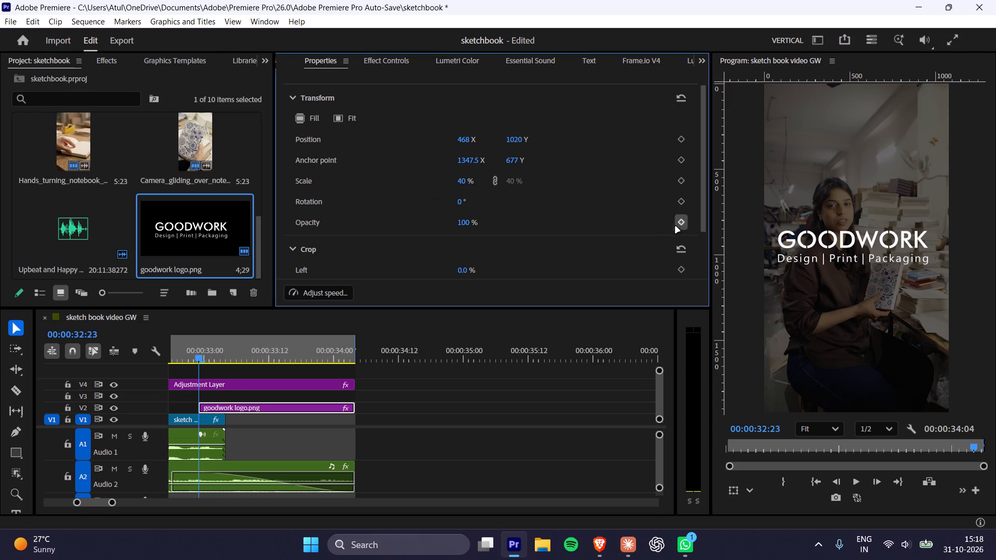
drag(460, 226, 285, 259)
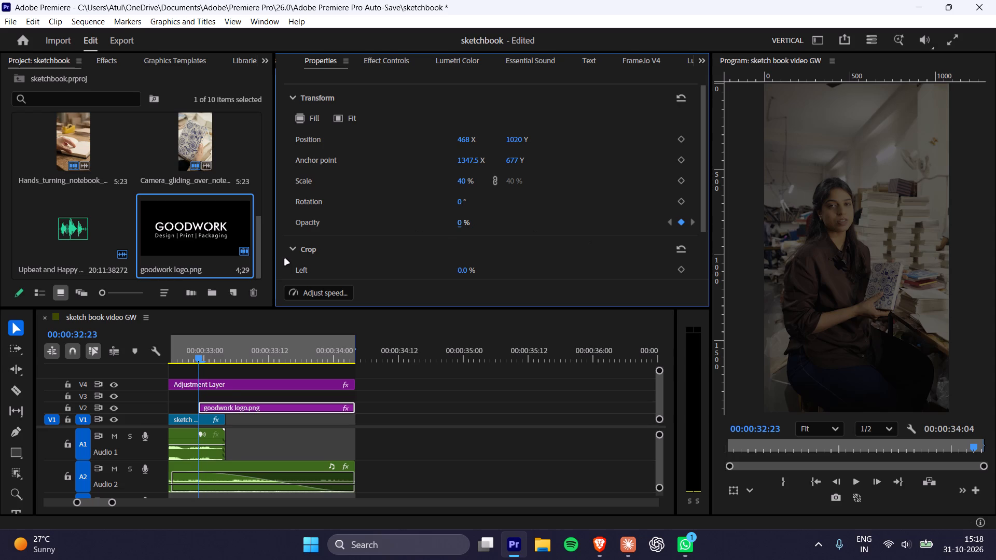
Add a raised Opacity keyframe to goodwork logo.png at 00:00:33:06 to complete its fade-in.
key(shift+Right)
key(Right)
key(Right)
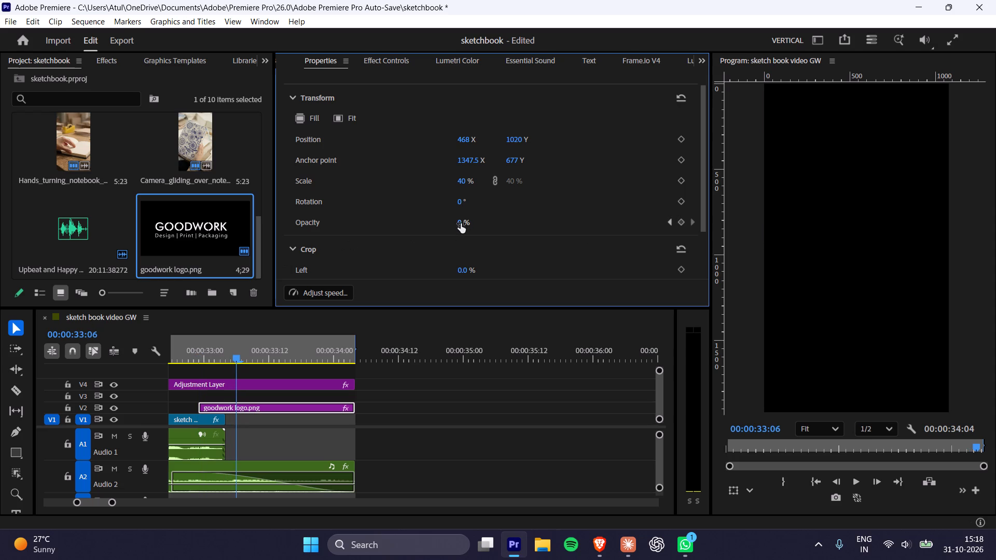
drag(461, 223, 768, 230)
Play back the closing logo transition and the sequence from its beginning, stopping at 00:00:06:20.
click(198, 359)
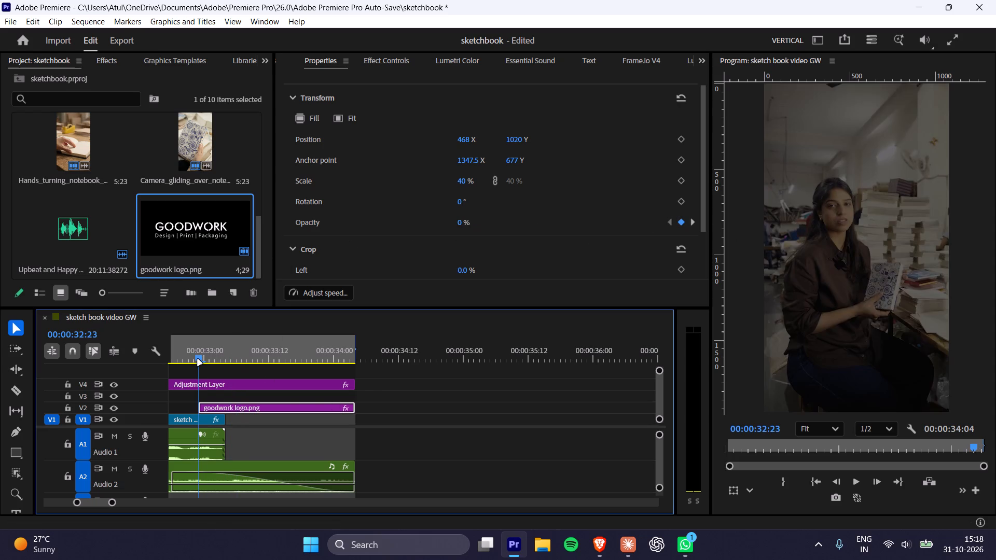
key(space)
key(space)
click(181, 355)
key(space)
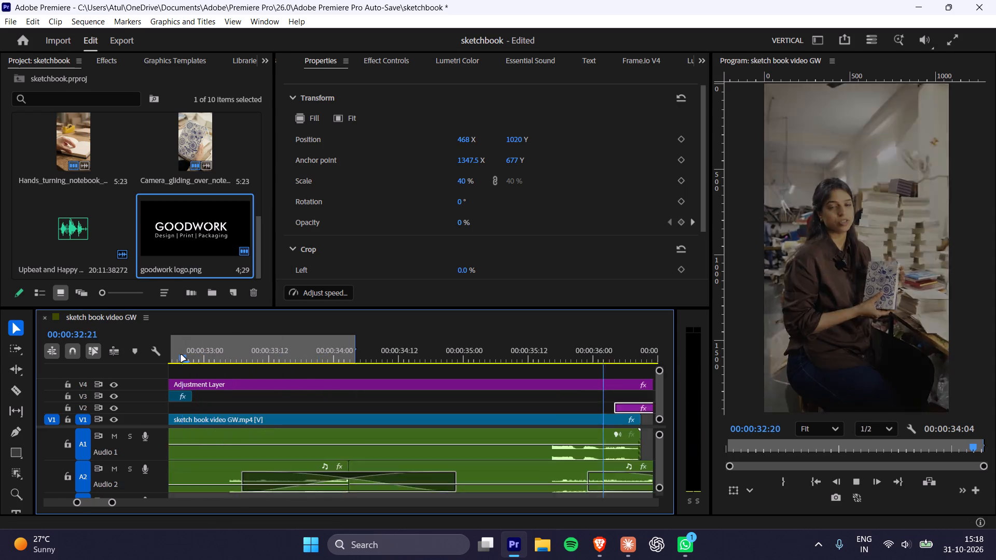
key(space)
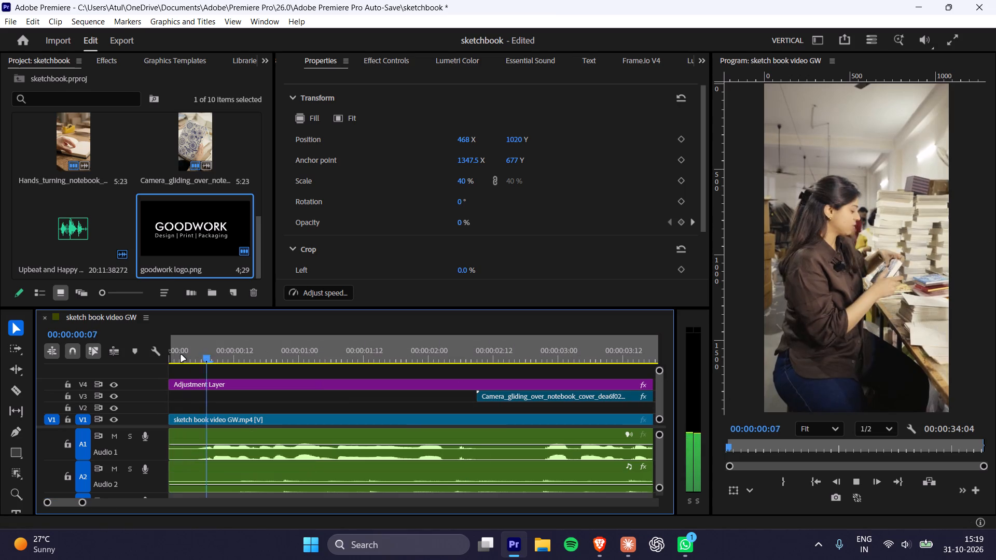
alt+scroll(447, 403, down, 15)
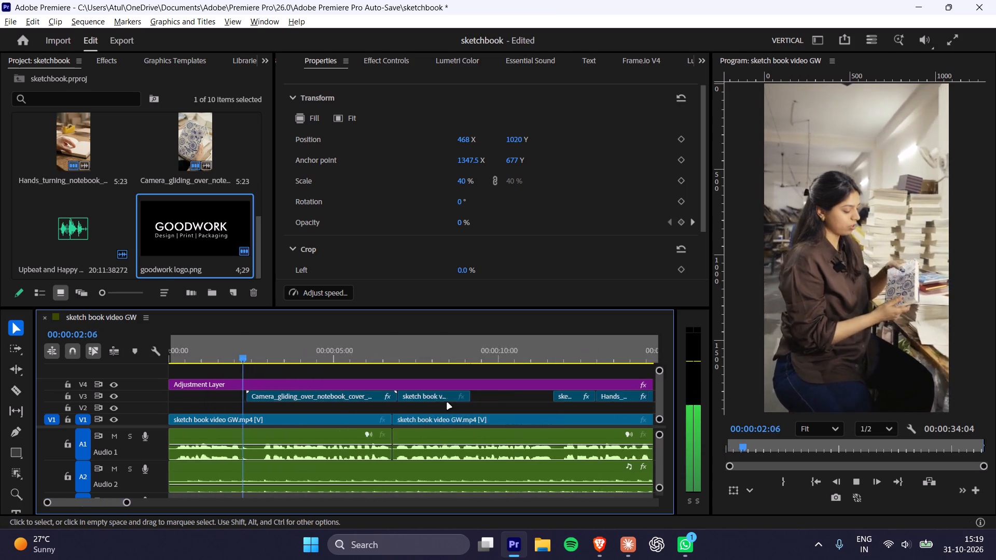
alt+scroll(447, 403, down, 1)
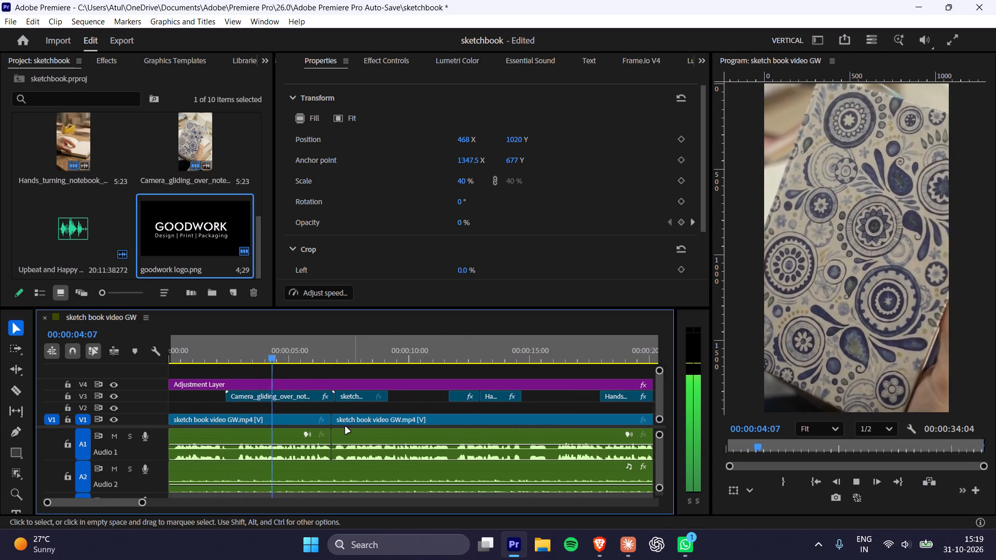
alt+scroll(346, 411, down, 8)
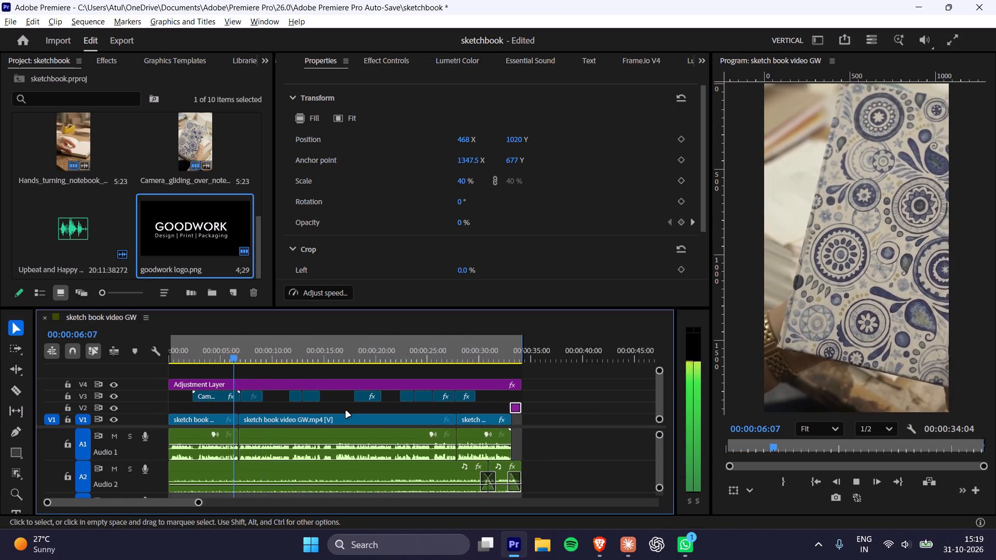
alt+scroll(346, 411, down, 3)
key(space)
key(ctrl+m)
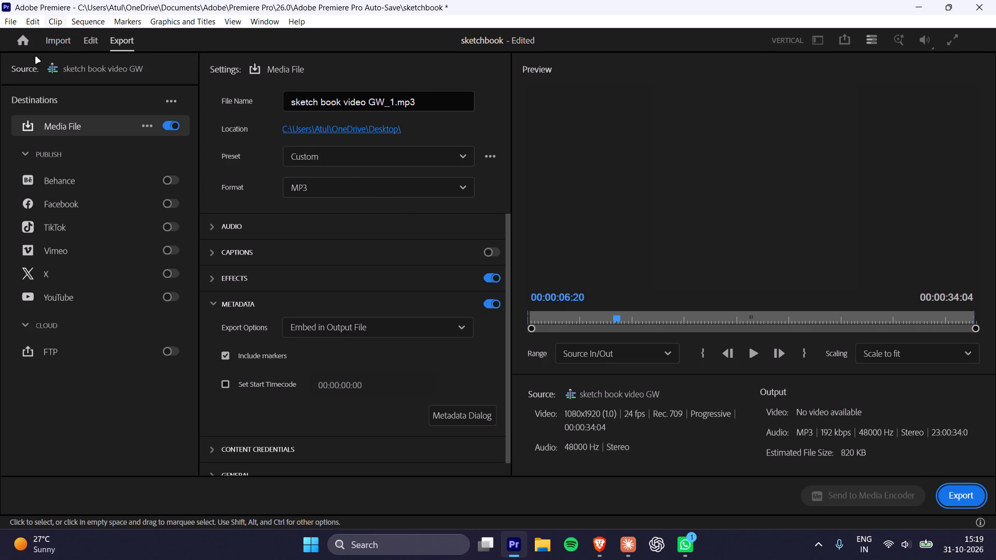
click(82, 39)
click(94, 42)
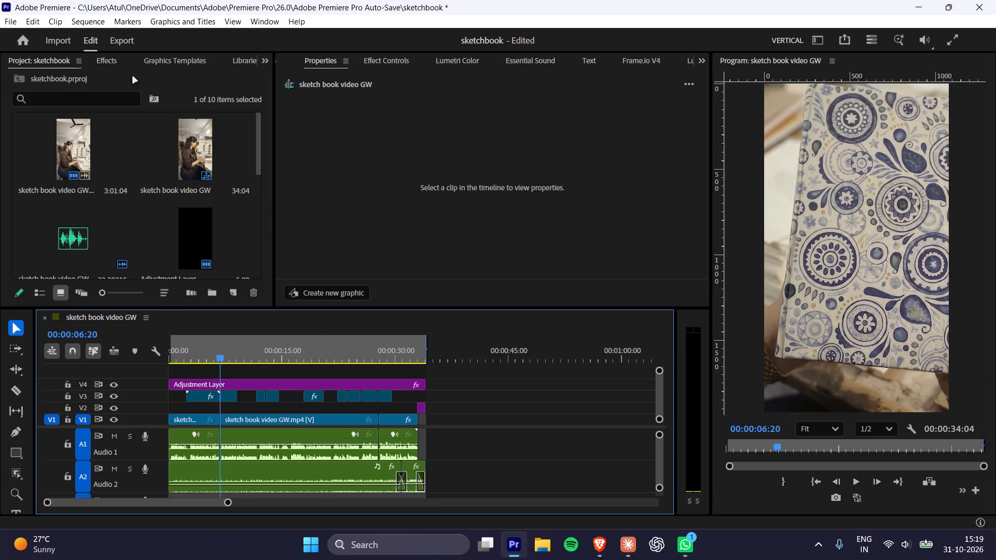
Clear the sequence's In and Out points and move the playhead past the end of the last clip.
alt+scroll(483, 282, down, 11)
right_click(246, 352)
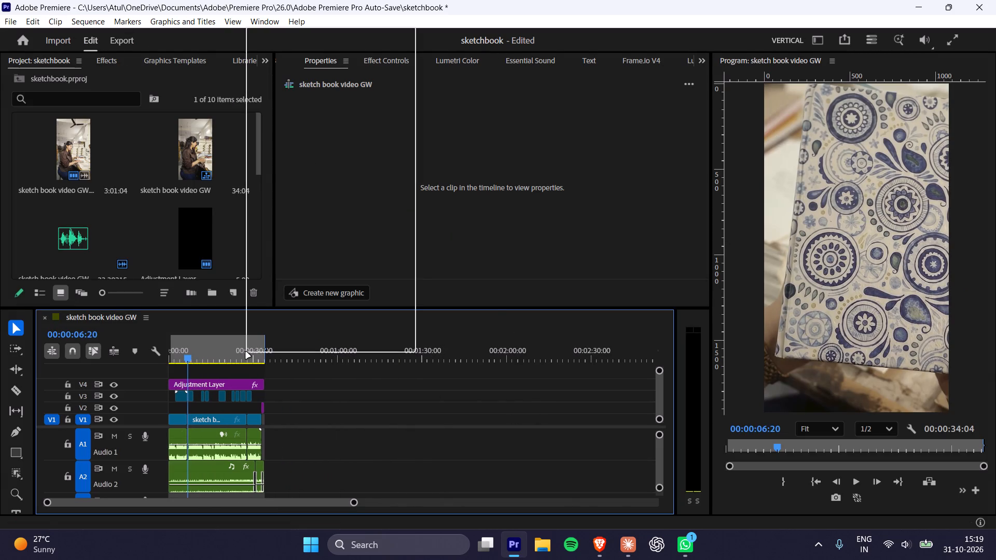
click(296, 156)
drag(250, 354, 303, 358)
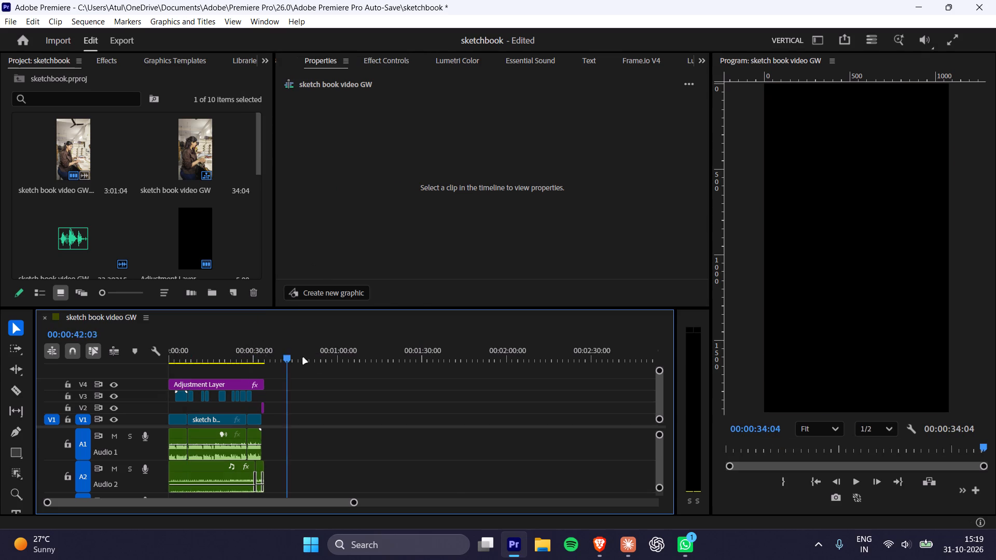
drag(303, 358, 763, 375)
Open the export settings for the sequence and set the format to H.264.
key(ctrl+m)
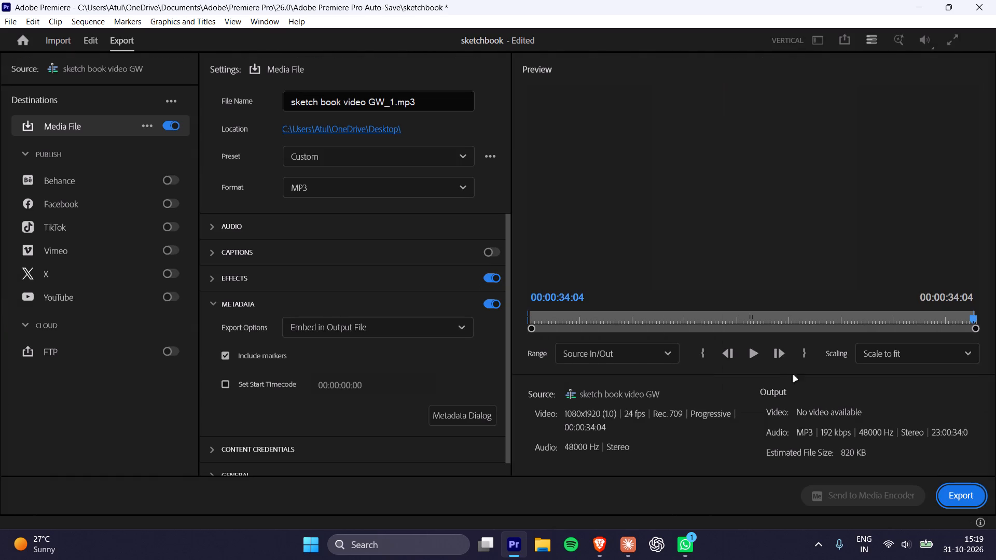
drag(978, 320, 995, 321)
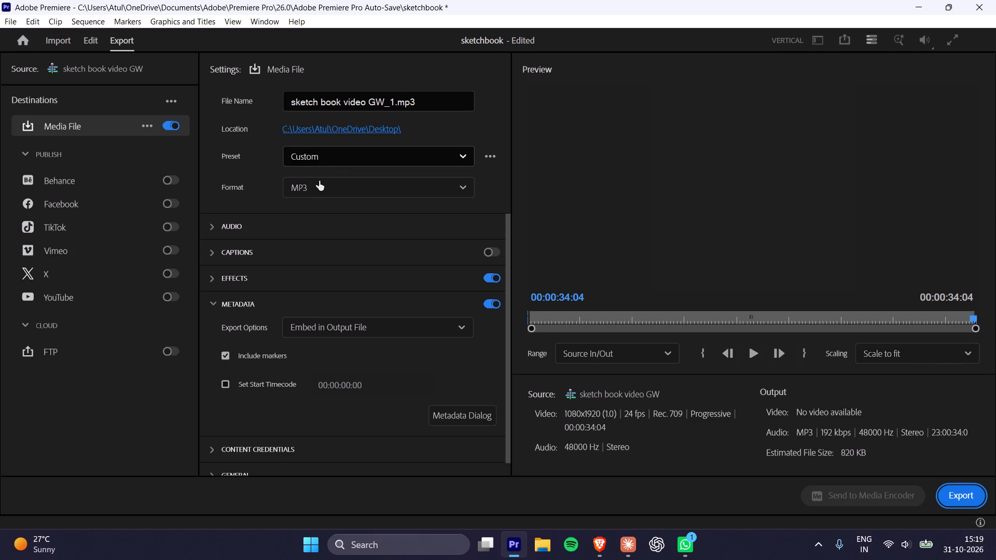
click(309, 188)
click(319, 353)
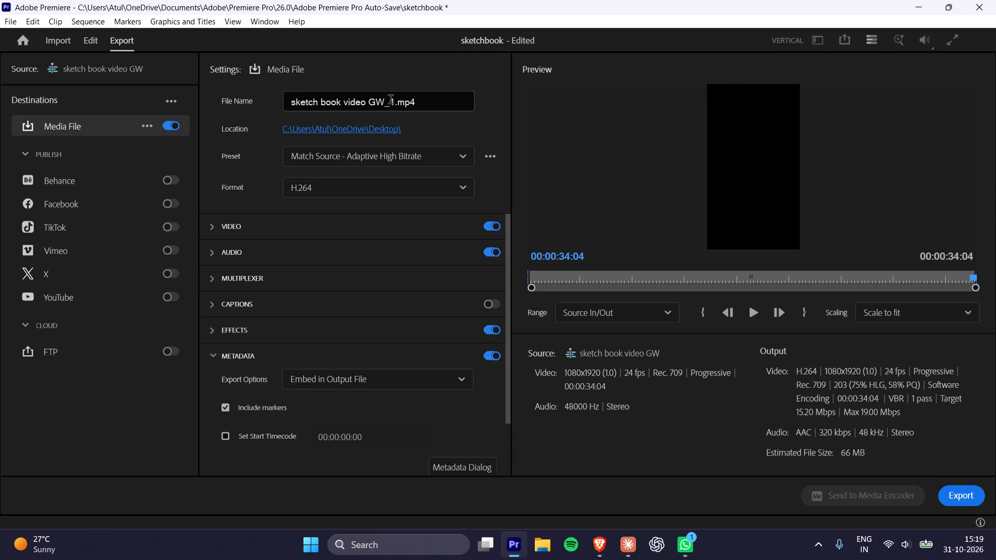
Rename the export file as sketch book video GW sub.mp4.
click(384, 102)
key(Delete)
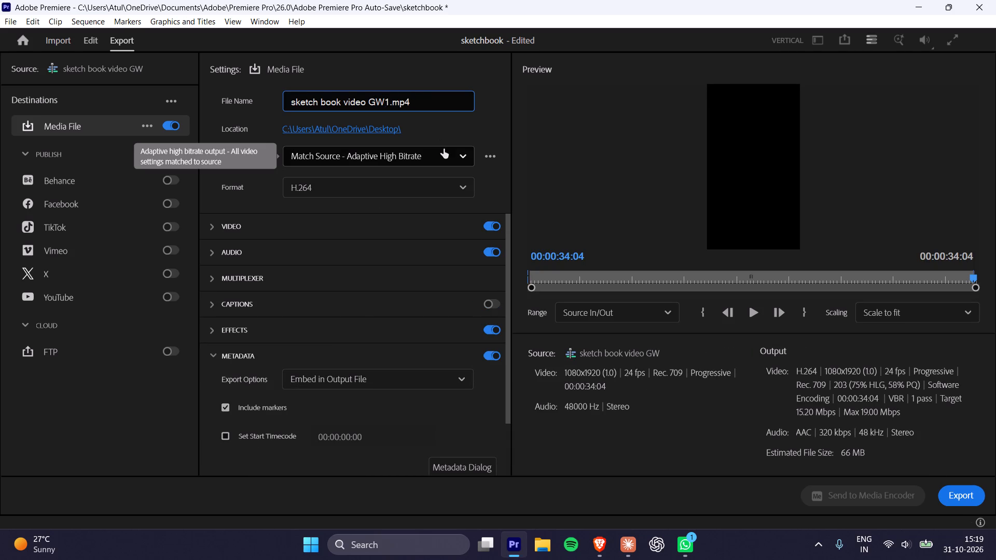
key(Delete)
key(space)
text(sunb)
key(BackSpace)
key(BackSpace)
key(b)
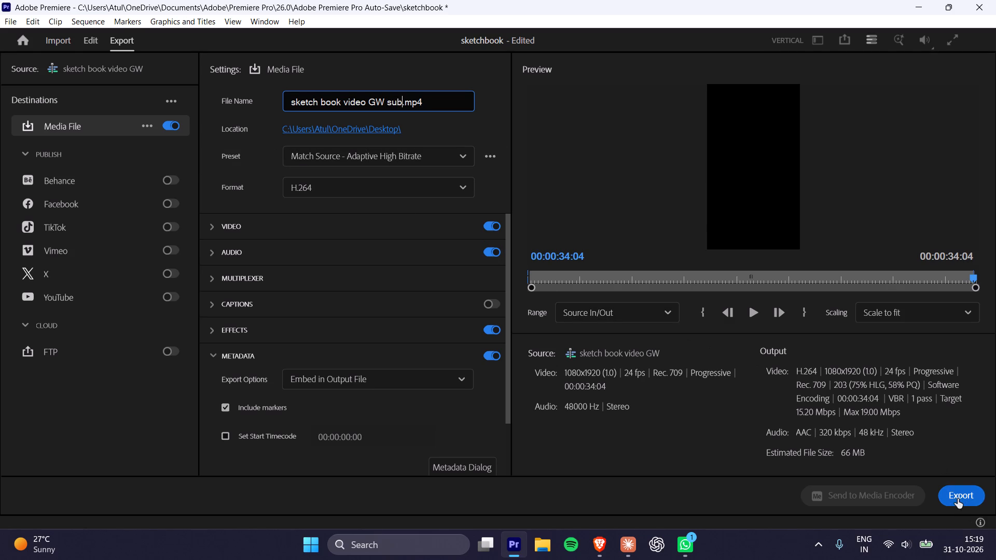
Play the export preview from the beginning to check the video.
click(551, 273)
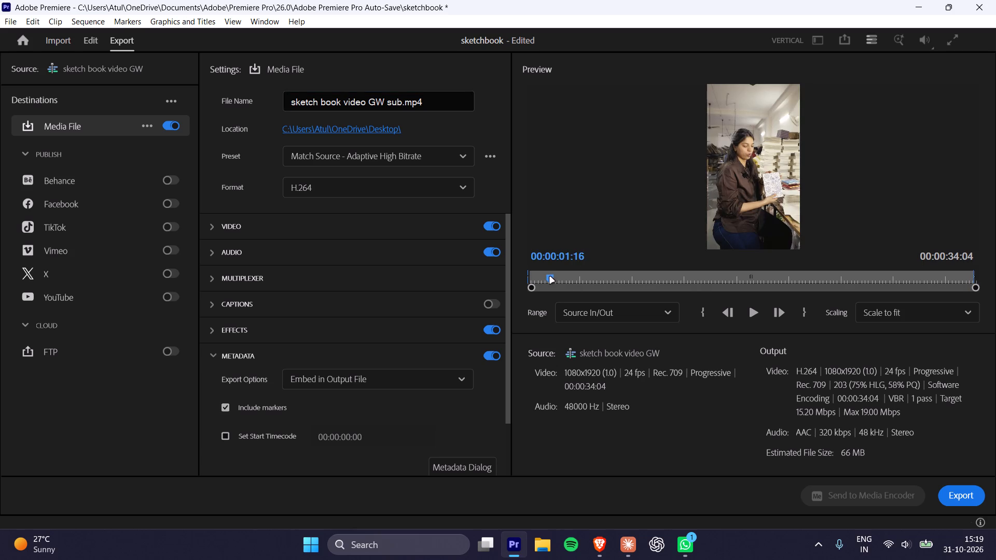
drag(550, 277, 466, 273)
click(760, 313)
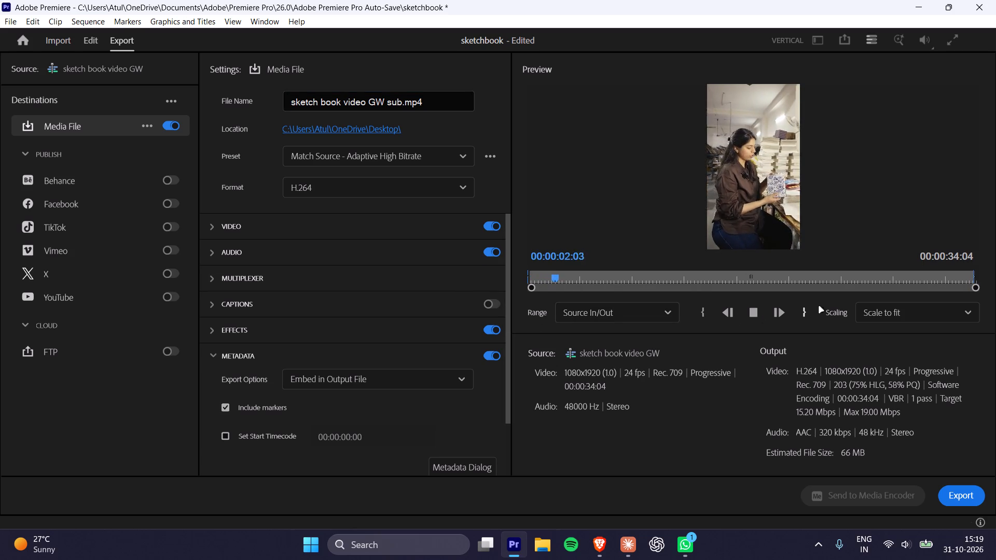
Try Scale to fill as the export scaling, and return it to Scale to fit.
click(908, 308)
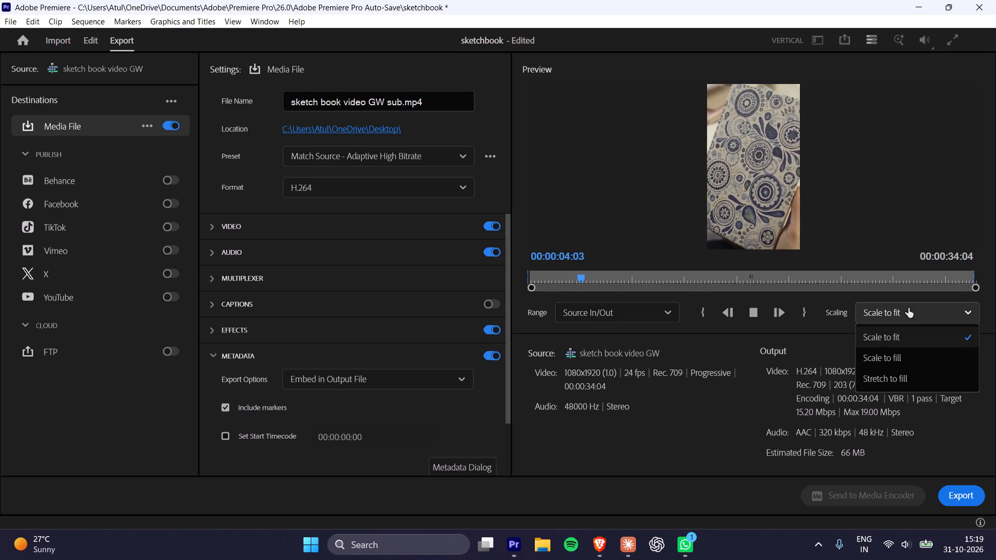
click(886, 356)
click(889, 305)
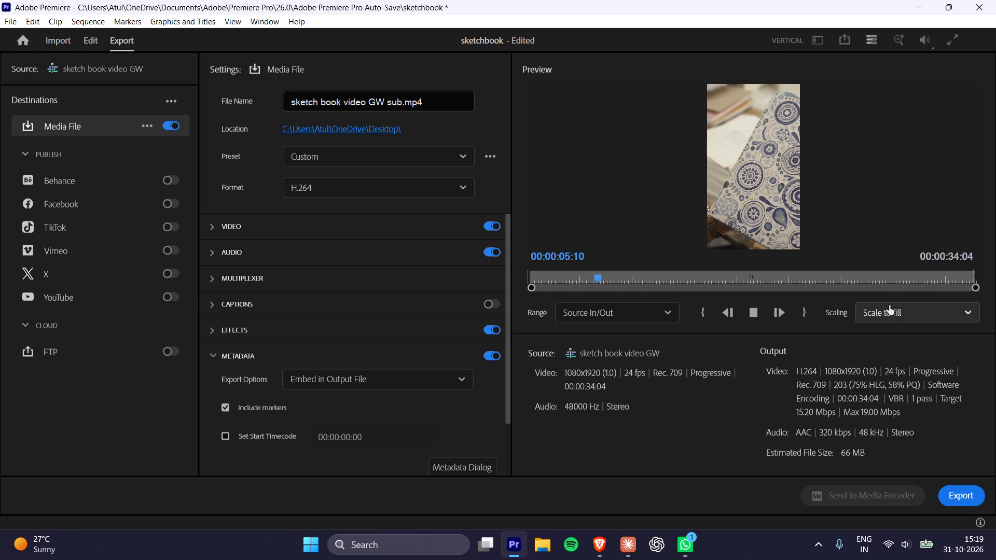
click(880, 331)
Return the export preview to 00:00:00:00 and try to play it again.
click(811, 337)
click(752, 309)
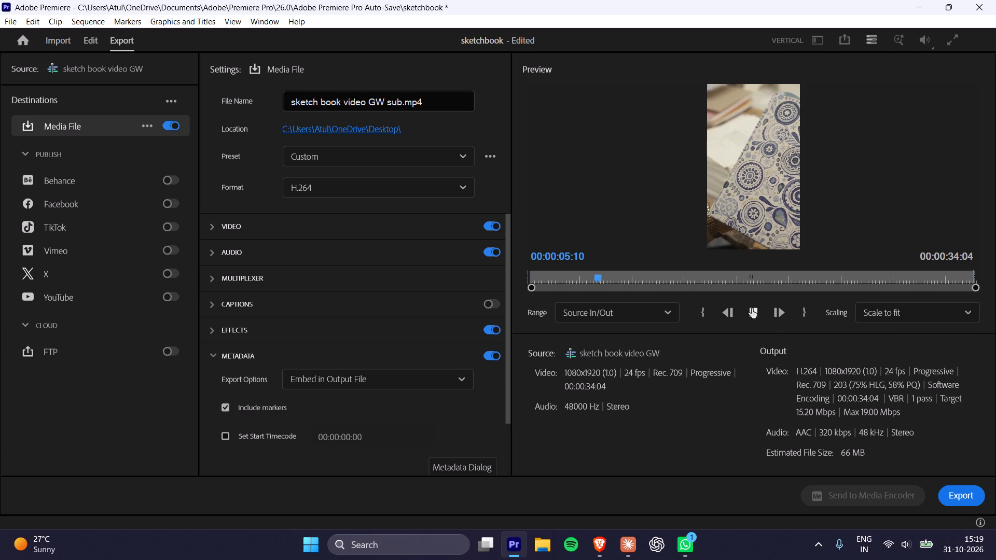
click(754, 315)
drag(589, 278, 496, 278)
click(745, 315)
click(750, 315)
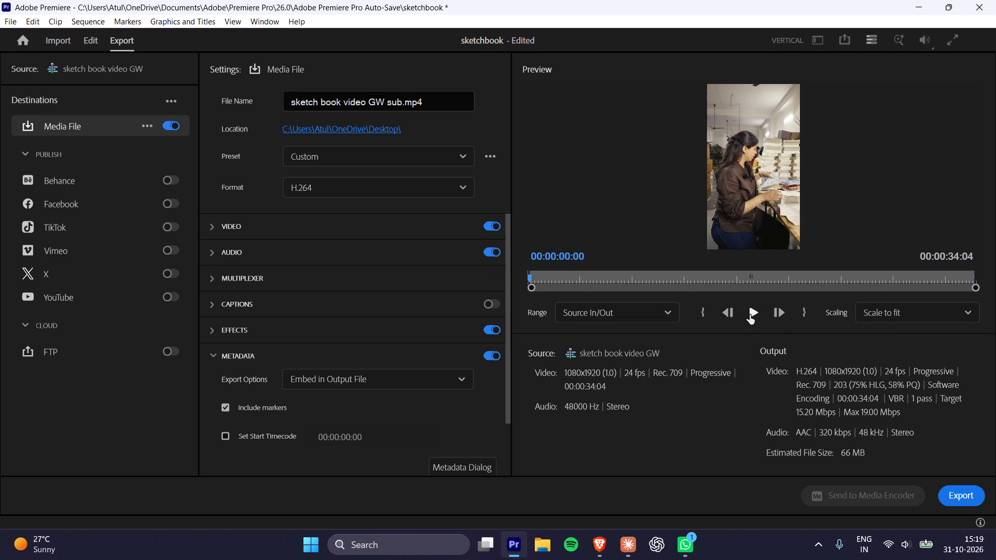
Reopen the export settings and export the H.264 video under the file name sketch book video GW sub.mp4.
click(88, 40)
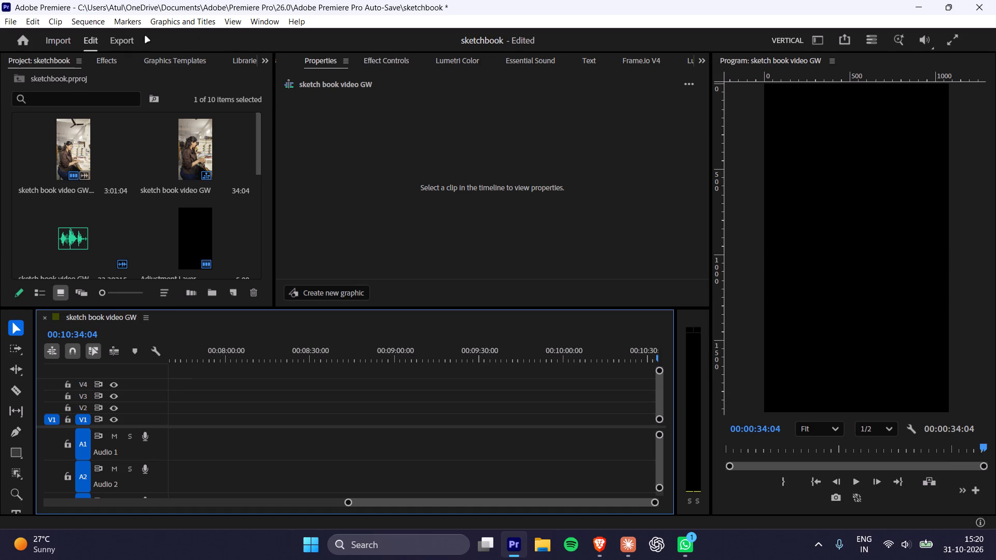
click(113, 41)
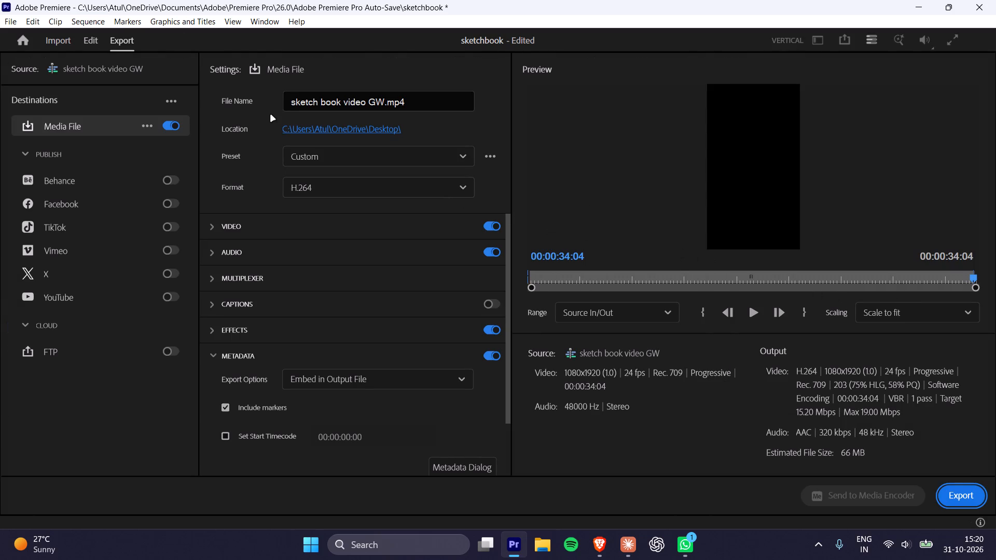
click(385, 105)
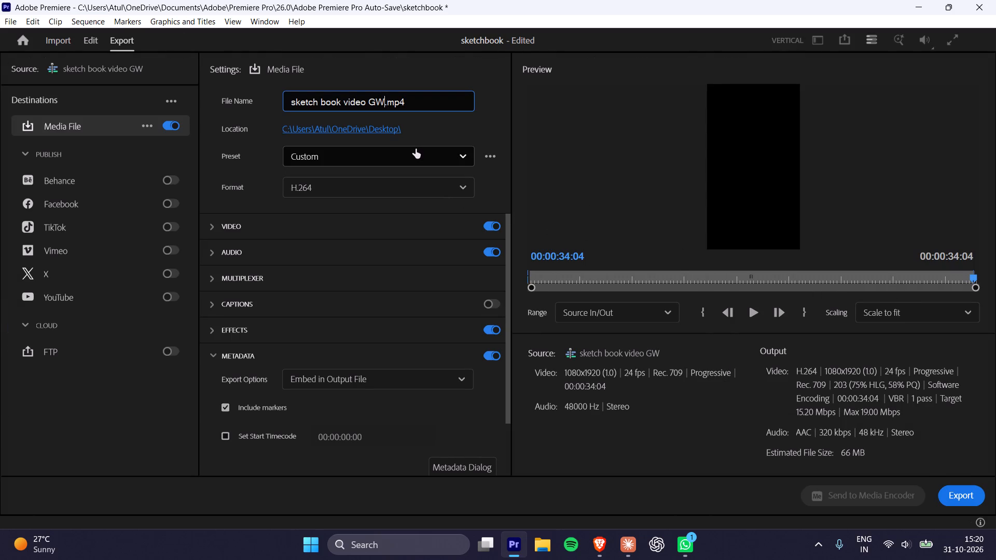
key(space)
text(sub)
click(955, 492)
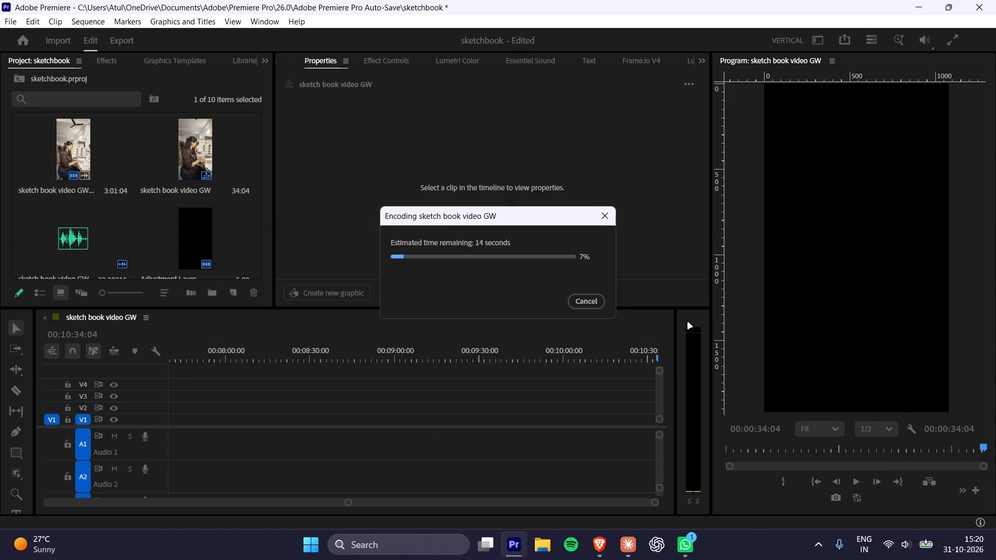
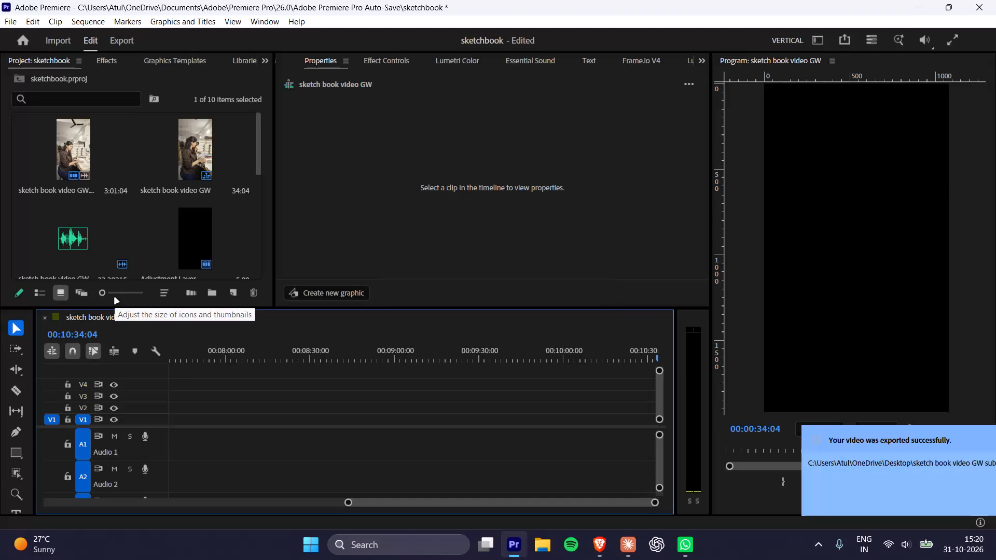
Open the exported sketch book video GW sub from the desktop, play its opening seconds in VLC full screen, and close the player.
click(995, 557)
click(382, 215)
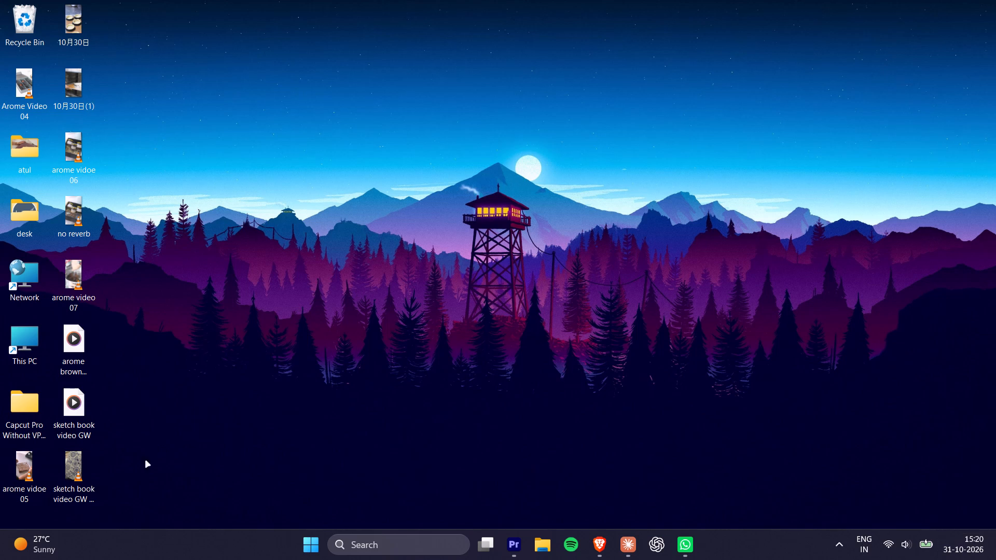
double_click(66, 460)
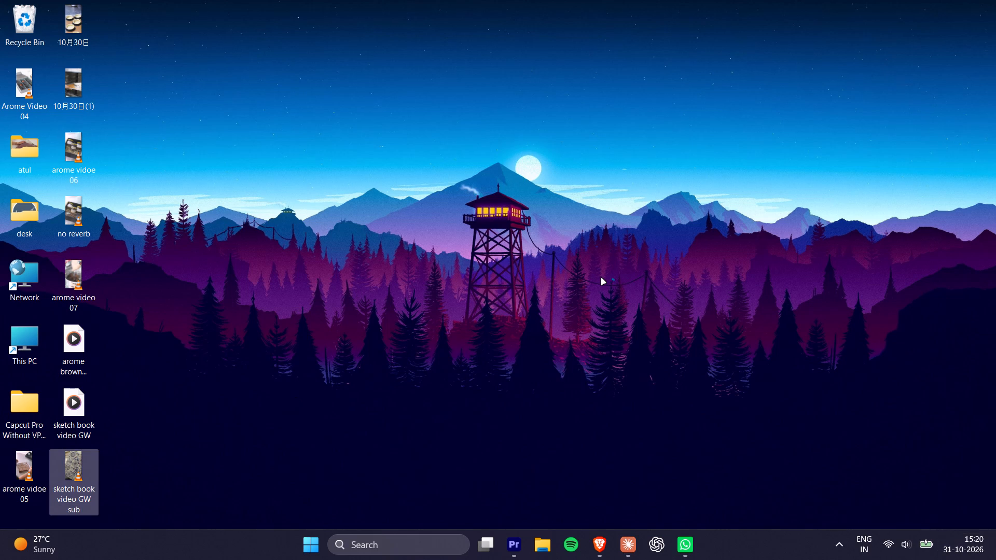
key(f)
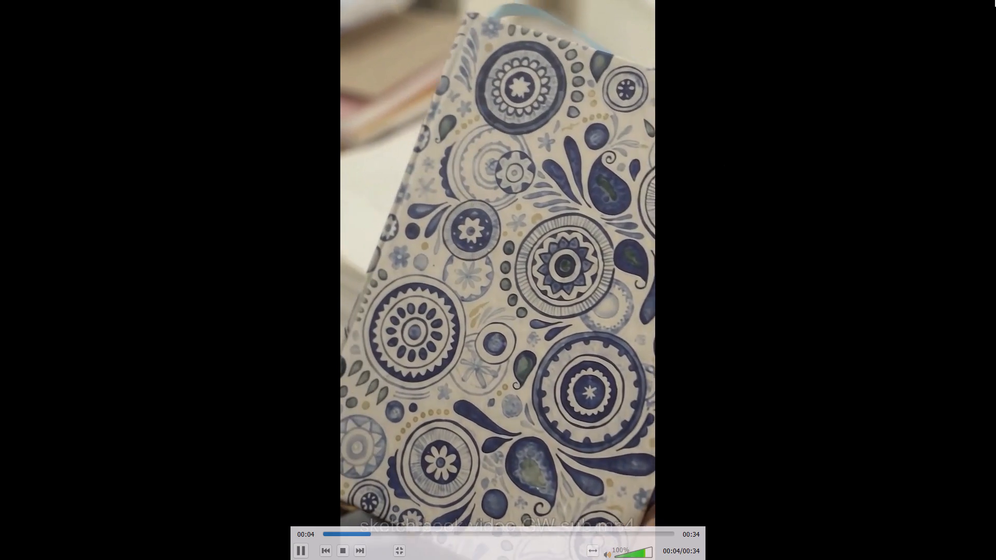
key(space)
key(Escape)
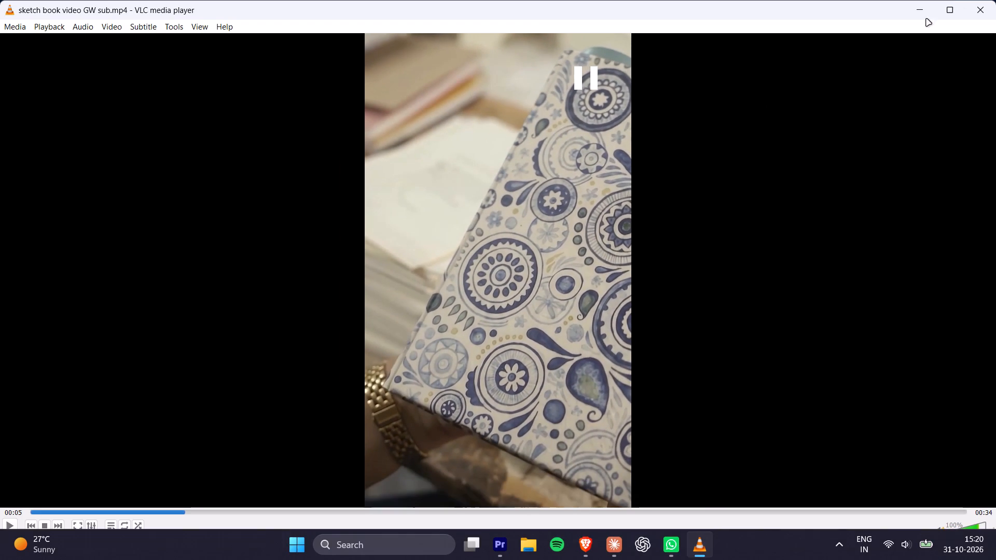
click(984, 3)
Switch back to Premiere, return to the start of the sequence, and examine the V4 adjustment layer's effect settings.
key(alt+Tab)
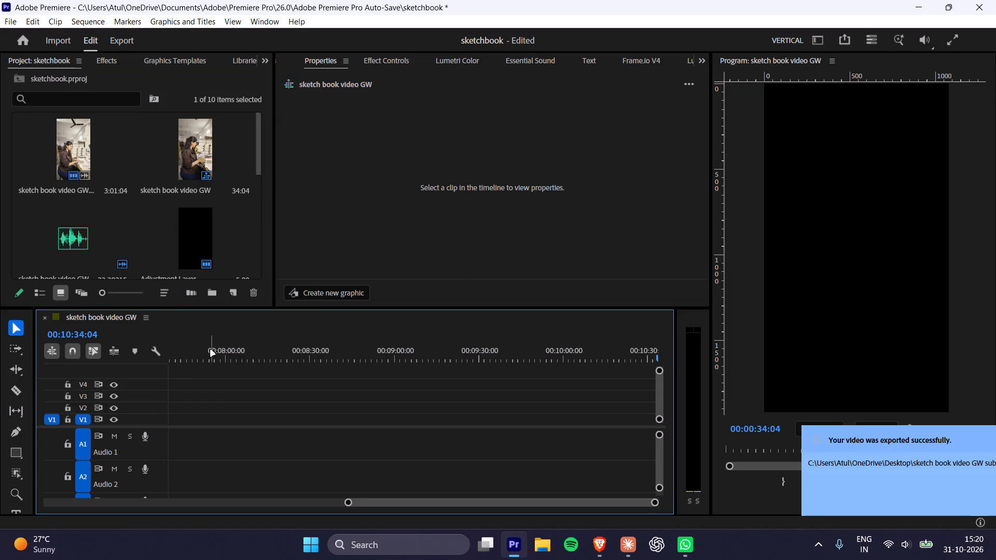
drag(211, 358, 0, 366)
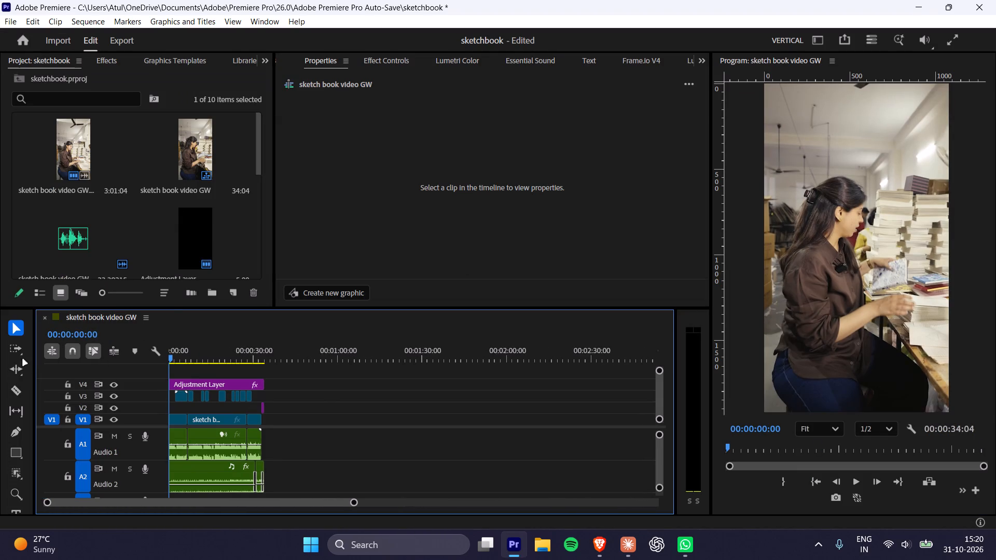
alt+scroll(216, 360, up, 11)
drag(195, 359, 30, 364)
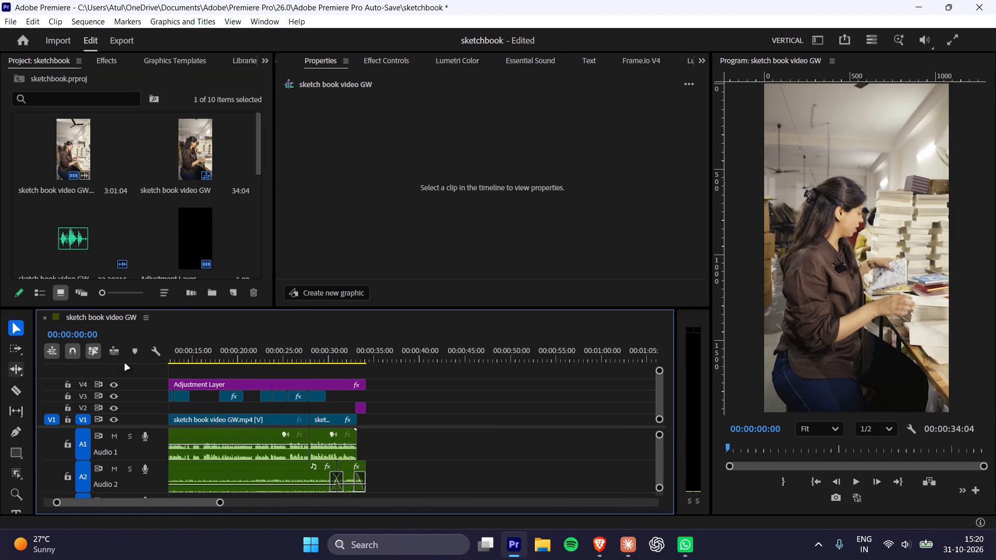
drag(178, 352, 0, 362)
click(188, 423)
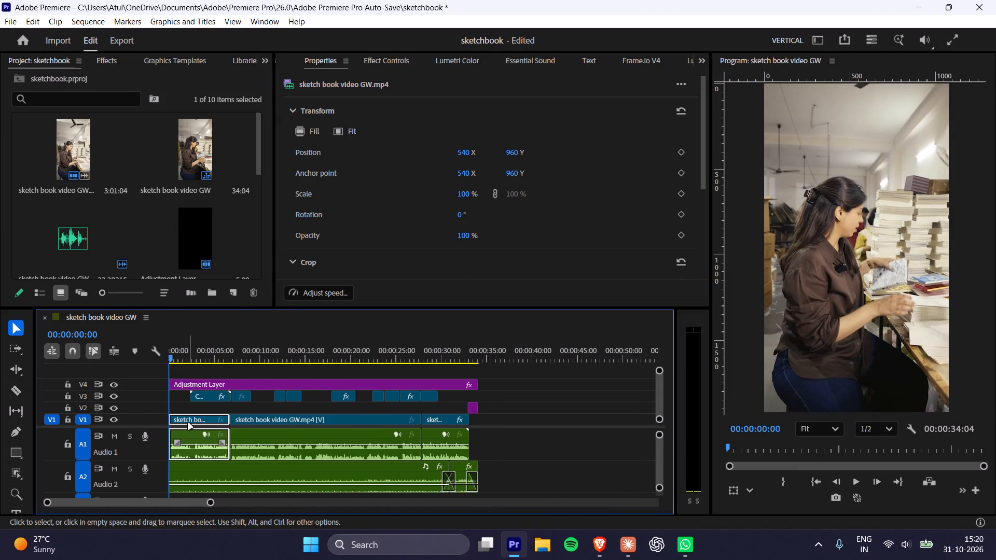
click(183, 385)
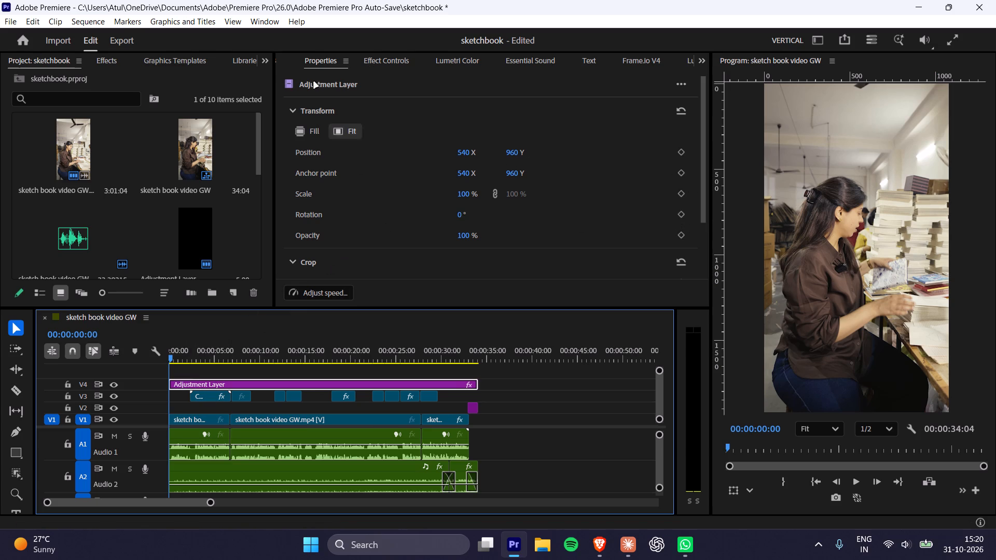
click(372, 60)
scroll(416, 185, down, 14)
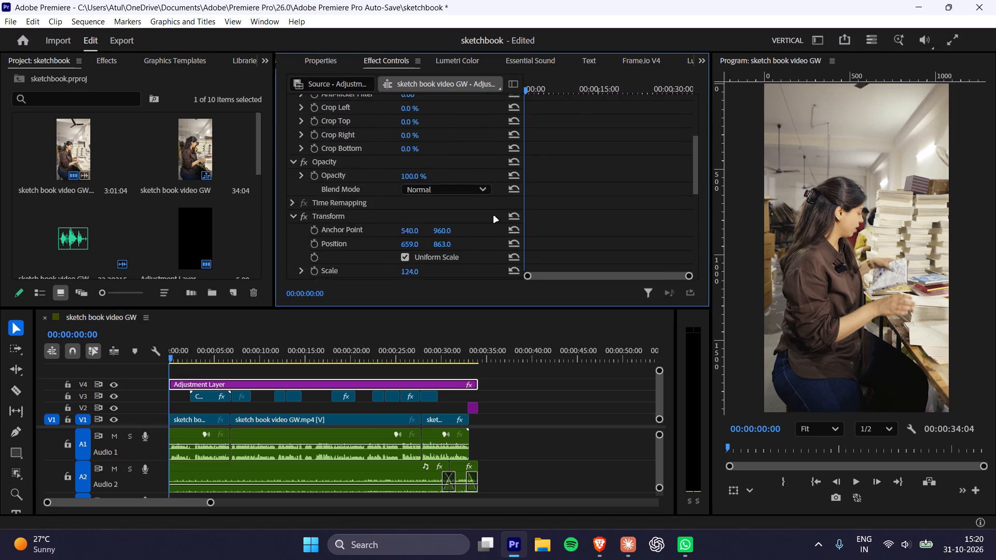
scroll(494, 216, down, 11)
scroll(610, 209, down, 3)
scroll(610, 209, up, 12)
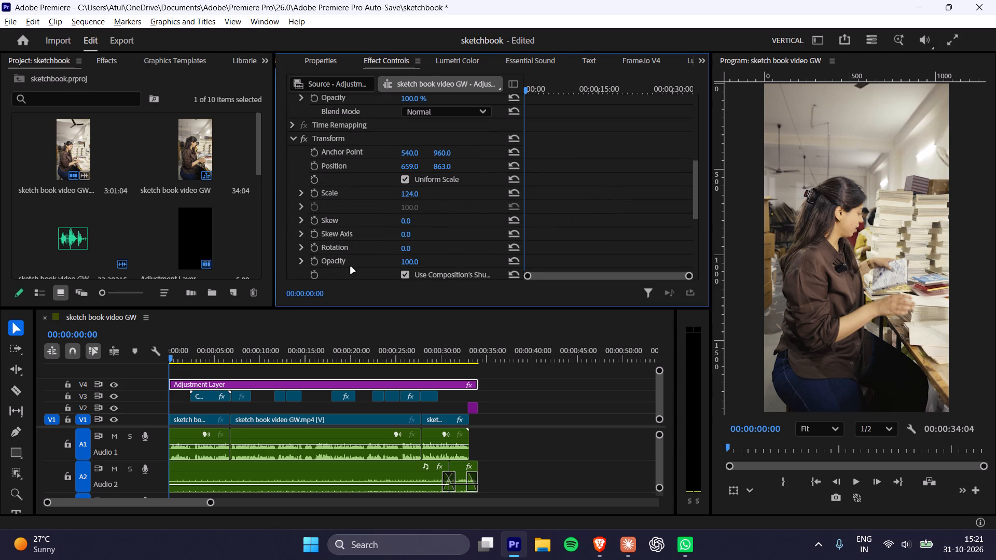
alt+scroll(351, 267, up, 5)
alt+scroll(500, 221, down, 5)
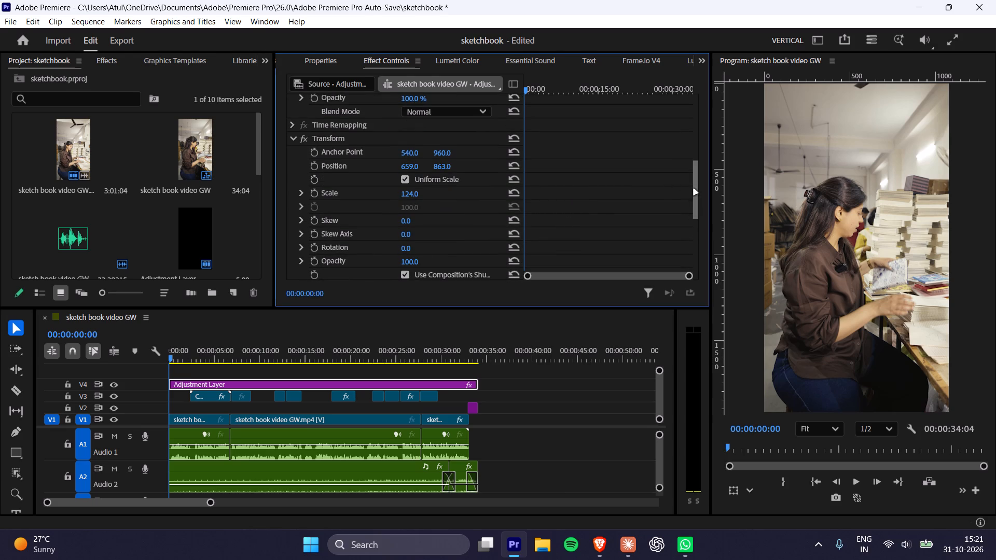
click(694, 189)
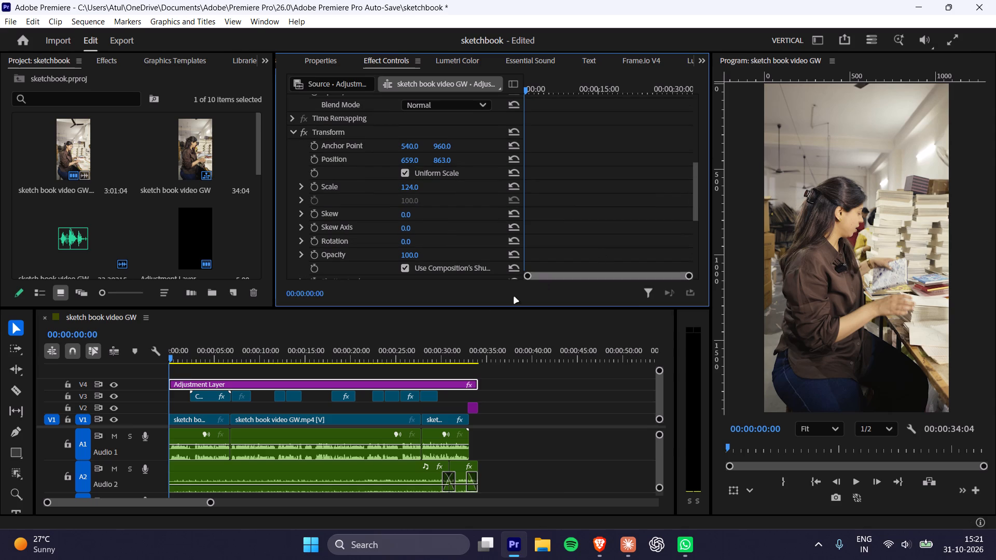
Duplicate the adjustment layer from V4 onto V5 directly above it, keeping the same start time.
alt+drag(215, 384, 193, 373)
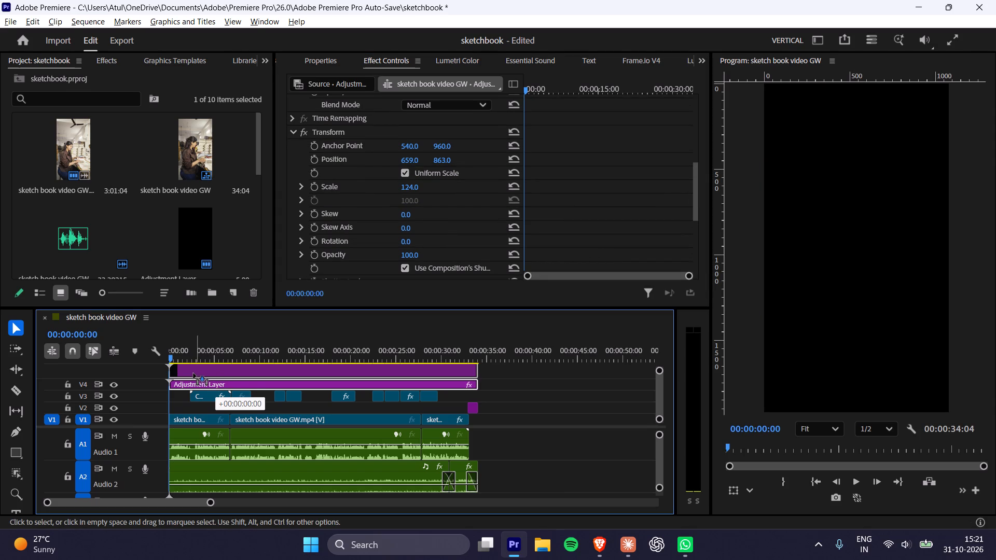
alt+drag(193, 373, 195, 383)
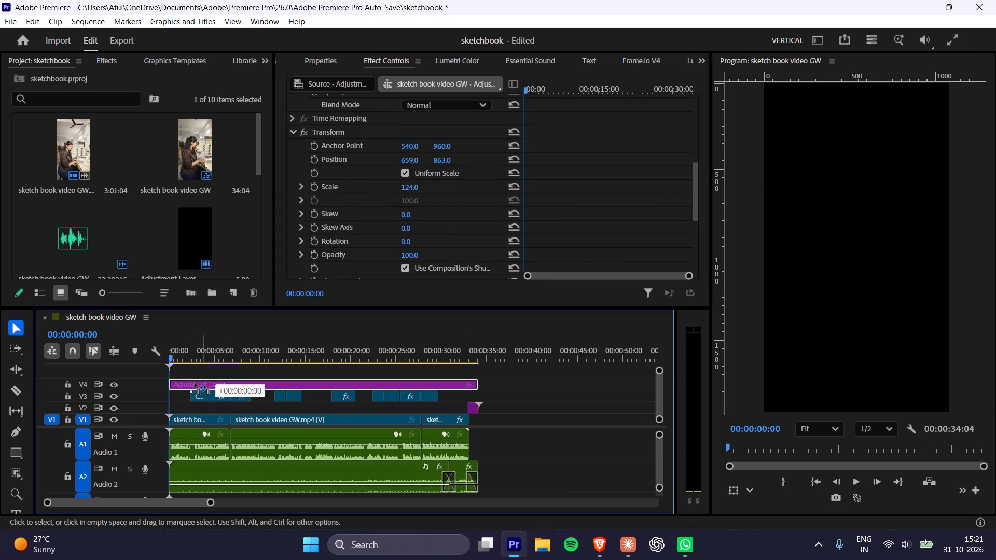
alt+drag(195, 383, 195, 369)
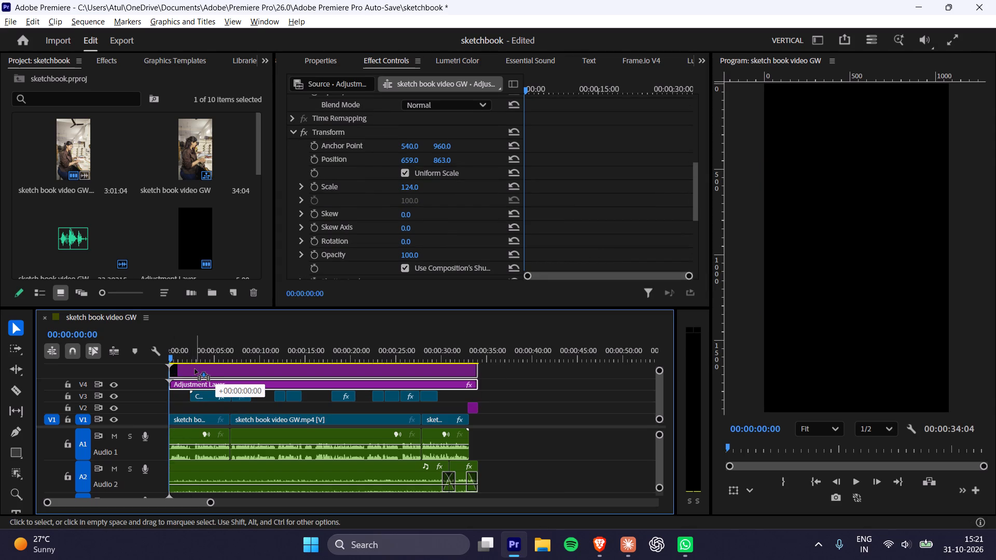
drag(222, 370, 178, 372)
drag(197, 370, 165, 370)
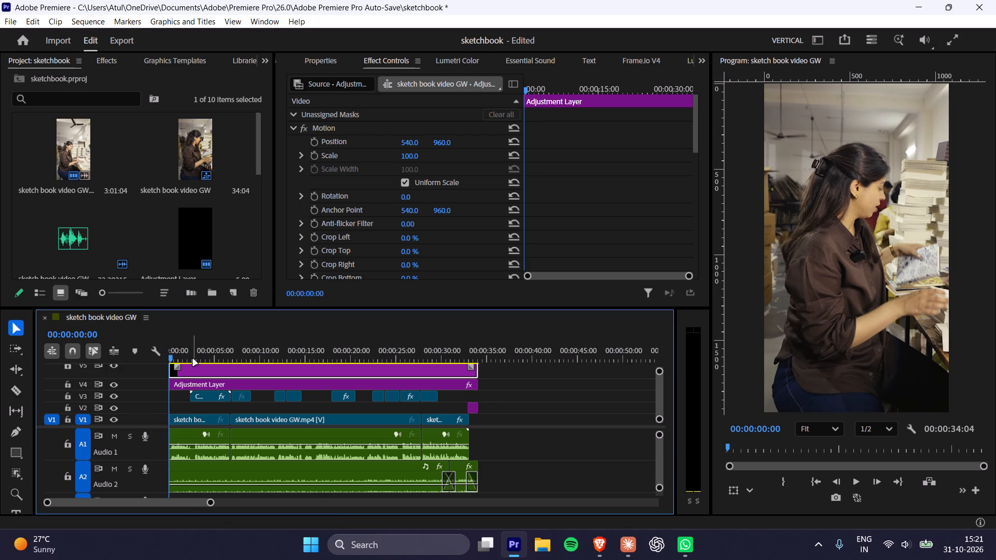
Play the opening frames of the sequence from 00:00:00:00 to check the duplicated adjustment layer.
drag(191, 356, 142, 367)
alt+scroll(409, 389, up, 8)
drag(296, 354, 137, 356)
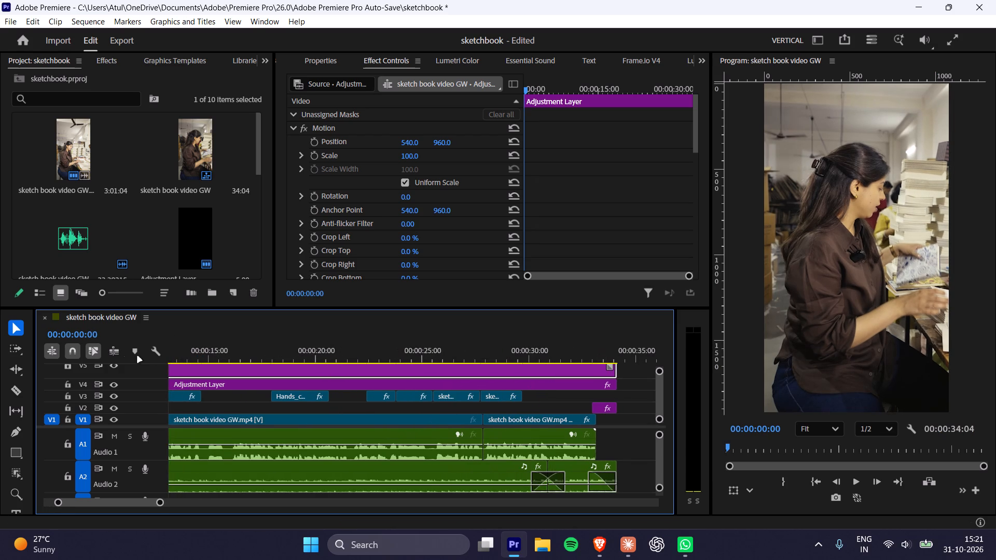
drag(137, 356, 122, 358)
drag(203, 359, 11, 361)
key(space)
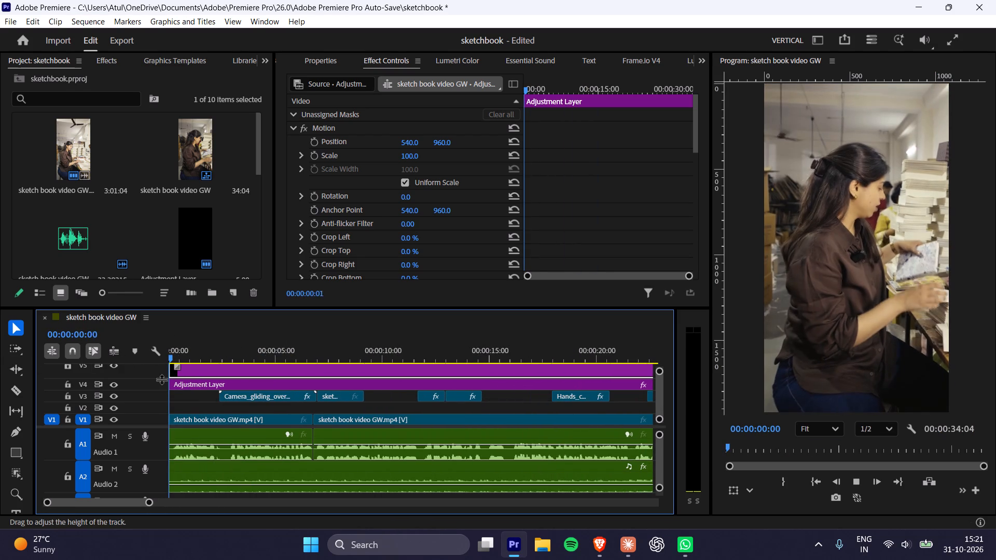
key(space)
Delete the Lumetri Color effect from the duplicate adjustment layer on V5.
click(204, 372)
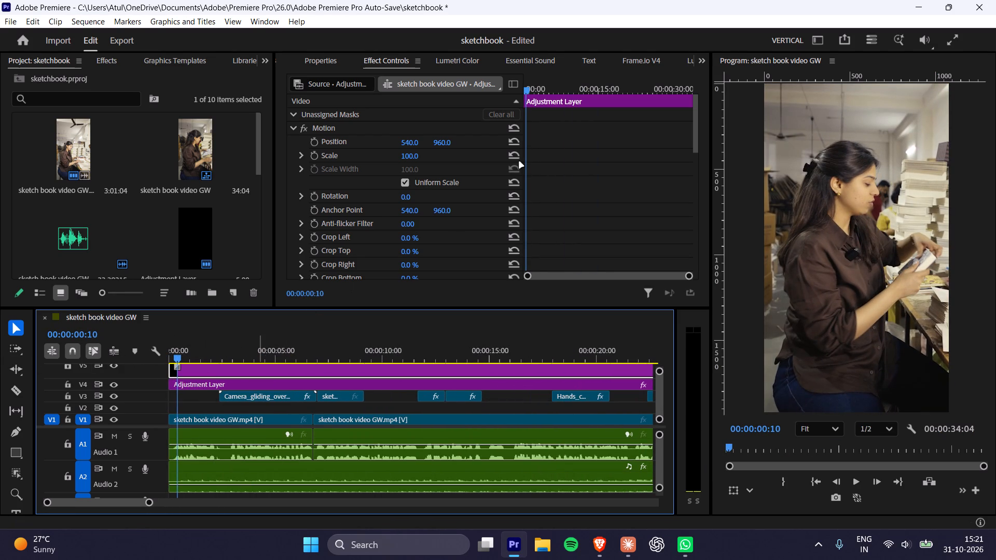
scroll(385, 157, down, 3)
scroll(321, 165, down, 3)
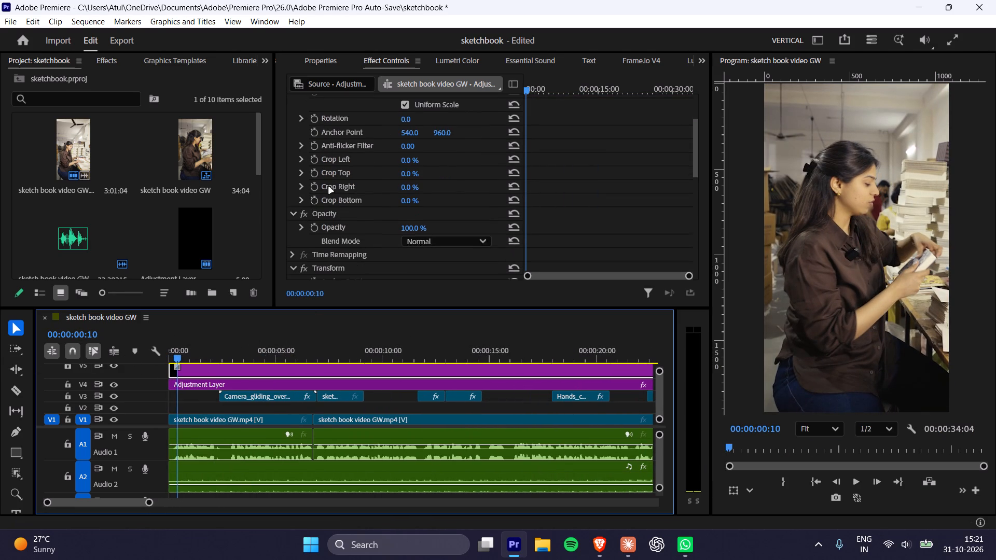
scroll(333, 205, down, 16)
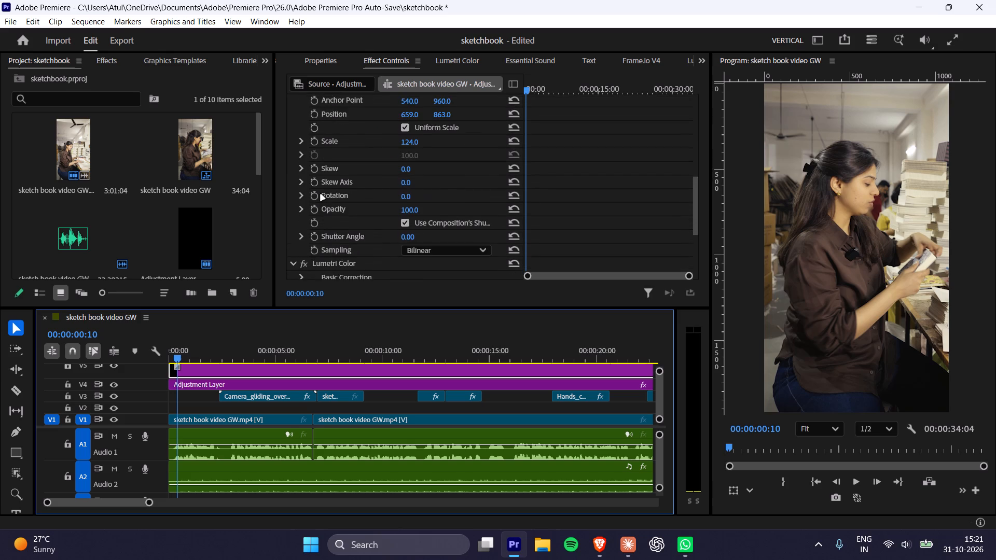
scroll(321, 194, down, 2)
click(326, 213)
key(Delete)
scroll(326, 213, down, 5)
scroll(320, 206, up, 5)
scroll(369, 140, up, 2)
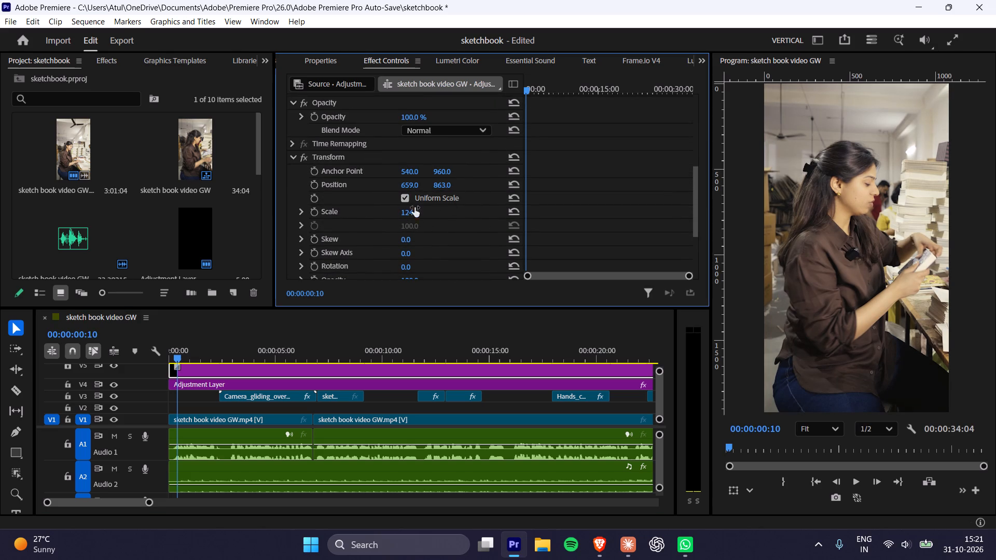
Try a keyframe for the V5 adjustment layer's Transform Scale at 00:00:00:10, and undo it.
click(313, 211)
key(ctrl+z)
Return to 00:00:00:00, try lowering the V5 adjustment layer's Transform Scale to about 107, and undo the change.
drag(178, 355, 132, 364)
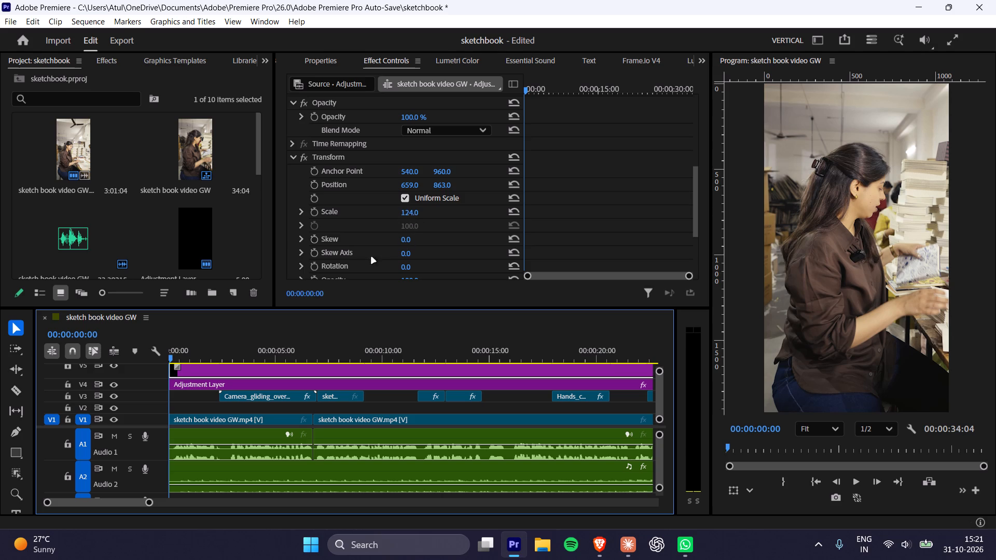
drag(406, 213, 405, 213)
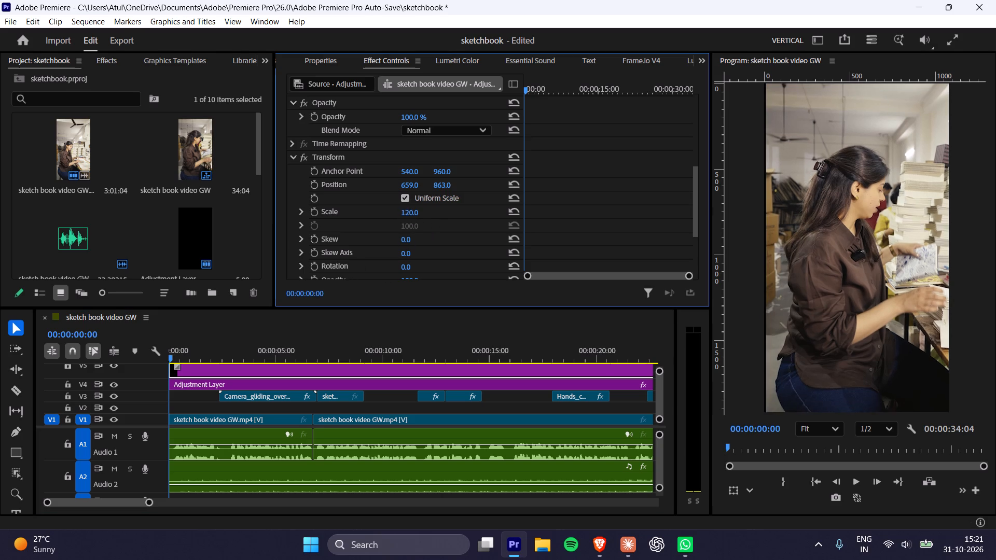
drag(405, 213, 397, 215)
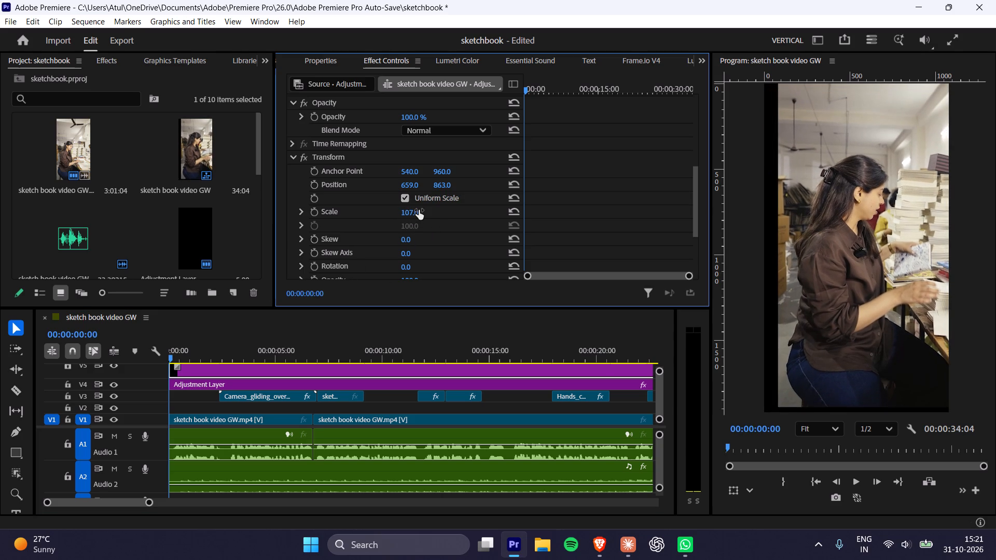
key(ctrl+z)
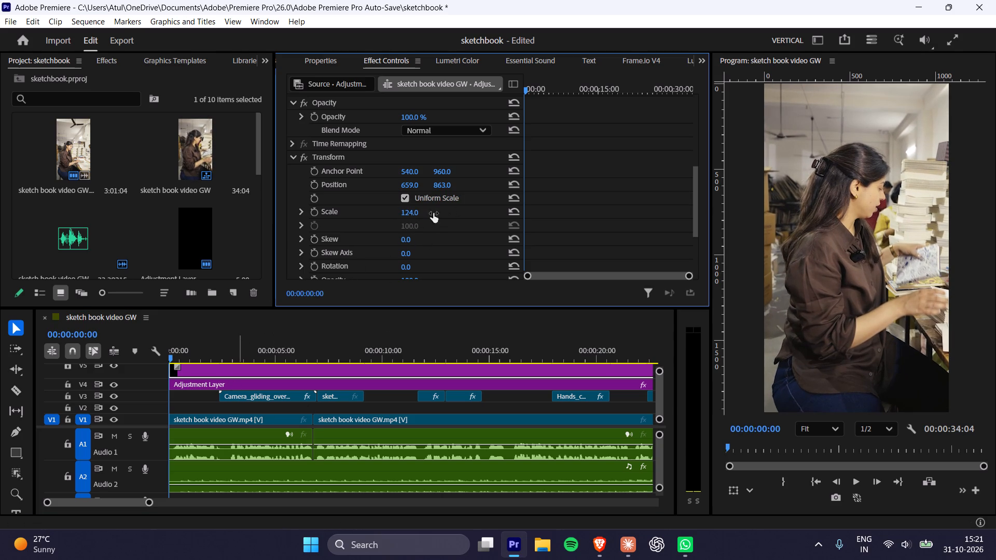
Keyframe the V5 adjustment layer's Transform Scale at 124 at 00:00:00:00 and 130 at 00:00:00:17.
click(317, 212)
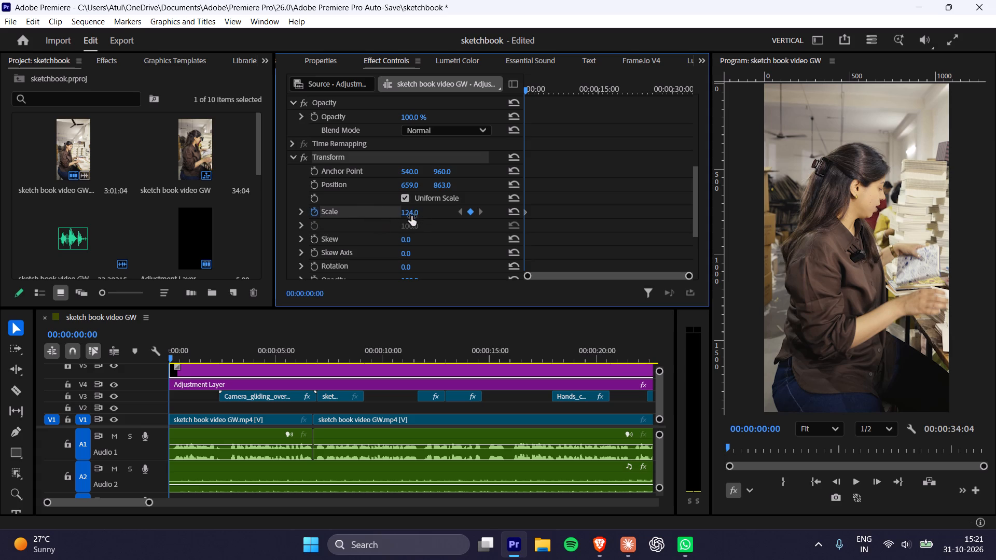
key(shift+Right)
key(shift+Right)
key(shift+Right)
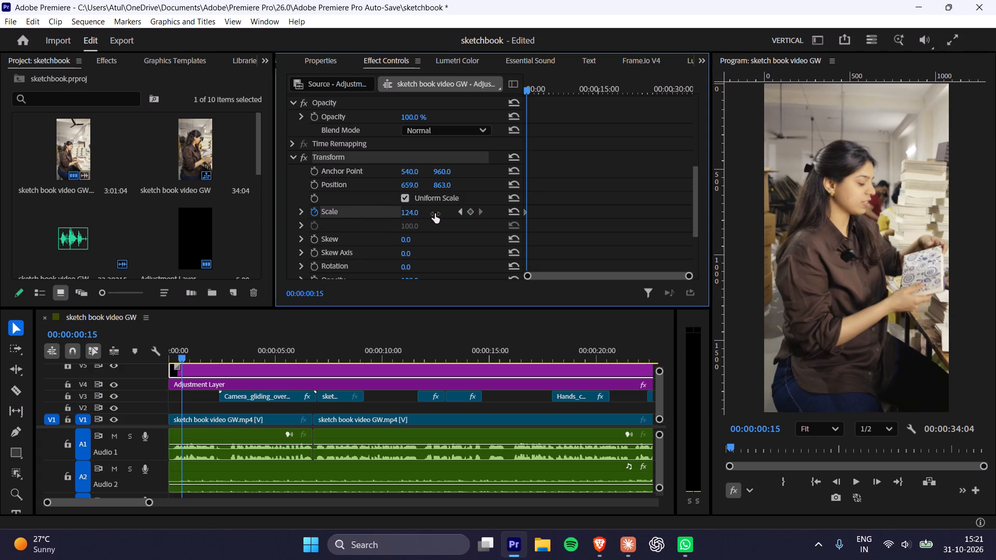
key(Right)
key(Right)
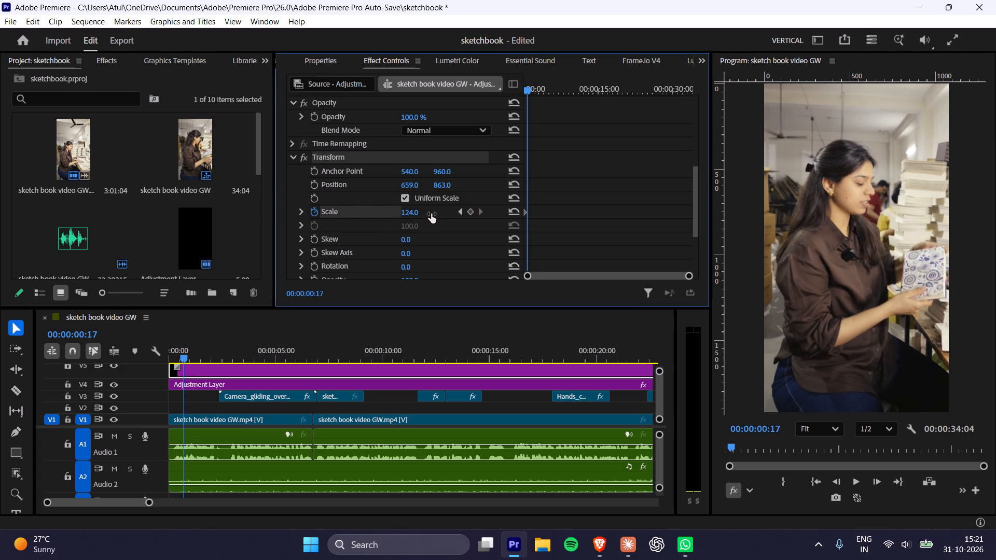
drag(408, 211, 417, 209)
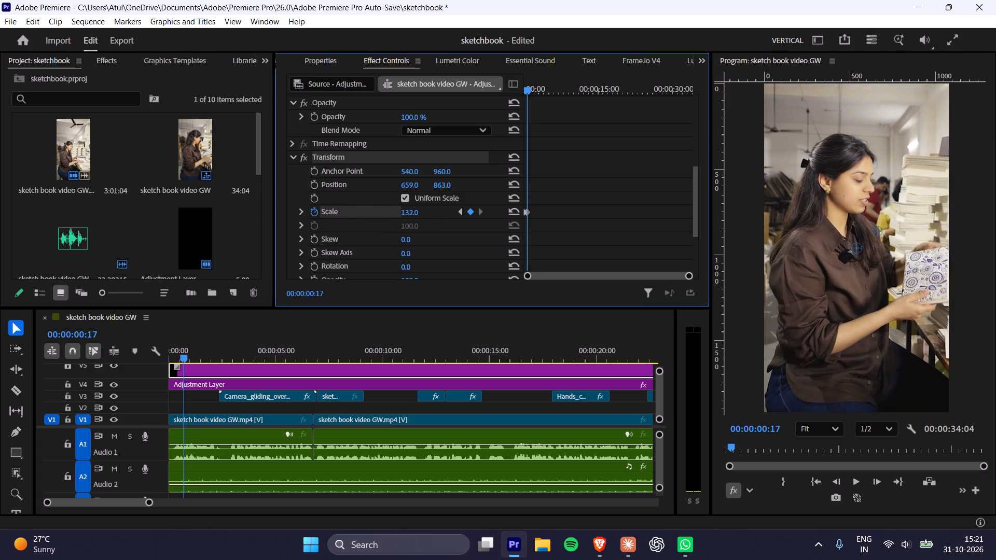
drag(417, 209, 419, 209)
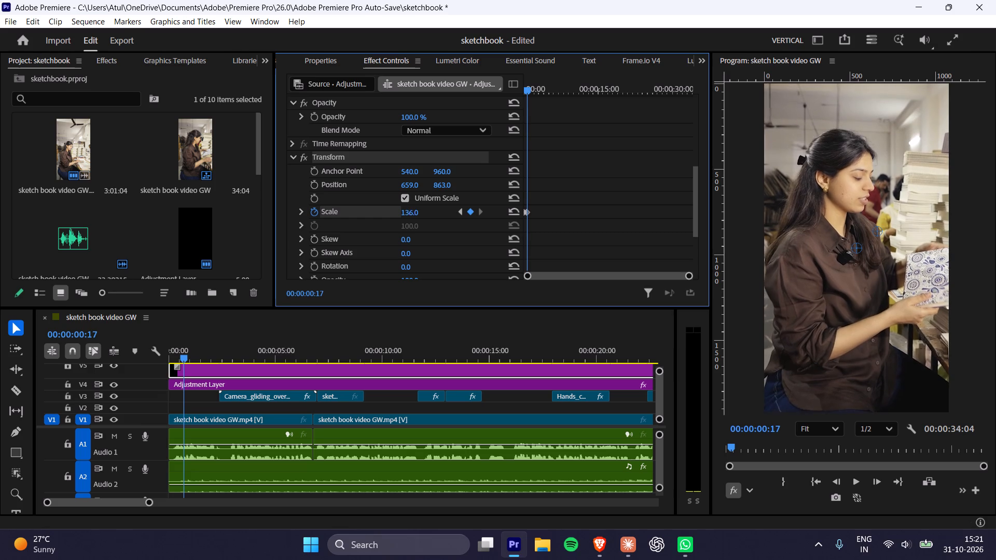
drag(419, 209, 416, 209)
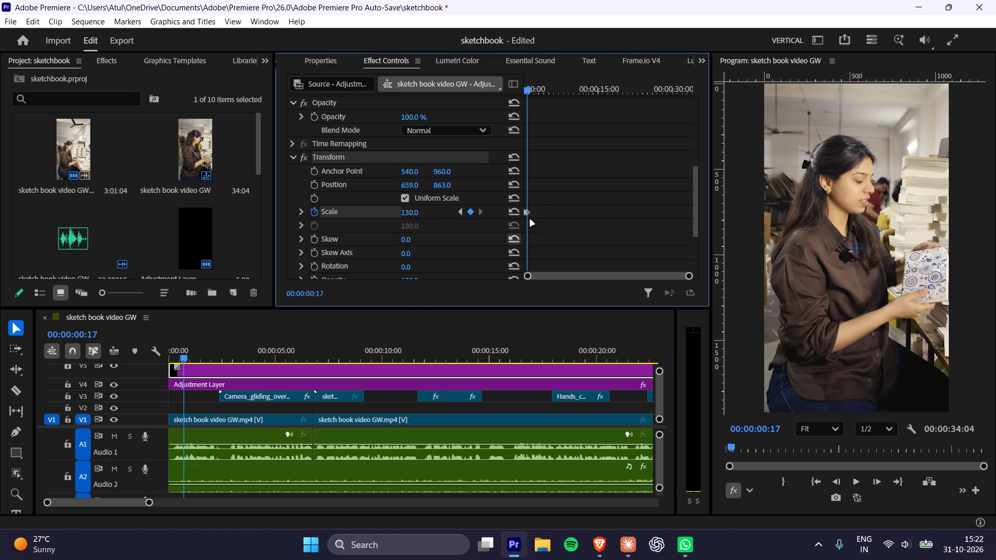
alt+scroll(535, 254, up, 7)
alt+scroll(556, 245, down, 11)
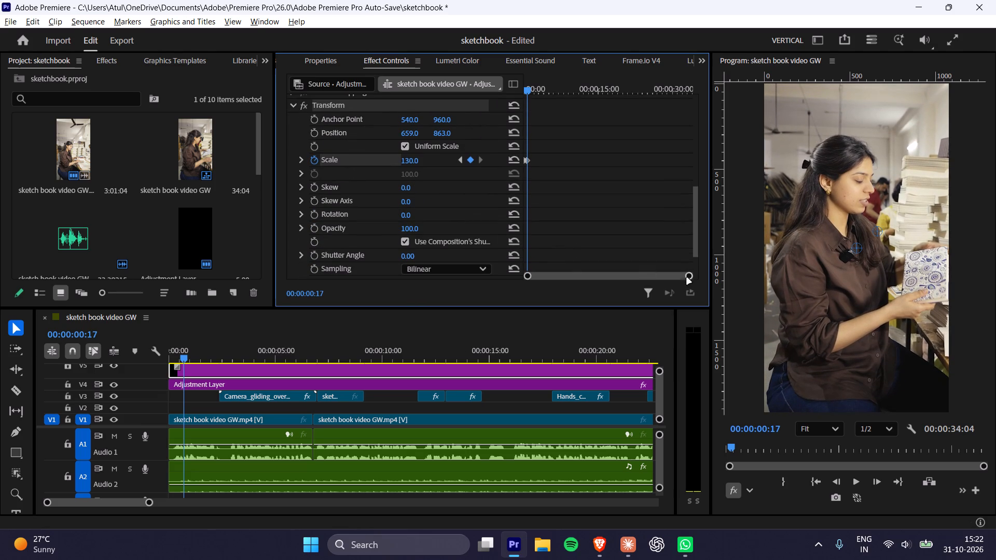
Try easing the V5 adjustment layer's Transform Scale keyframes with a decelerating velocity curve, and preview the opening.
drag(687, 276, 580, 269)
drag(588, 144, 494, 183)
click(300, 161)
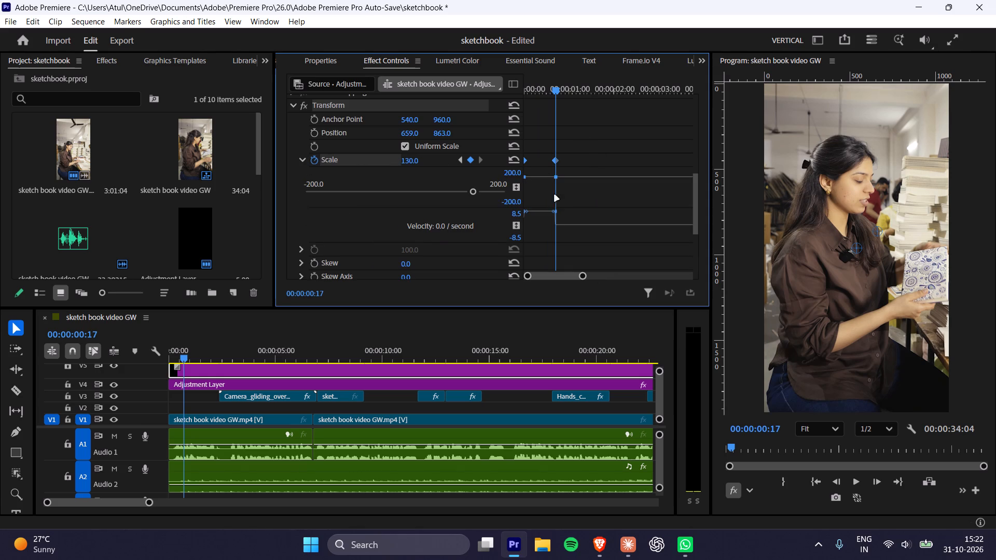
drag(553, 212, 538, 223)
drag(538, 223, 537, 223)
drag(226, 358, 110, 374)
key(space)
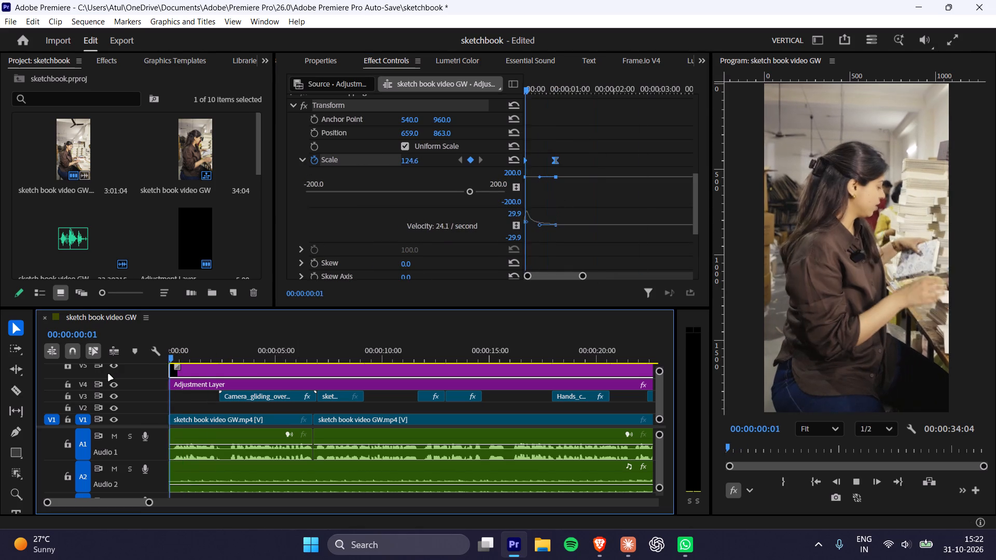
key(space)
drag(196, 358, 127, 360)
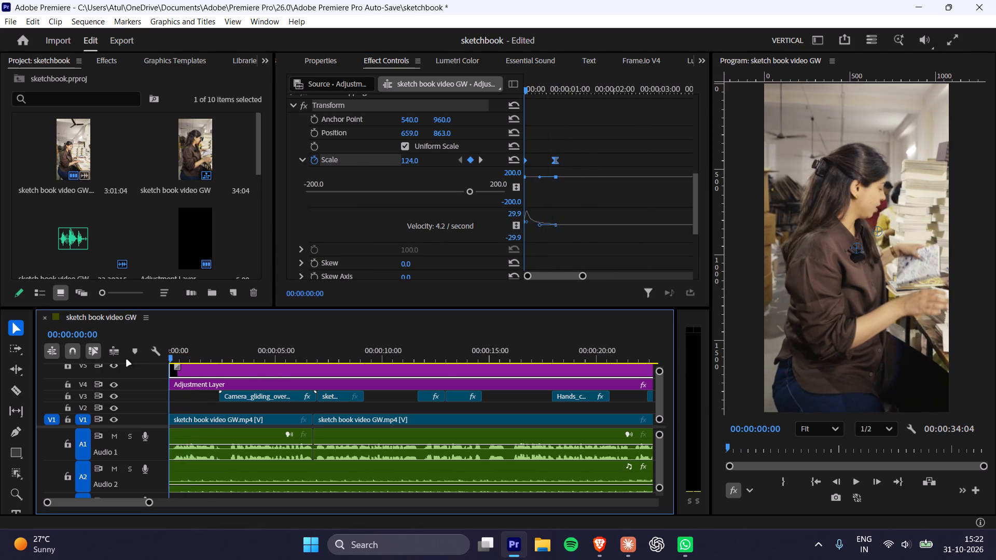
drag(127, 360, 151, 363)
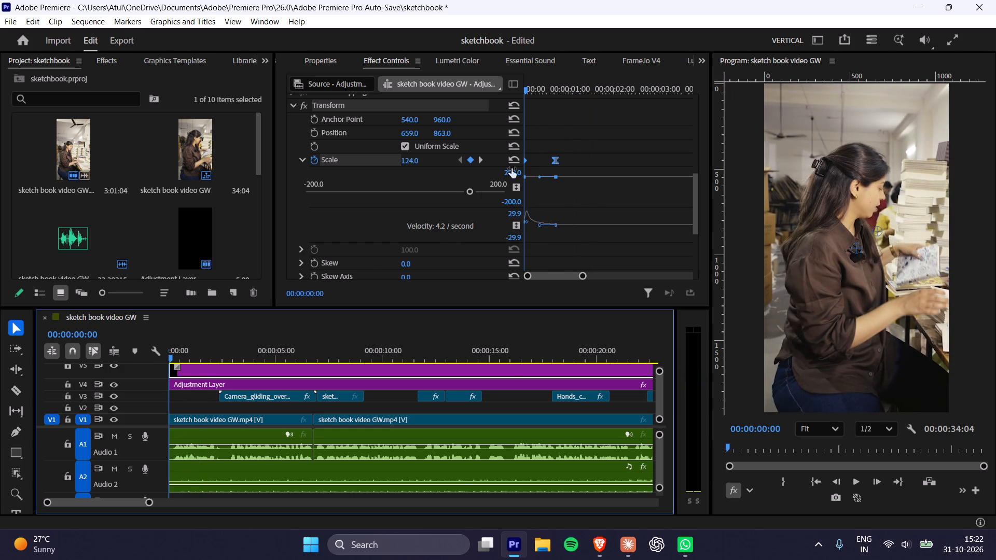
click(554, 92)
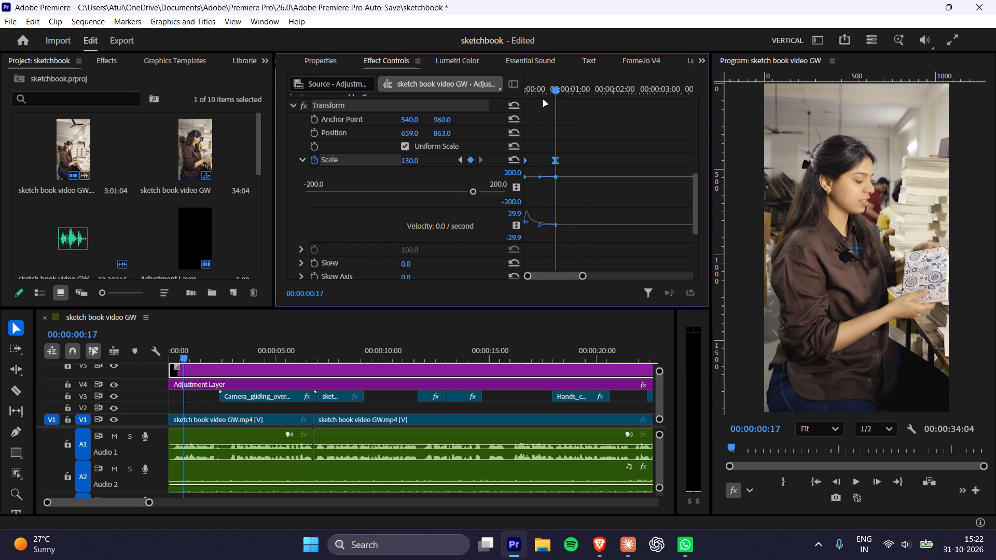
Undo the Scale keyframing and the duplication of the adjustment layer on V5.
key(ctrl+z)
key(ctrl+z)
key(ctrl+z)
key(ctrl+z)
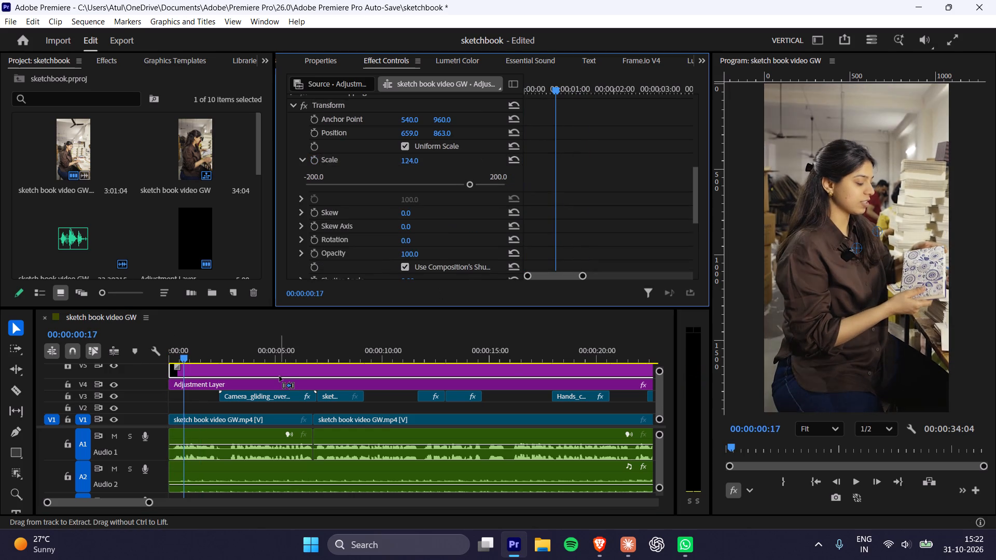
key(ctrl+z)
Keyframe the V4 adjustment layer's Transform Scale at 124 at 00:00:00:19 and 122 at 00:00:00:00, and preview the opening.
click(199, 385)
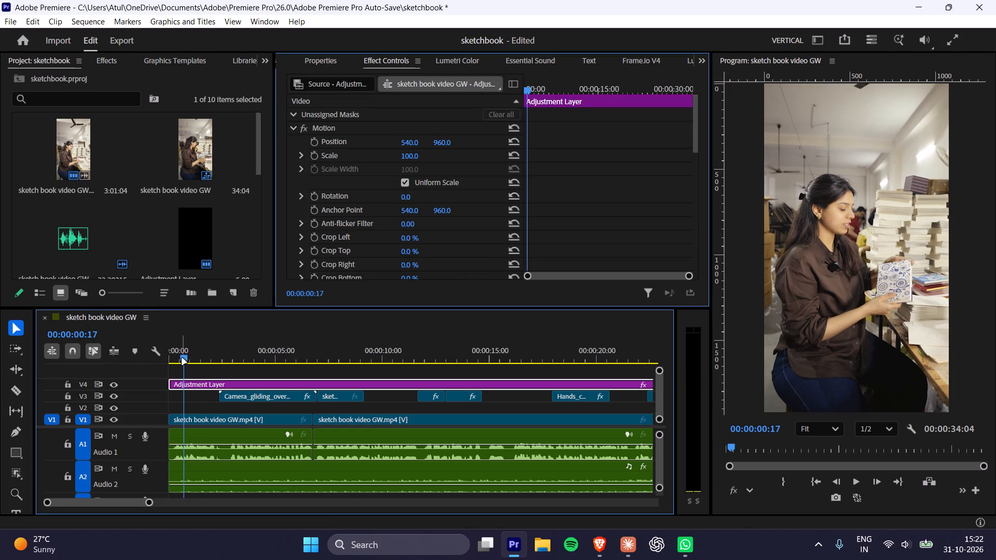
drag(181, 358, 151, 359)
scroll(420, 202, down, 3)
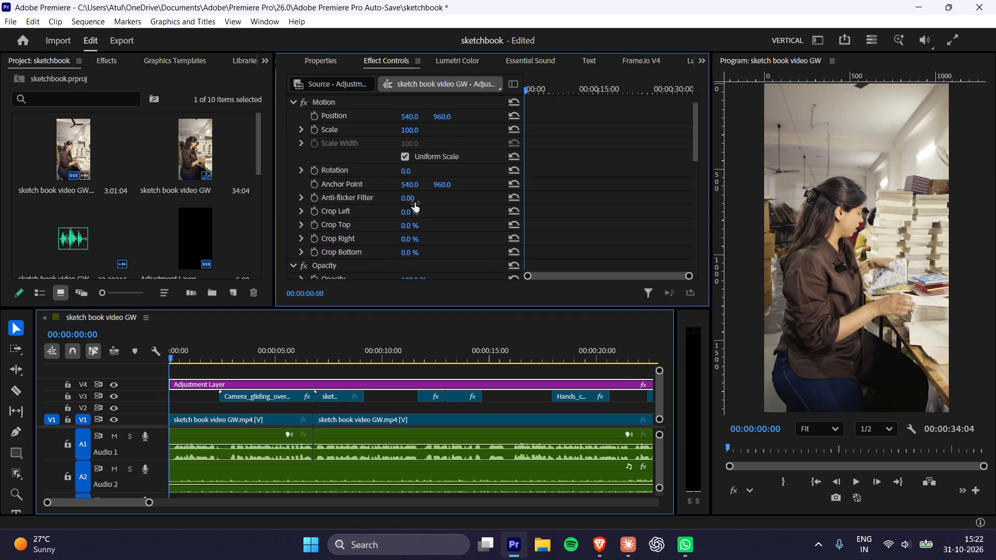
scroll(389, 205, down, 4)
click(184, 360)
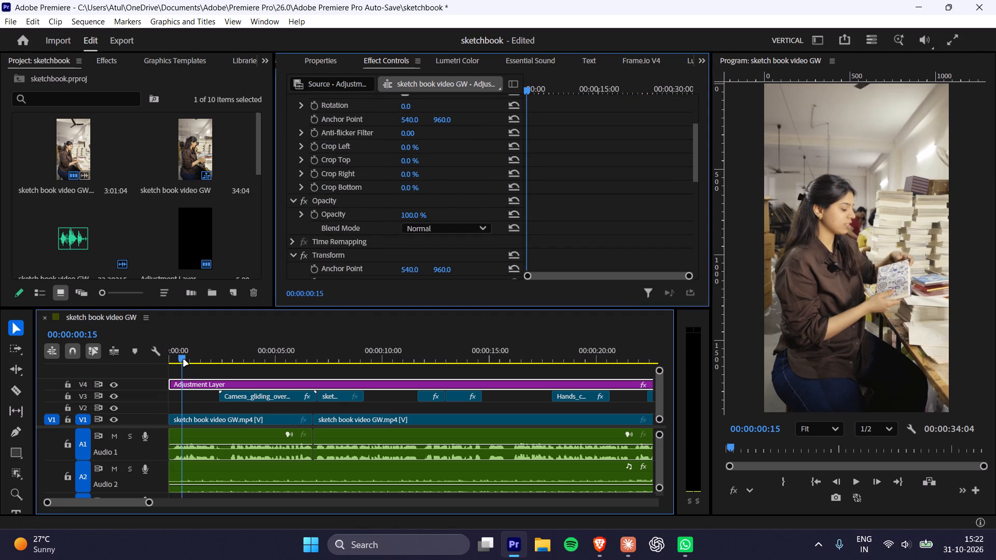
scroll(366, 204, up, 3)
scroll(373, 201, down, 4)
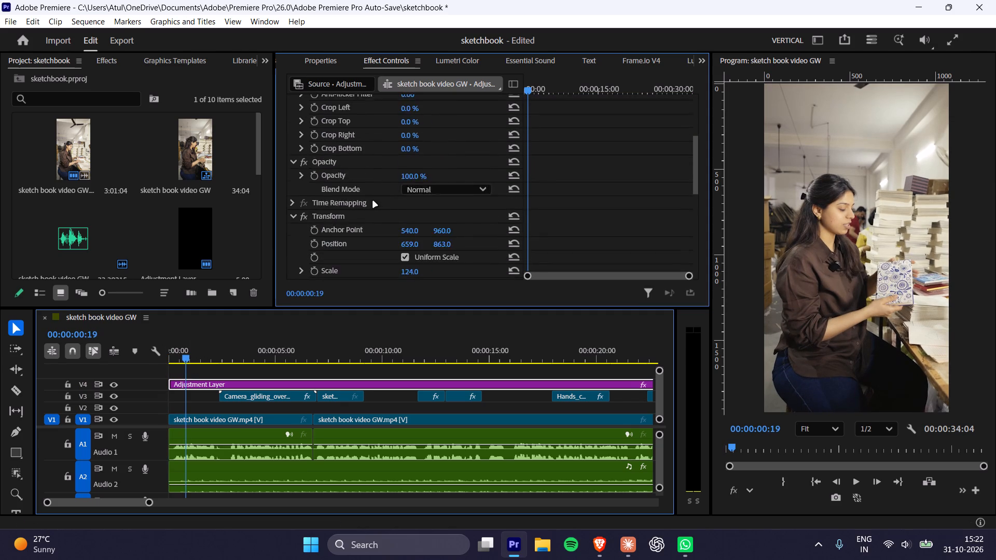
scroll(373, 201, down, 7)
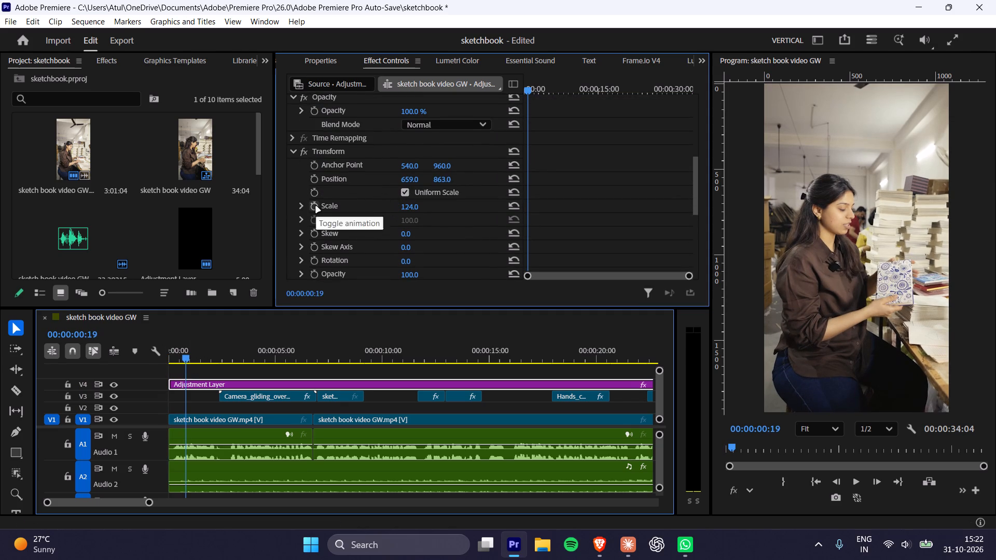
click(316, 206)
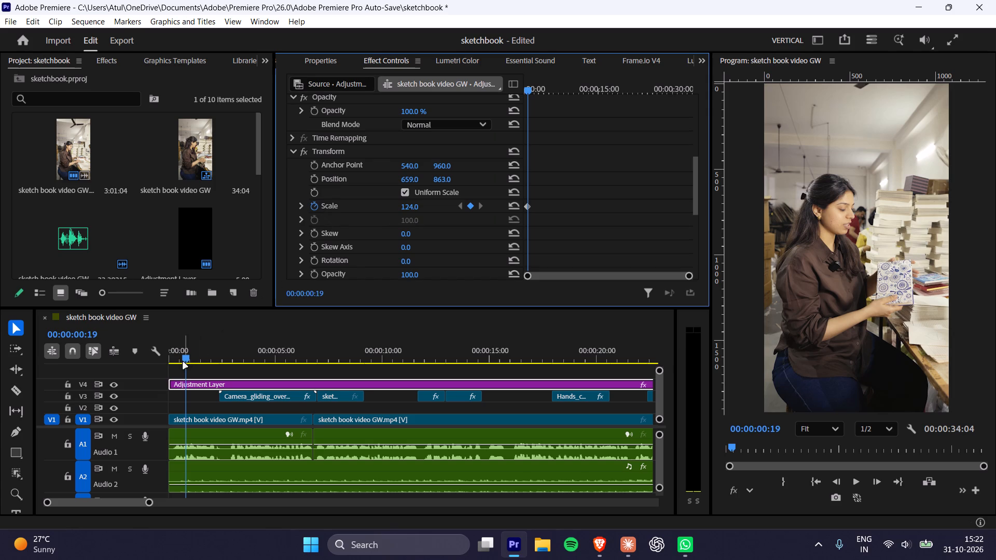
drag(185, 358, 153, 359)
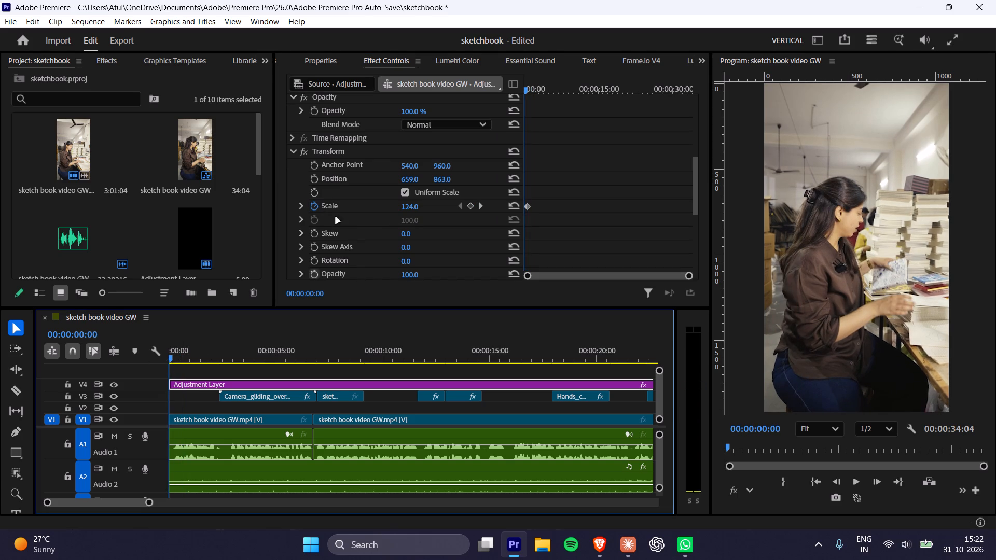
click(411, 208)
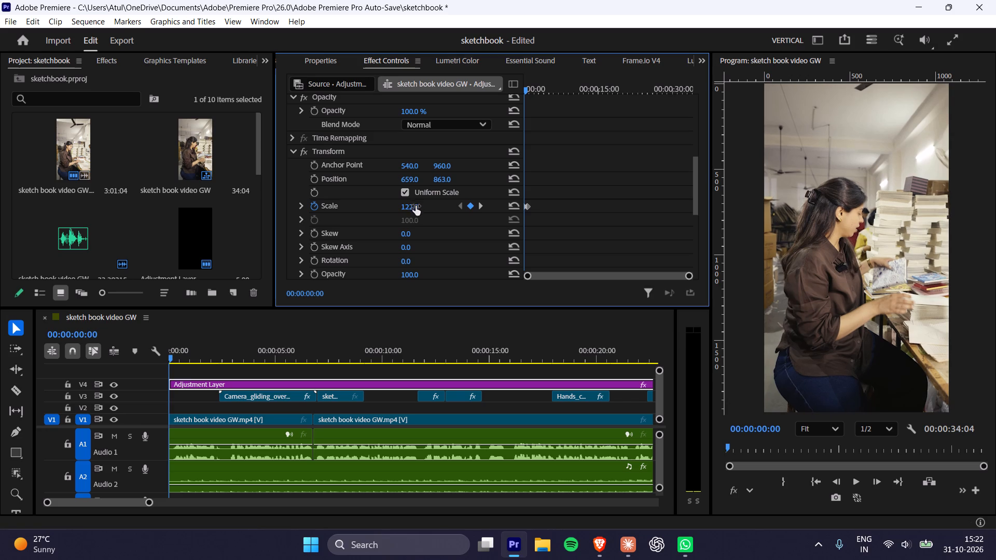
key(space)
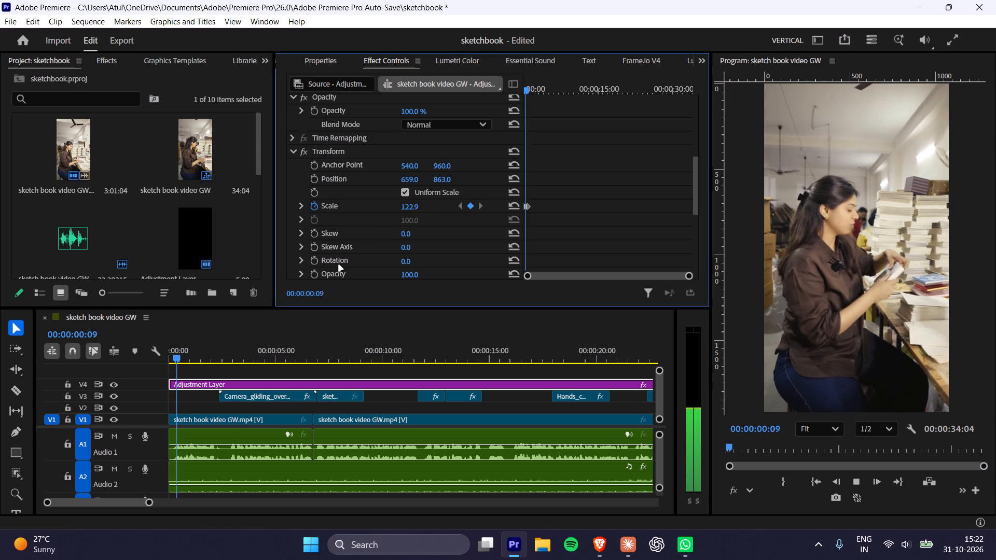
key(space)
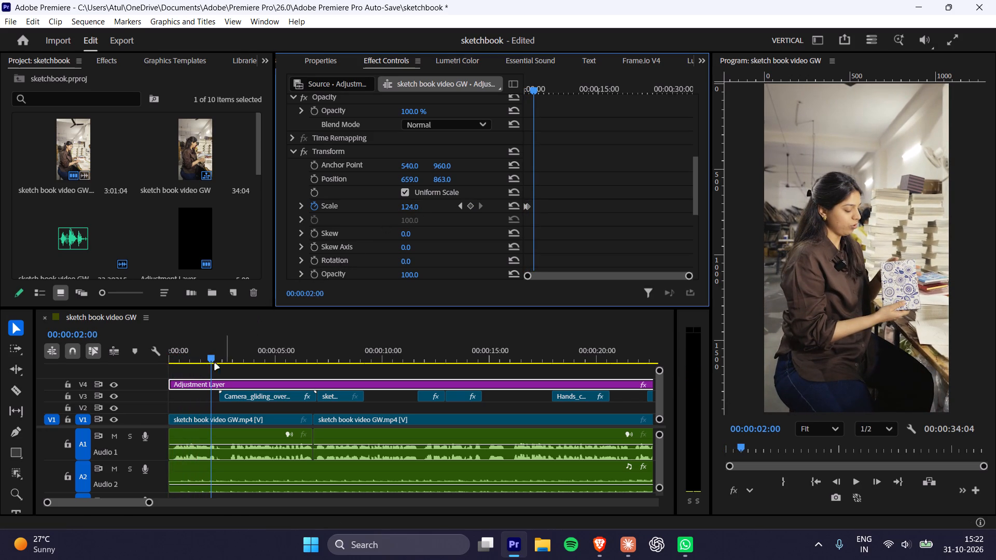
drag(211, 358, 176, 364)
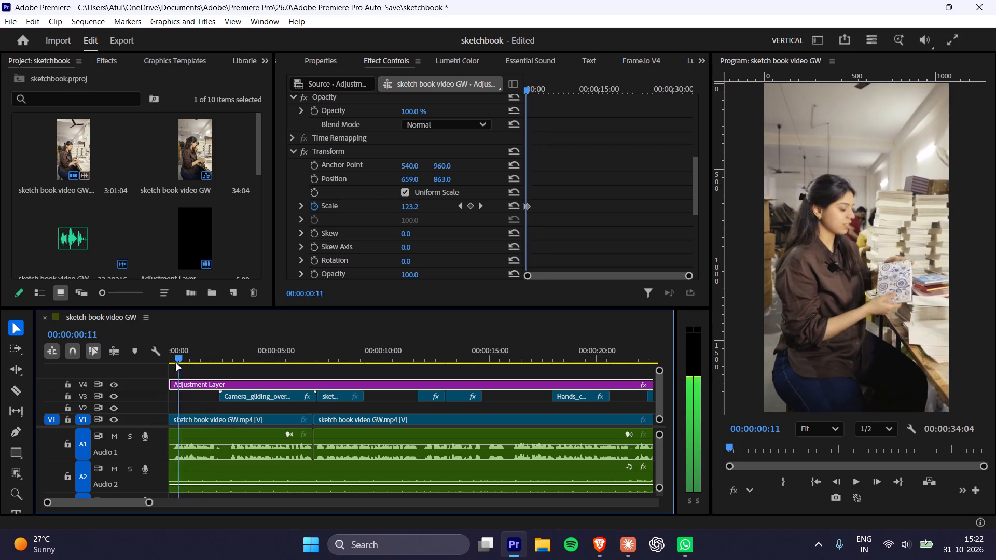
drag(176, 364, 169, 365)
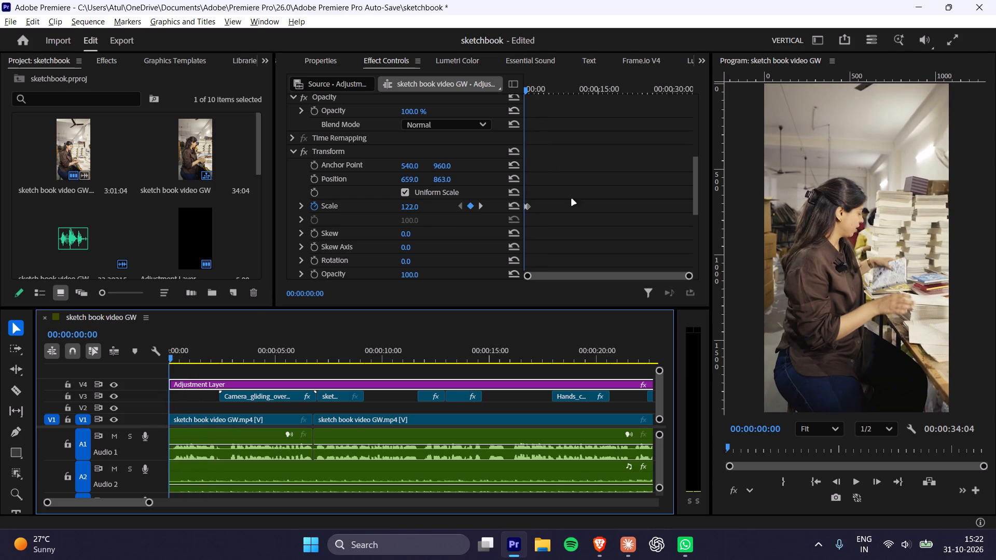
Raise the V4 adjustment layer's Transform Scale keyframe at 00:00:00:19 to 135, and scrub through the following clips to check the framing.
alt+scroll(576, 202, up, 4)
alt+scroll(586, 220, down, 4)
drag(691, 276, 603, 279)
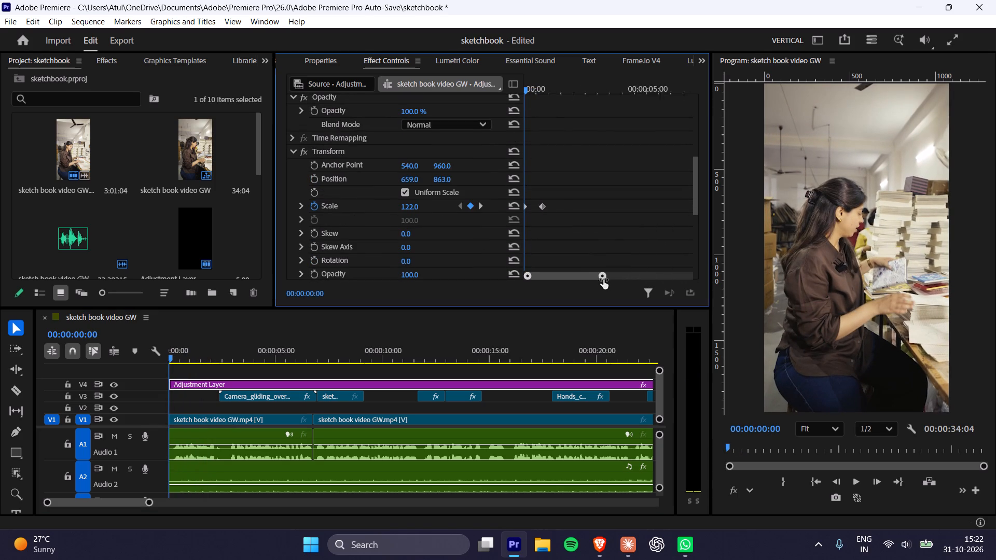
drag(603, 279, 582, 277)
drag(555, 90, 566, 90)
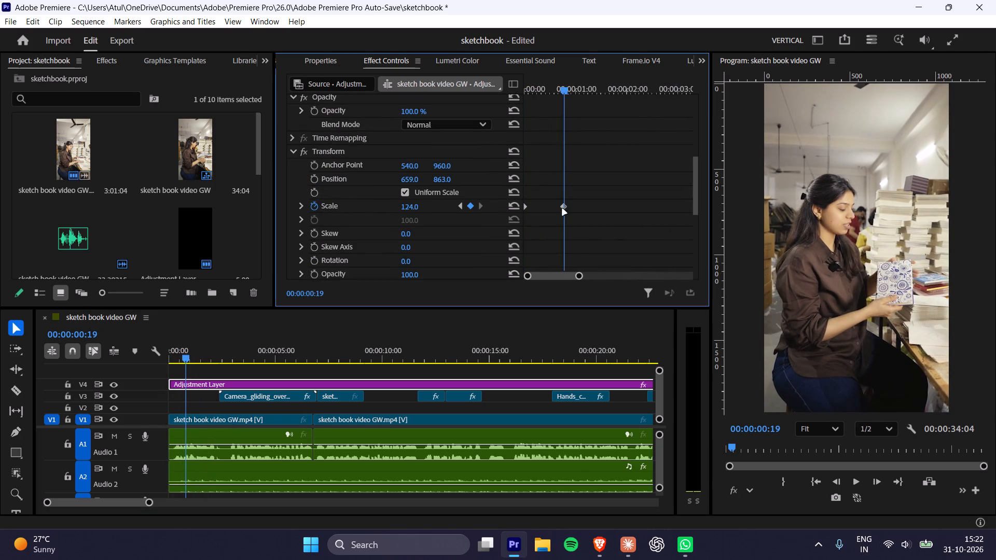
drag(410, 207, 411, 207)
drag(411, 207, 417, 206)
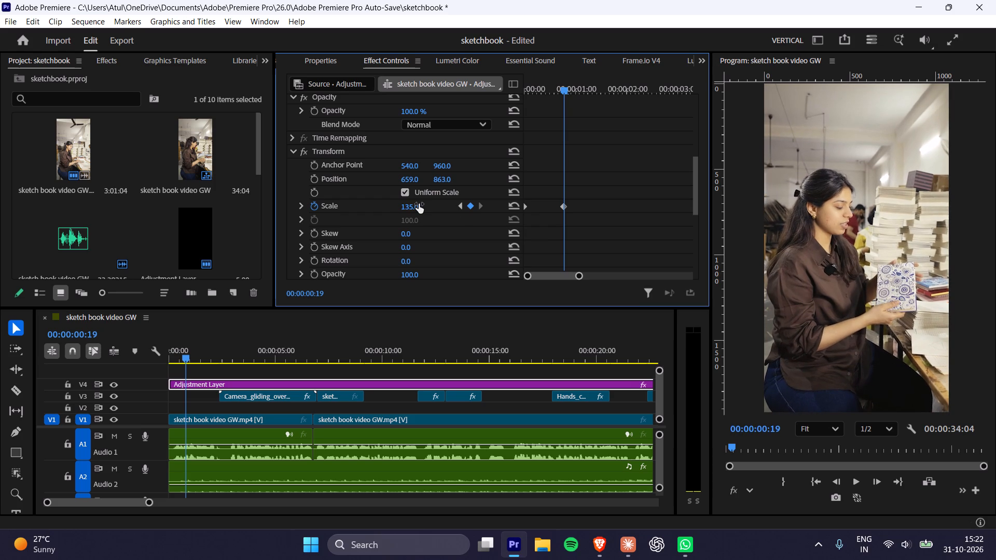
drag(187, 358, 211, 358)
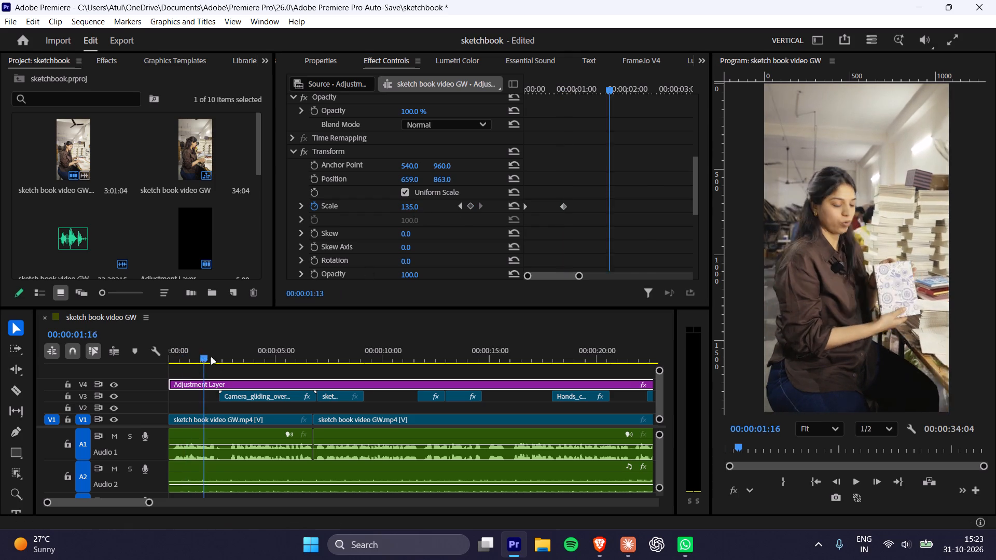
drag(211, 358, 352, 349)
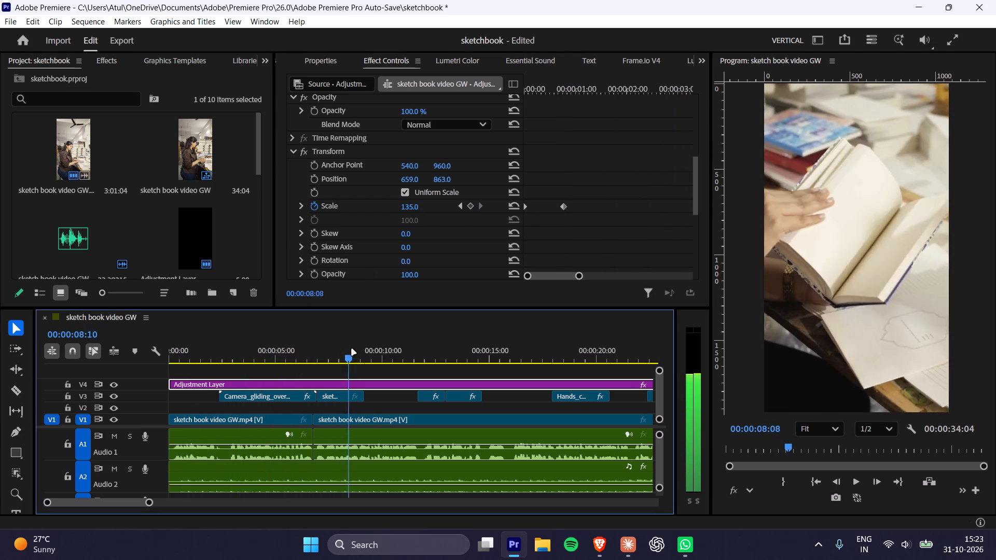
drag(352, 349, 388, 361)
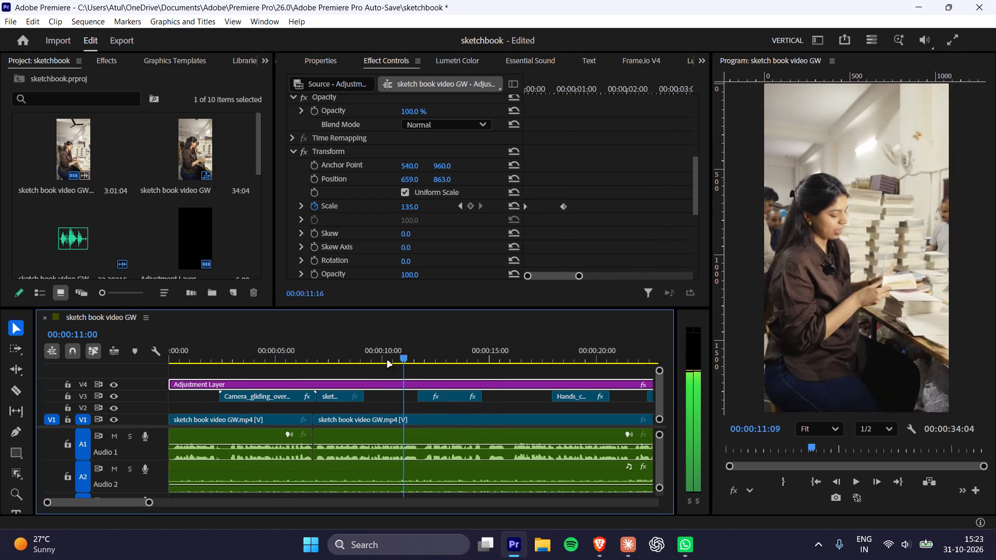
Set the V4 adjustment layer's starting Transform Scale keyframe at 00:00:00:00 to 123.
drag(388, 361, 126, 414)
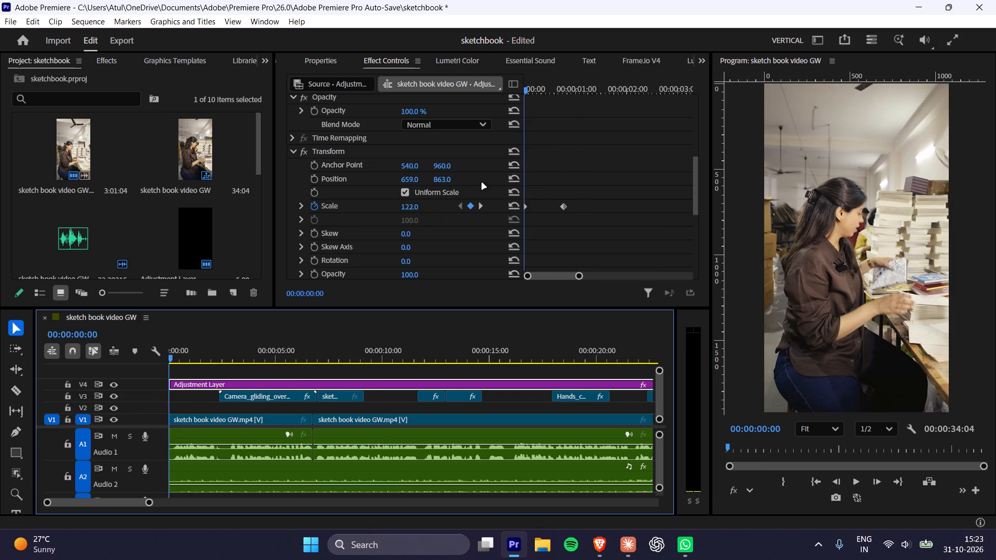
click(415, 206)
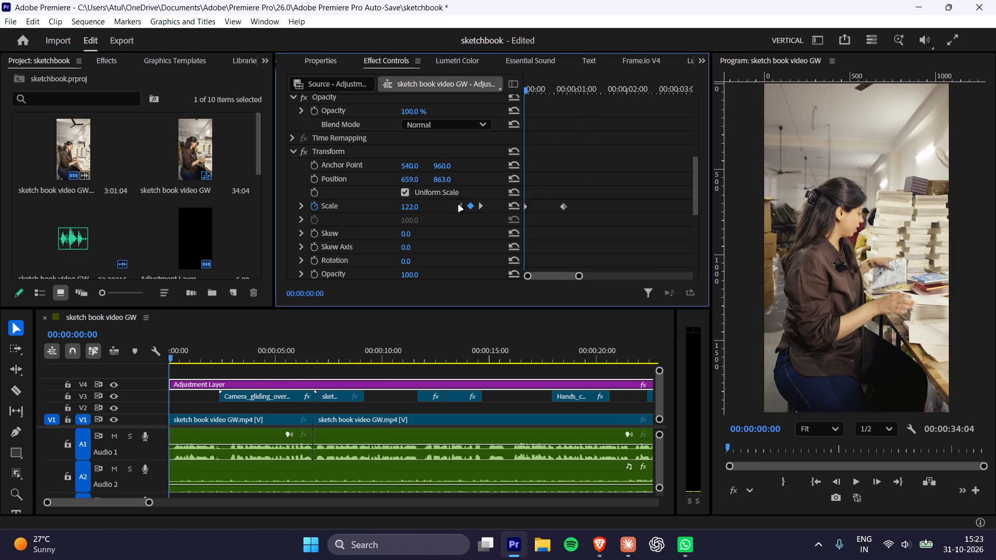
key(ctrl+z)
drag(411, 208, 407, 208)
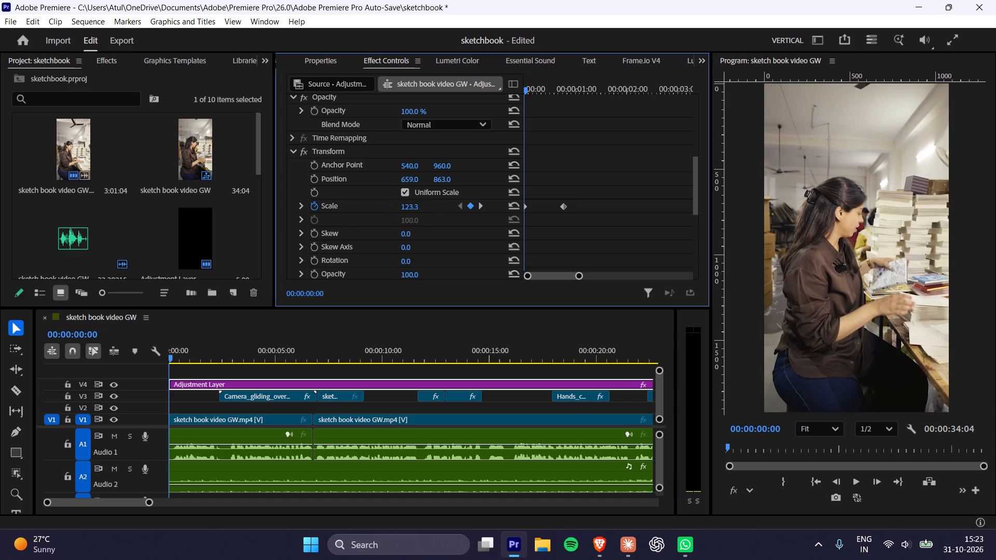
drag(407, 208, 406, 208)
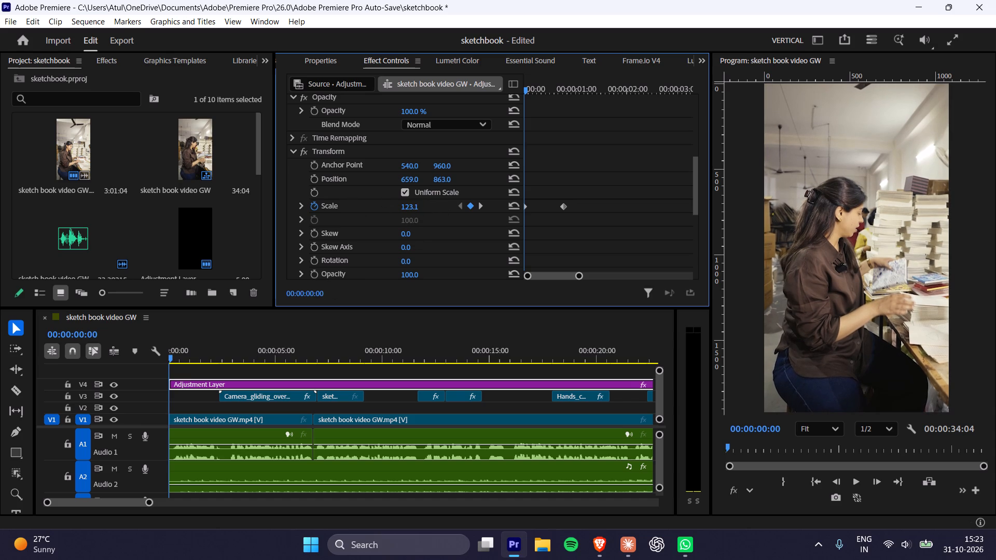
drag(406, 208, 377, 207)
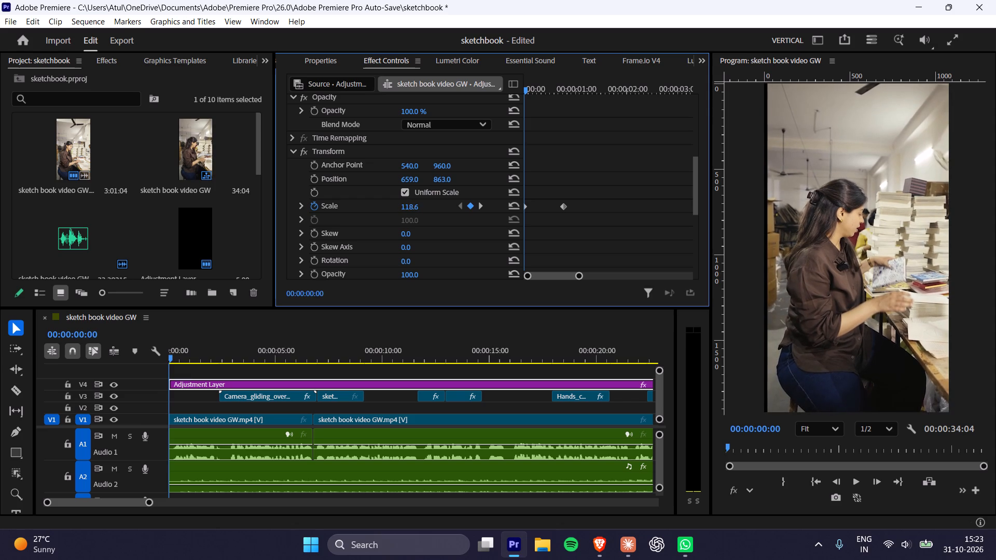
drag(377, 207, 395, 211)
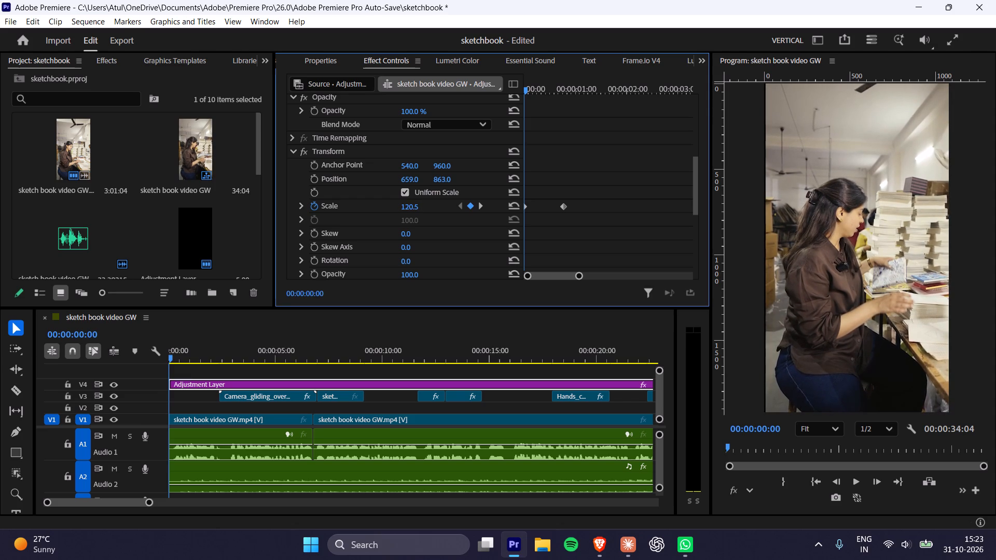
drag(395, 211, 407, 218)
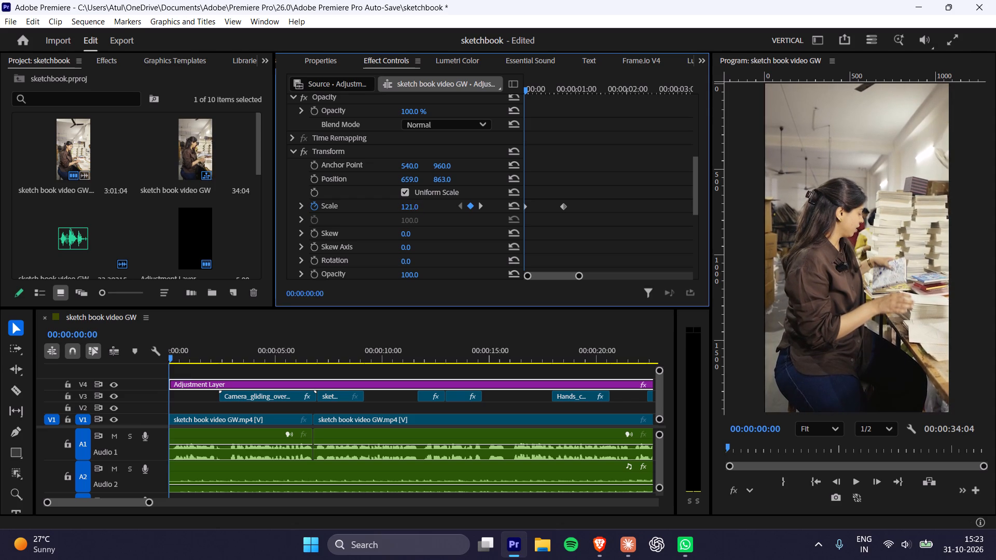
drag(407, 218, 421, 219)
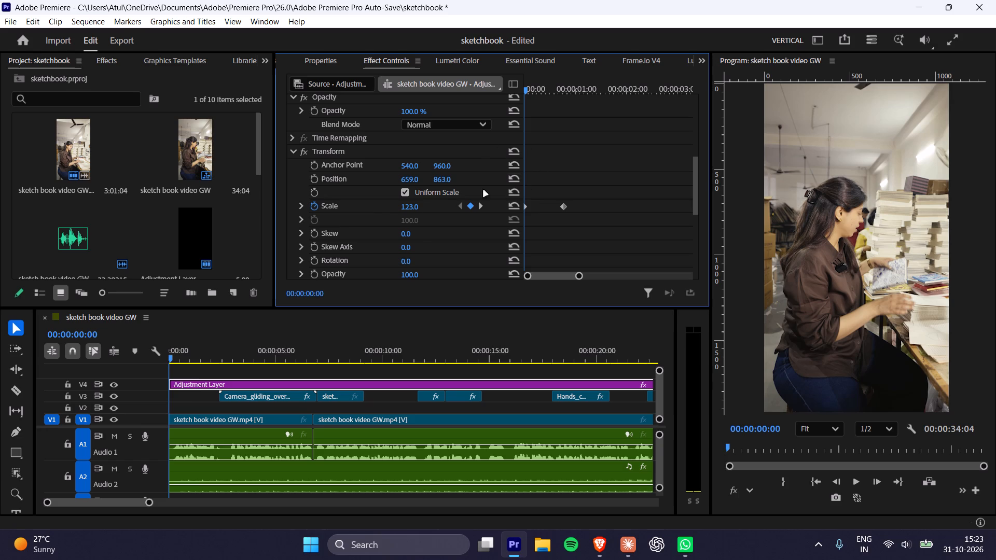
Ease the V4 adjustment layer's Scale keyframes so the zoom starts fast and slows into the second keyframe, and play the opening.
click(299, 204)
drag(592, 182, 591, 181)
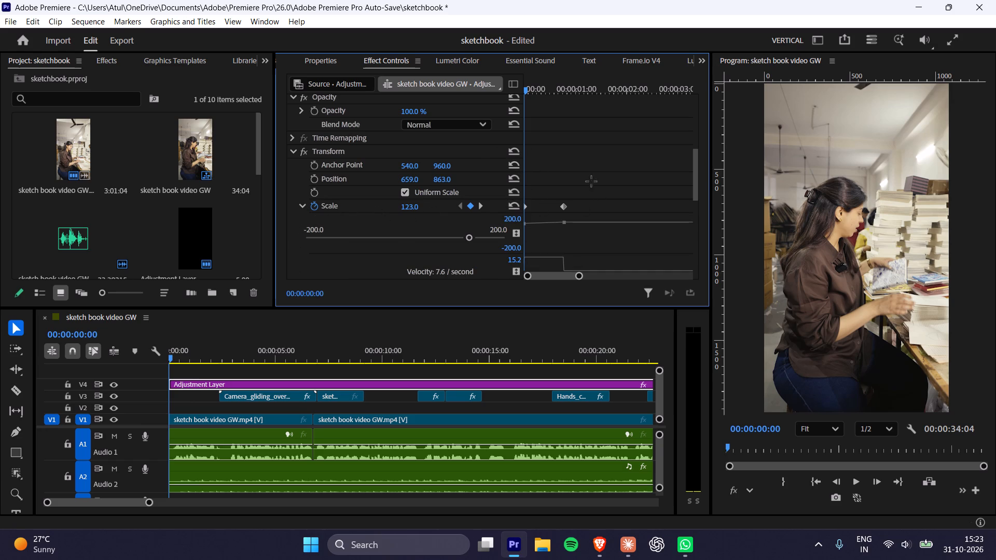
drag(591, 181, 495, 221)
drag(561, 259, 536, 269)
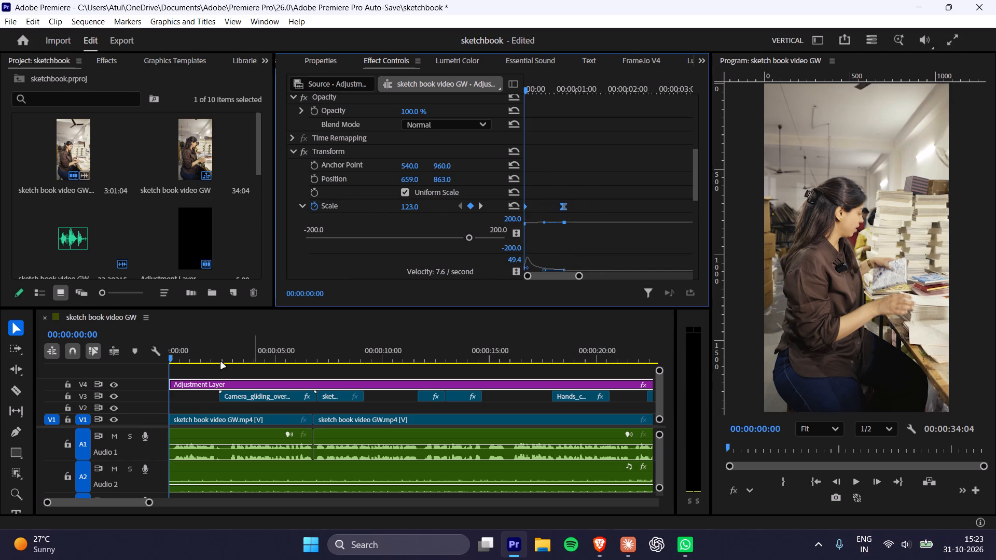
drag(210, 353, 93, 374)
key(space)
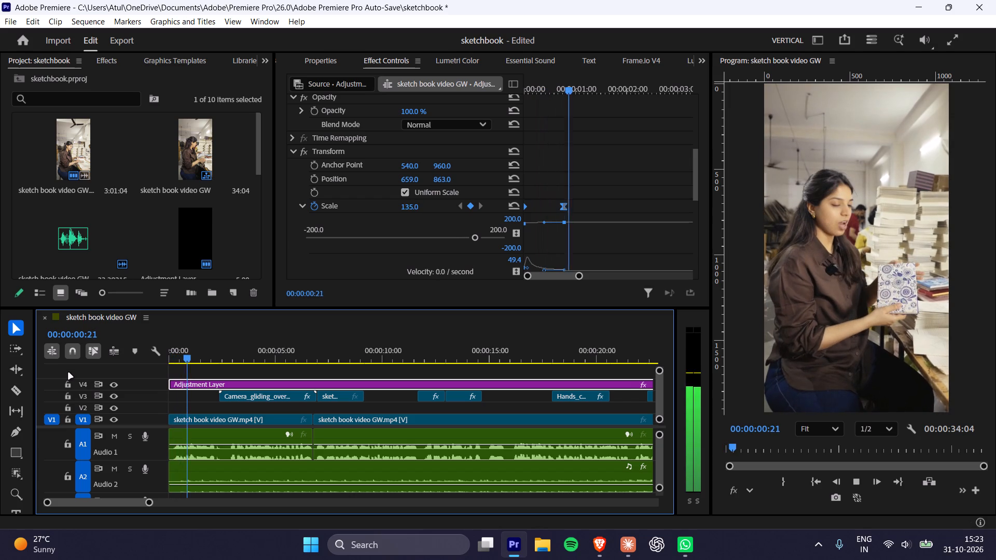
Replay the opening seconds from the sequence start and scrub through them to check the eased zoom, leaving the adjustment layer deselected.
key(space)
drag(212, 358, 101, 369)
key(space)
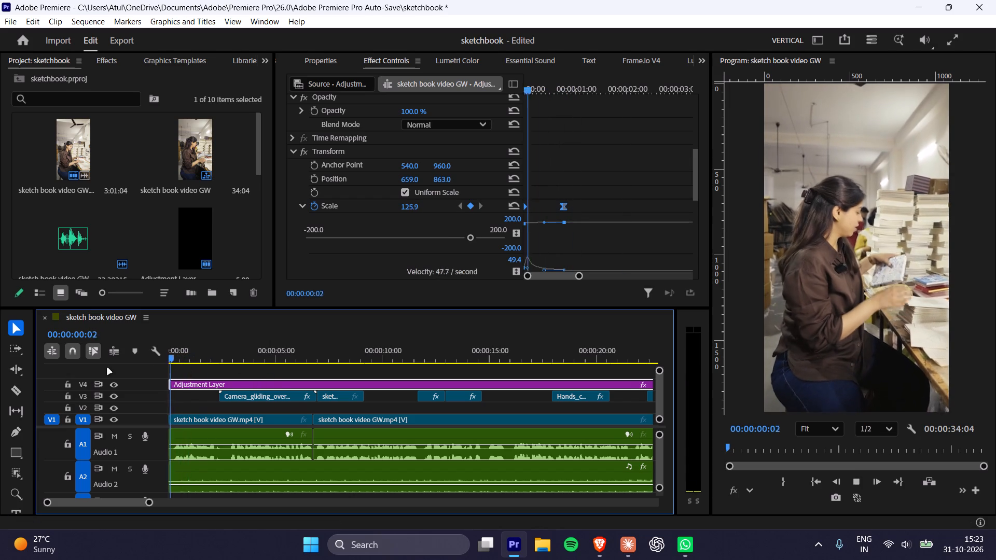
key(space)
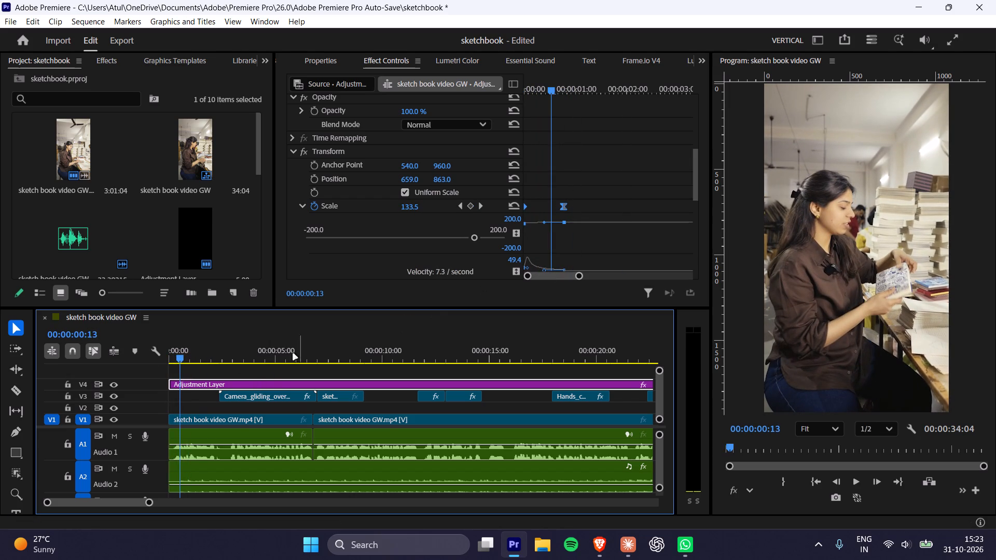
drag(203, 358, 106, 368)
alt+scroll(414, 423, down, 4)
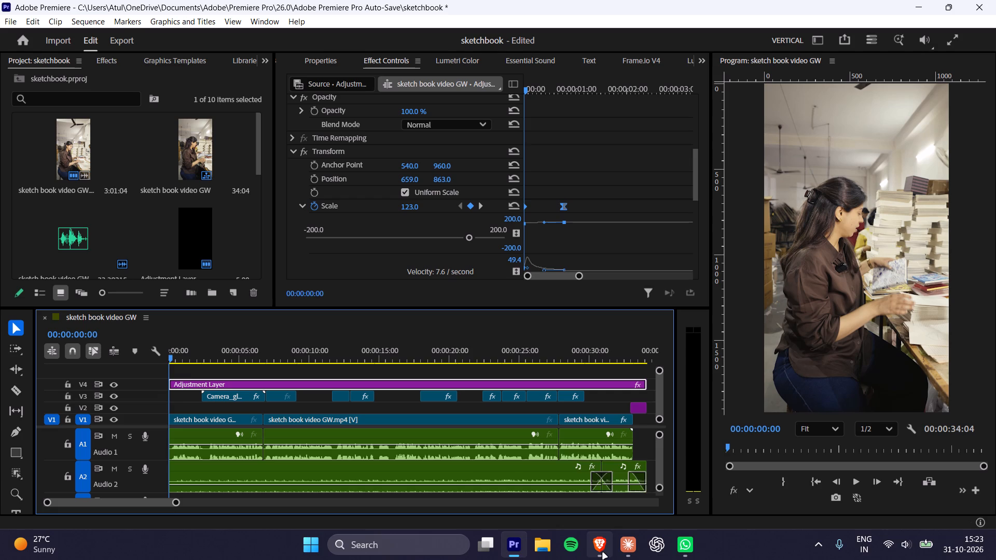
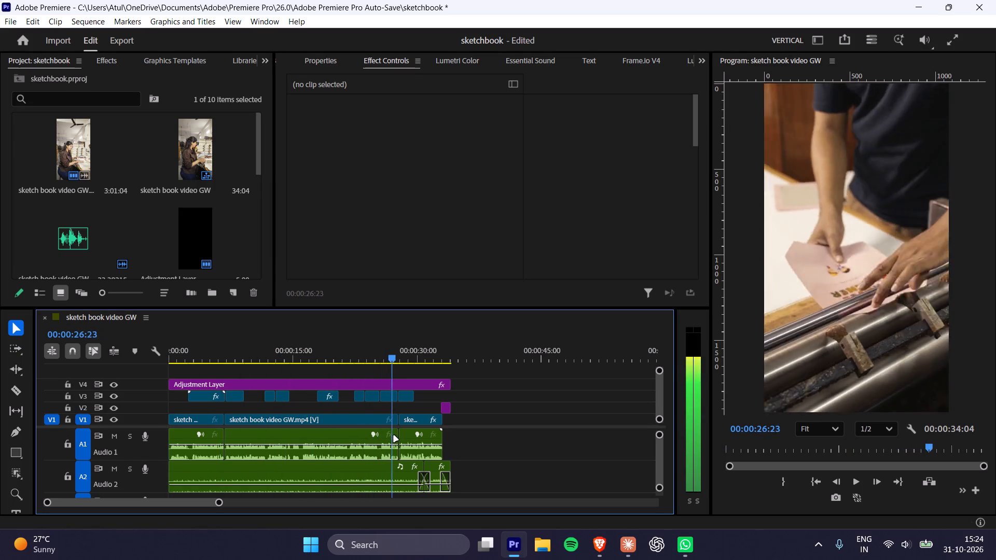
Scrub through the last seconds of the sketchbook sequence to the end, checking the final clips and the closing GOODWORK logo.
drag(394, 436, 424, 445)
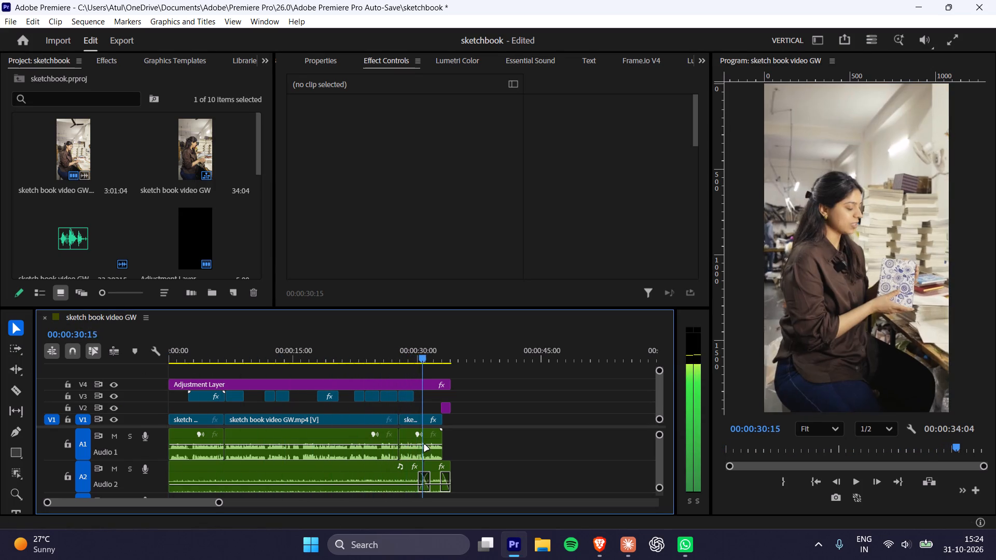
drag(424, 445, 447, 449)
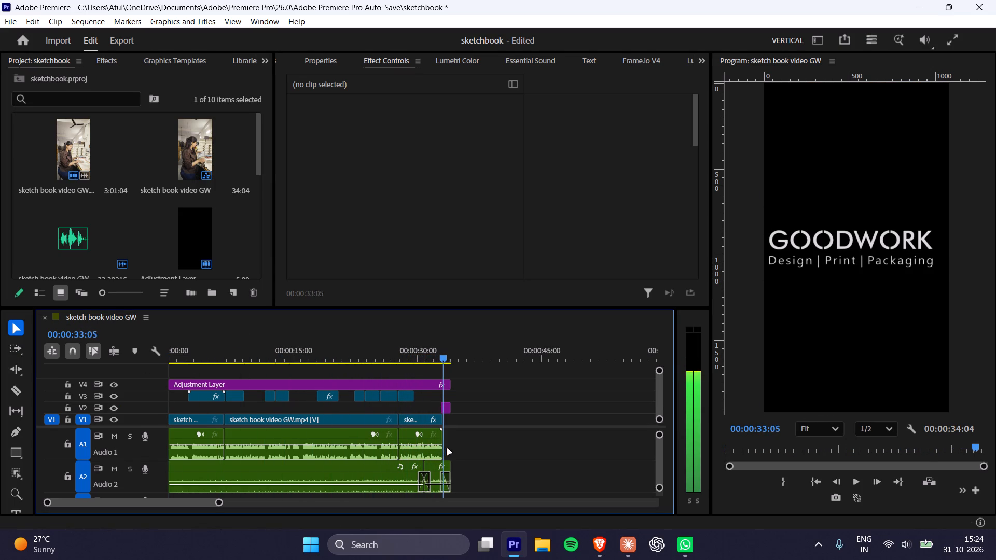
drag(447, 449, 453, 451)
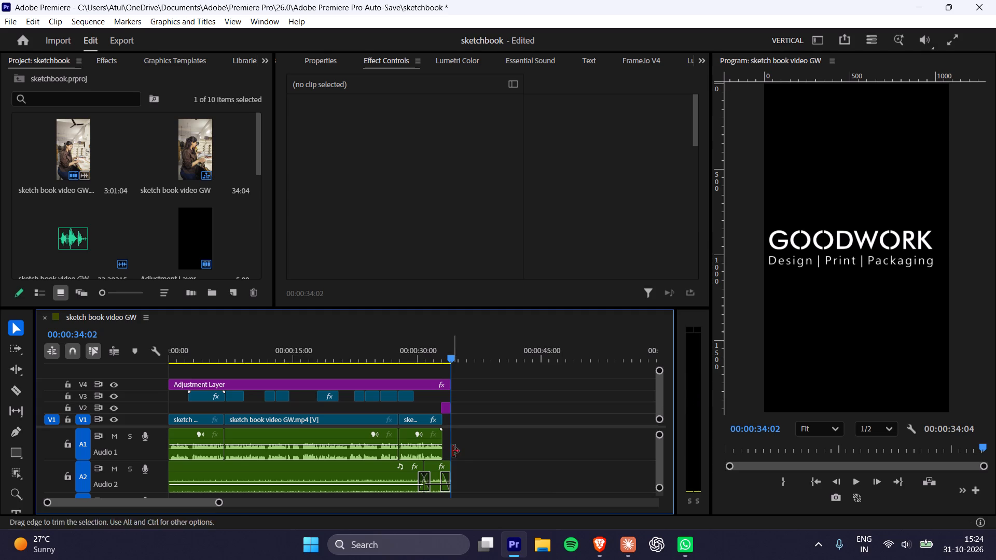
Set the end goodwork logo clip's horizontal Position to 491 and its Scale to 36.1.
click(446, 411)
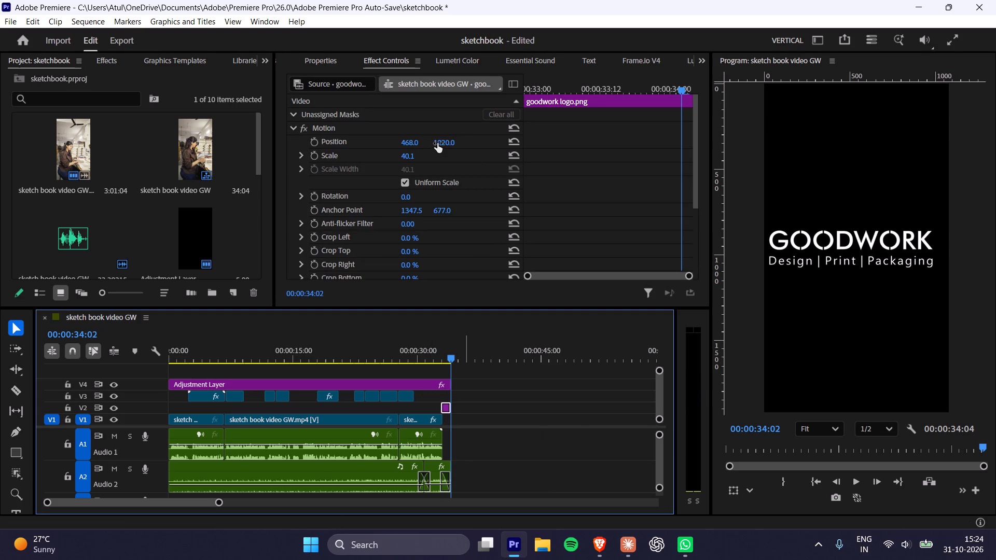
drag(413, 142, 427, 140)
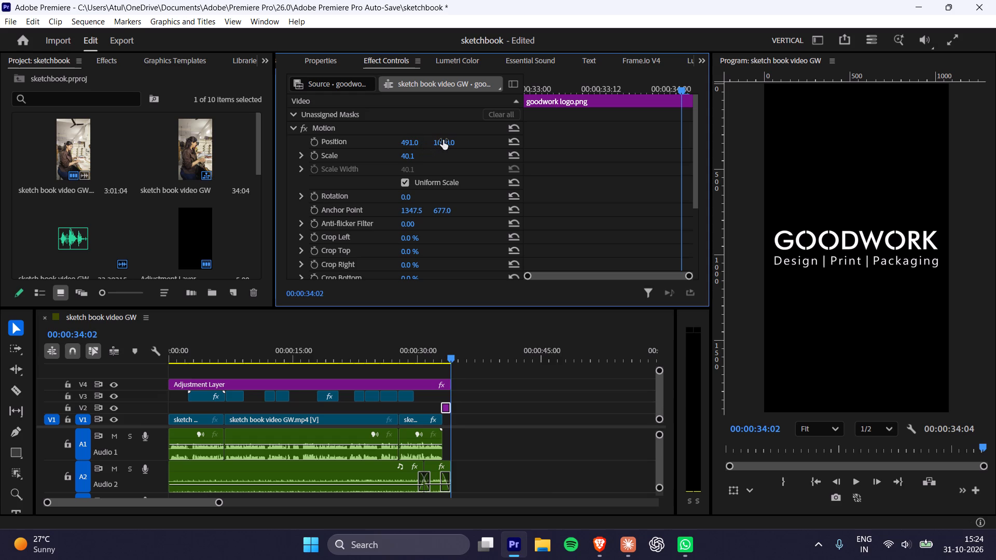
click(406, 159)
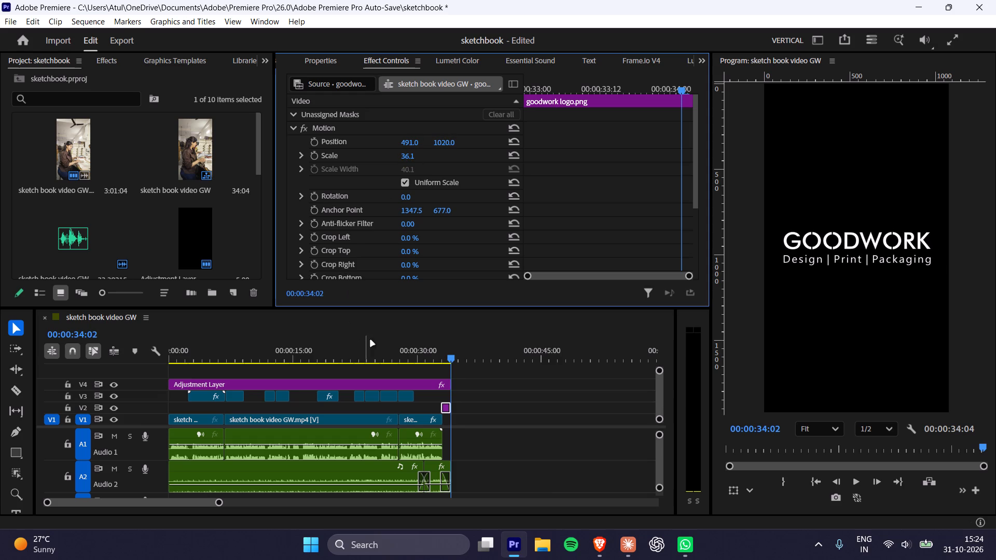
Check the logo ending, and play the whole sequence from the beginning to review the edit.
click(437, 362)
key(space)
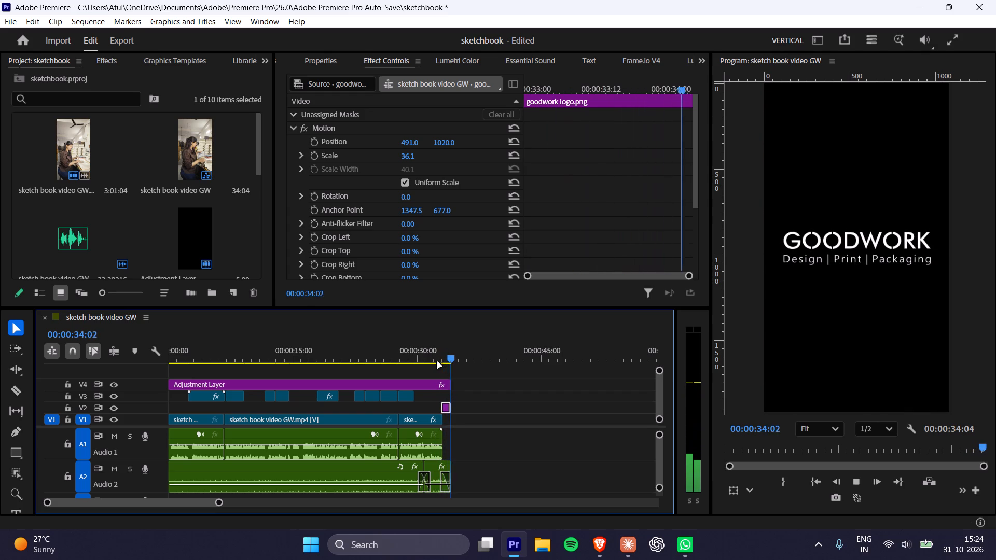
click(440, 361)
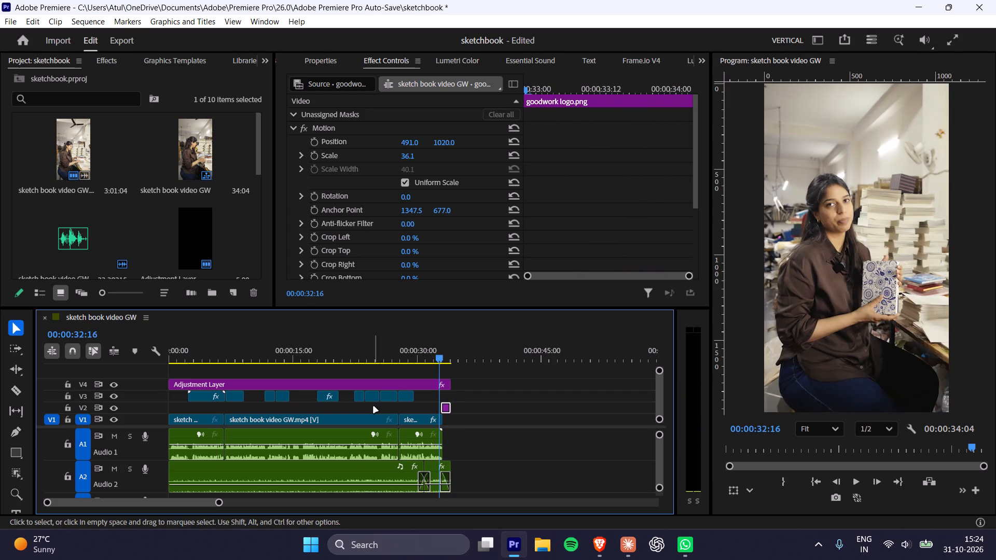
drag(320, 357, 0, 363)
alt+scroll(408, 425, down, 5)
key(space)
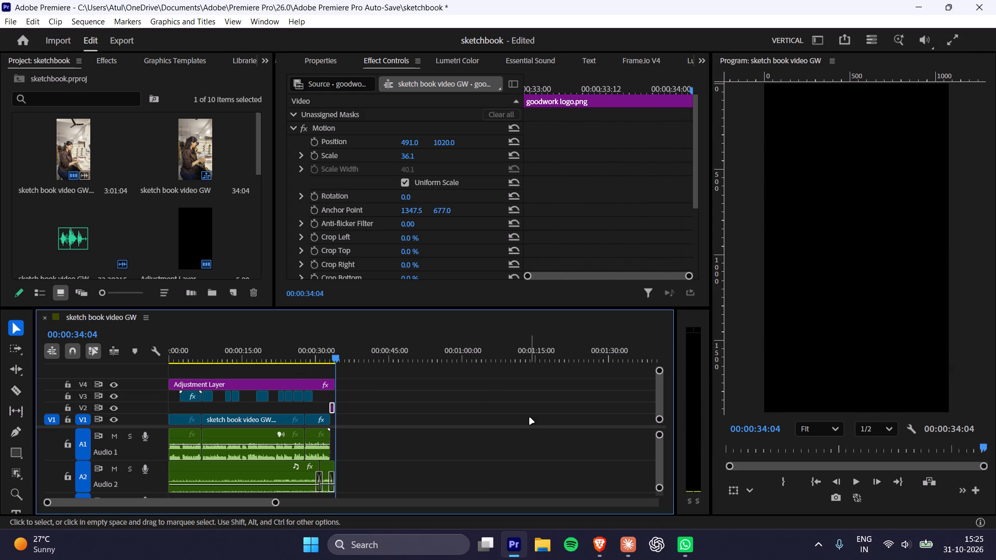
Open the export settings for the sketch book video GW sequence.
key(ctrl+m)
On the desktop, copy the name of the old "sketch book video GW sub" video file and delete that file.
click(995, 559)
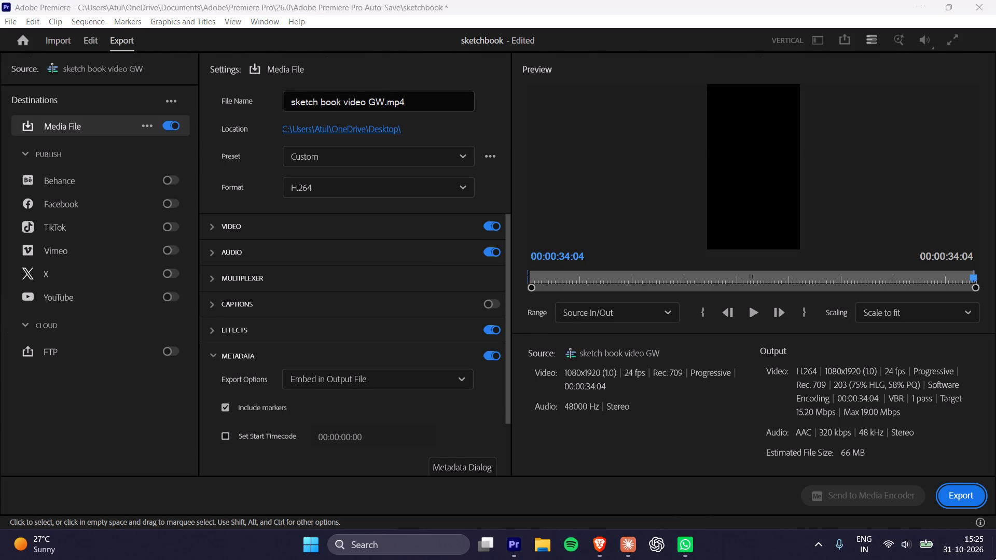
click(995, 559)
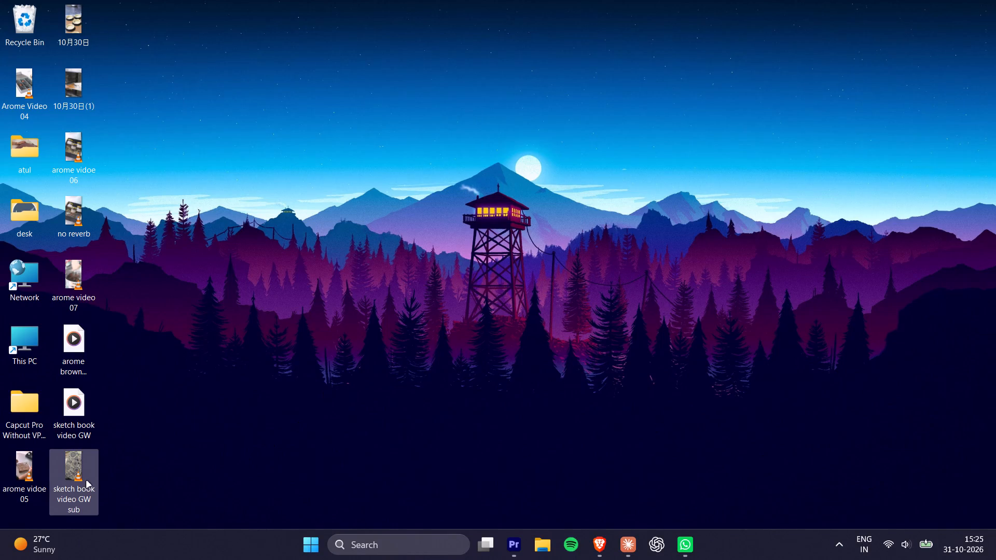
click(66, 472)
key(F2)
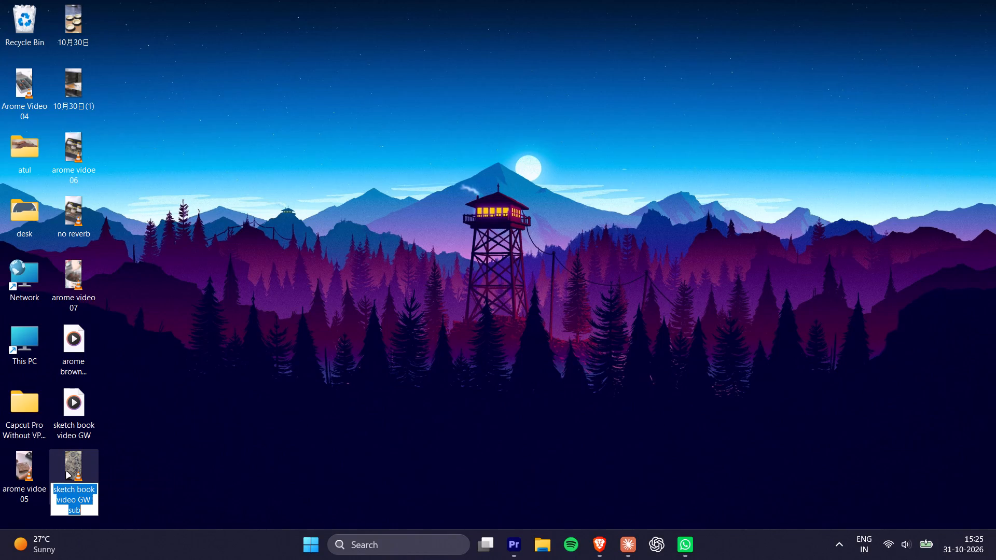
key(ctrl+x)
click(165, 438)
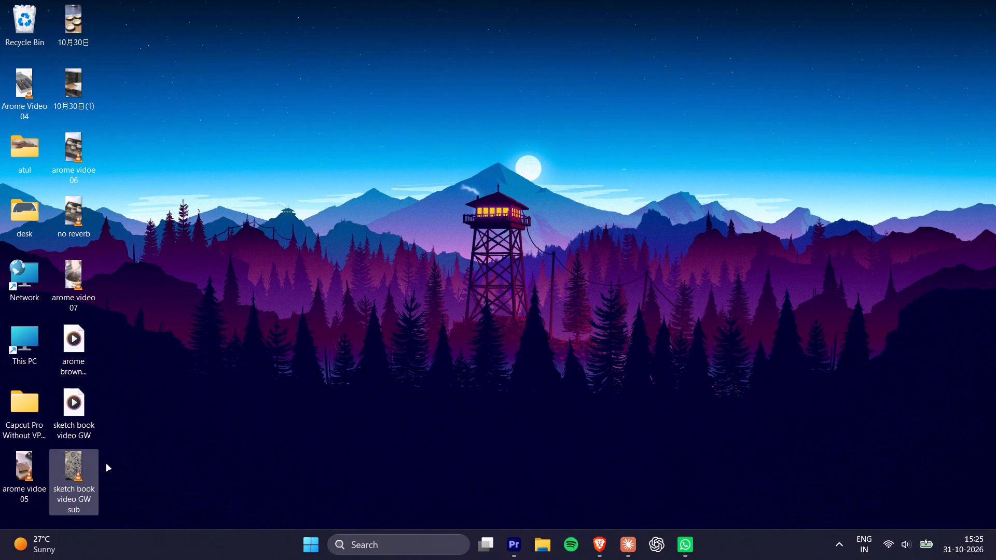
click(76, 468)
key(Delete)
Back in Premiere, set the export file name to "sketch book video GW sub.mp4" and export the video.
key(alt+Tab)
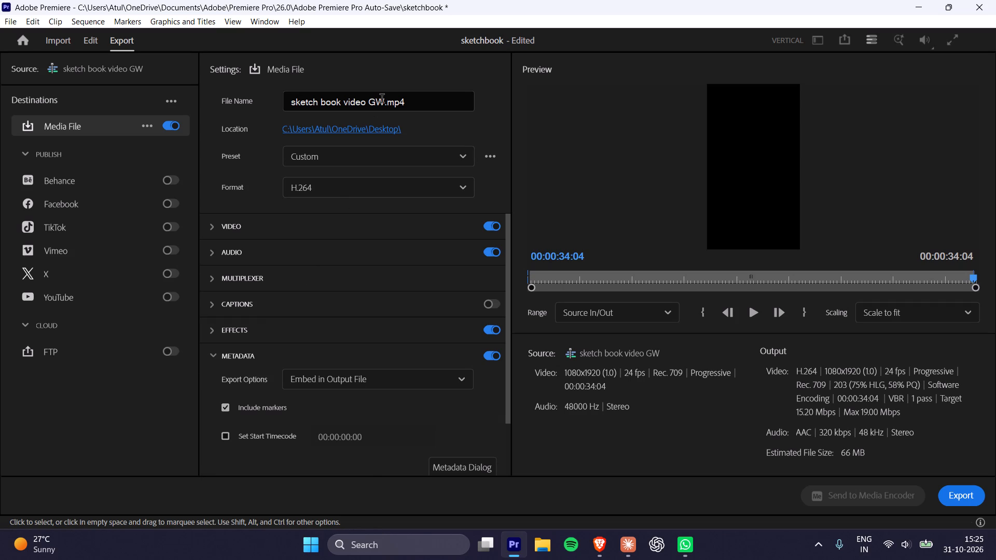
drag(383, 102, 255, 113)
key(ctrl+v)
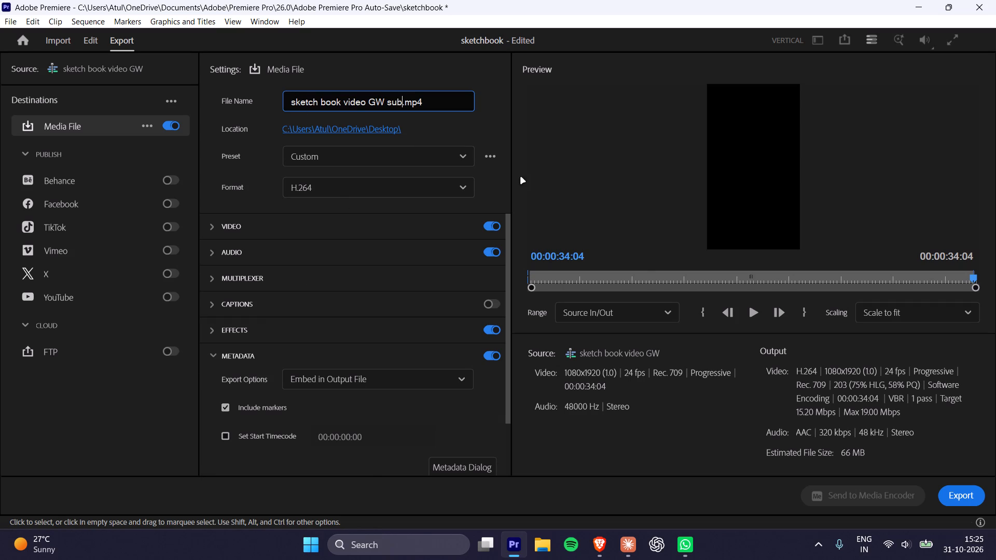
click(956, 494)
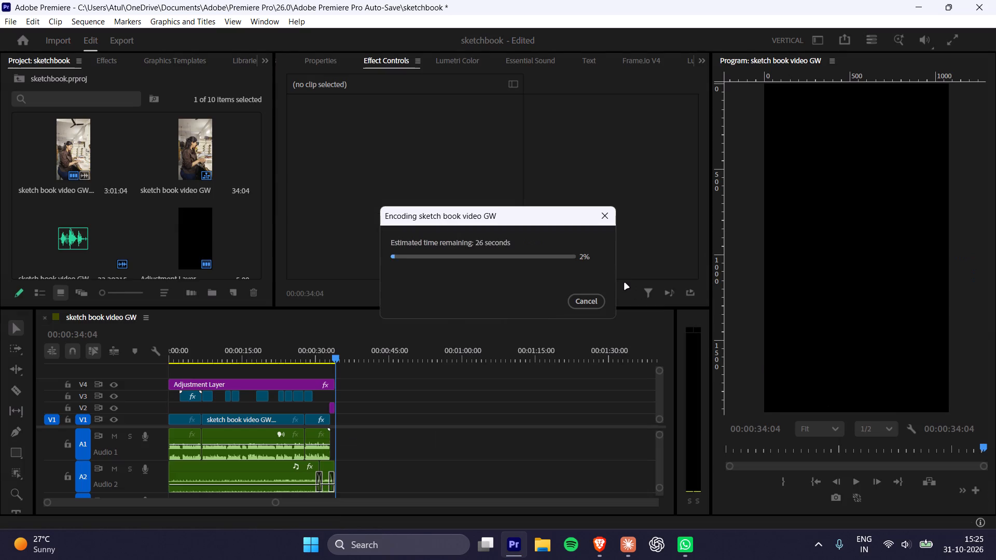
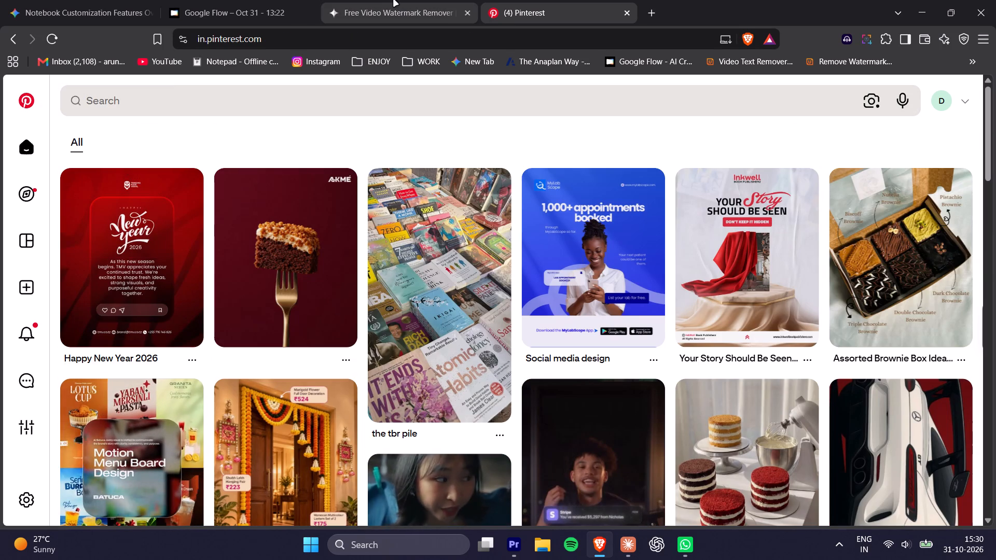
Search Google for veed in a new browser tab and open the VEED AI video creation platform.
click(649, 8)
text(veed)
key(Down)
key(Down)
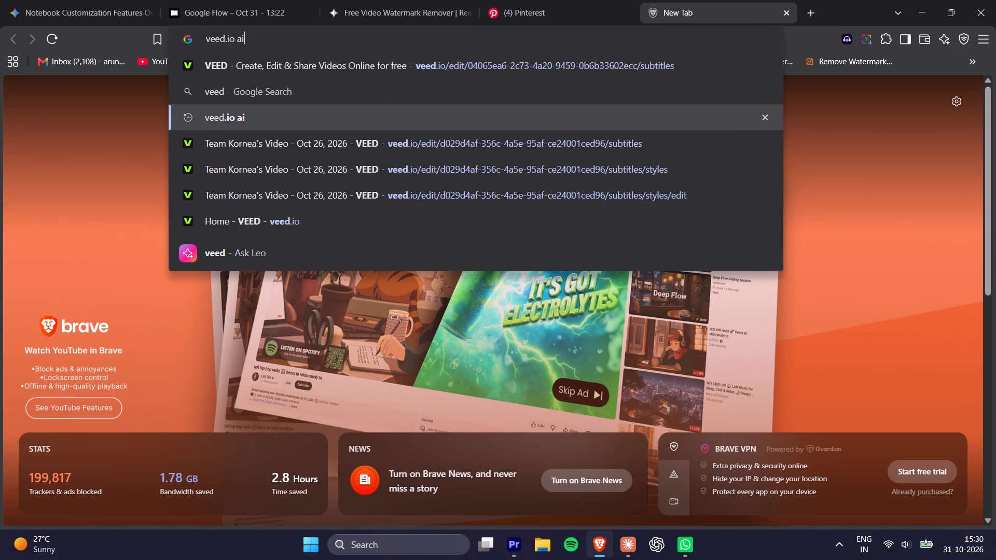
key(Up)
key(Up)
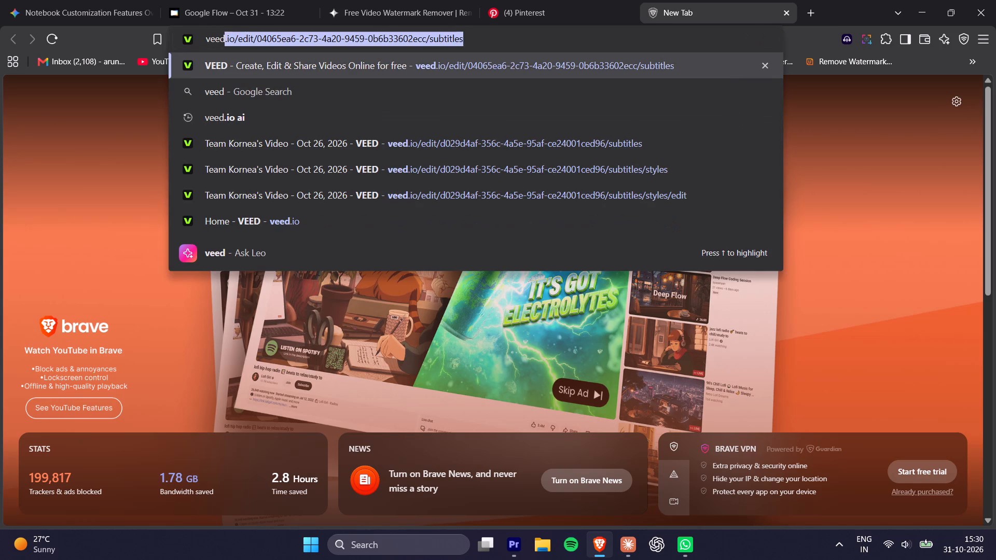
key(Down)
key(Down)
key(Down)
key(Up)
key(Up)
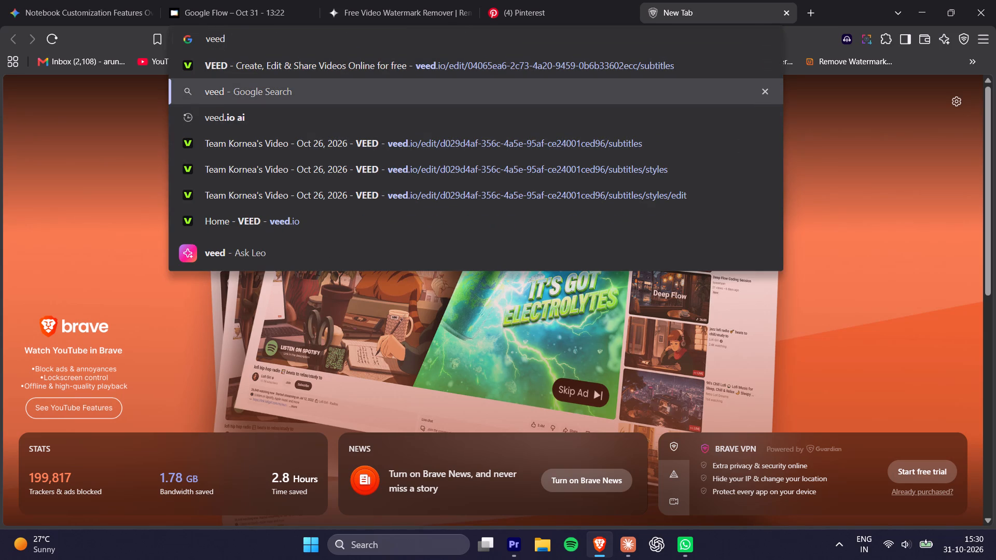
key(Return)
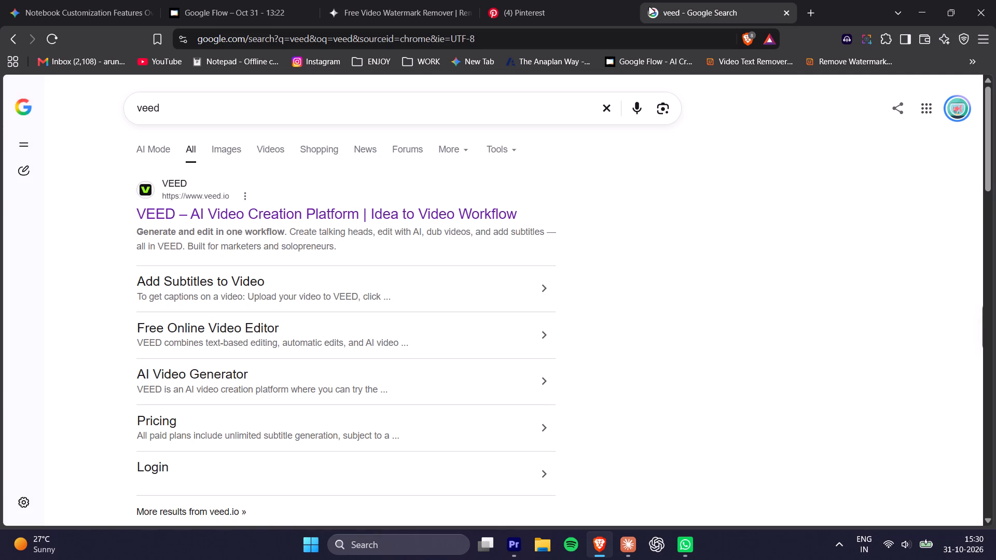
click(444, 212)
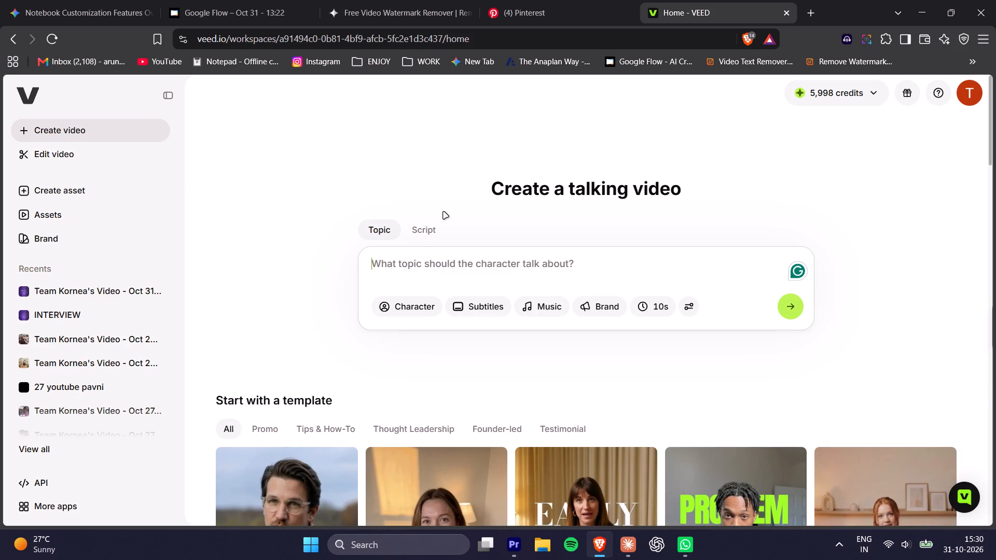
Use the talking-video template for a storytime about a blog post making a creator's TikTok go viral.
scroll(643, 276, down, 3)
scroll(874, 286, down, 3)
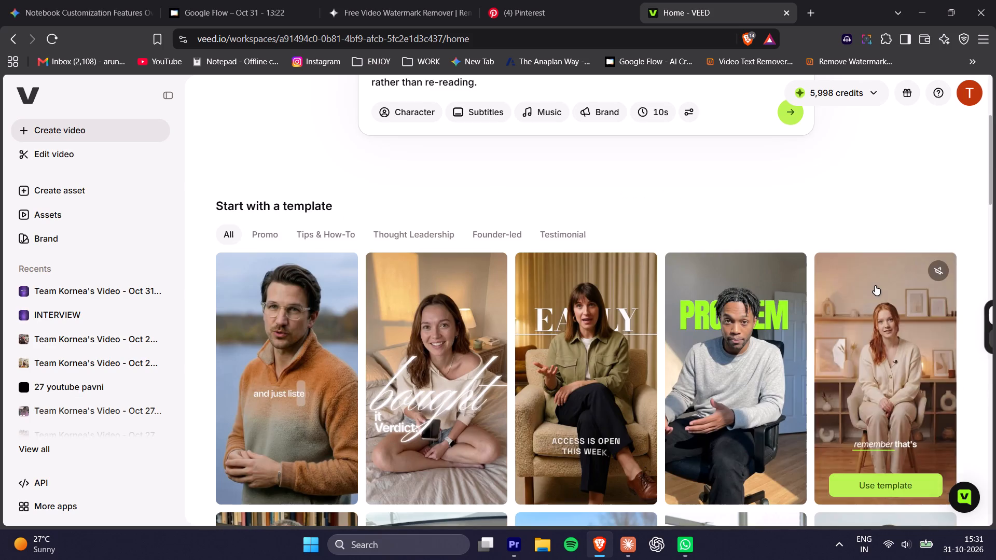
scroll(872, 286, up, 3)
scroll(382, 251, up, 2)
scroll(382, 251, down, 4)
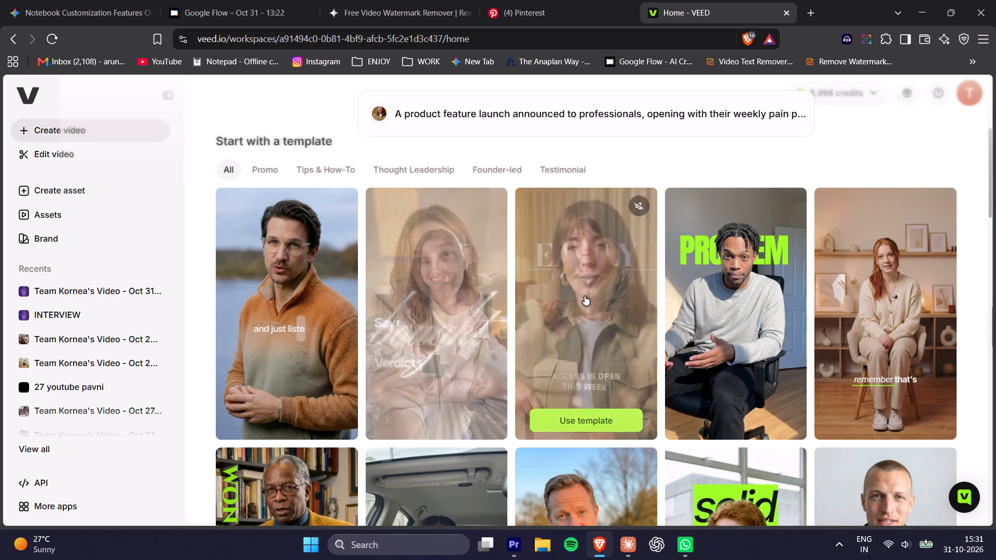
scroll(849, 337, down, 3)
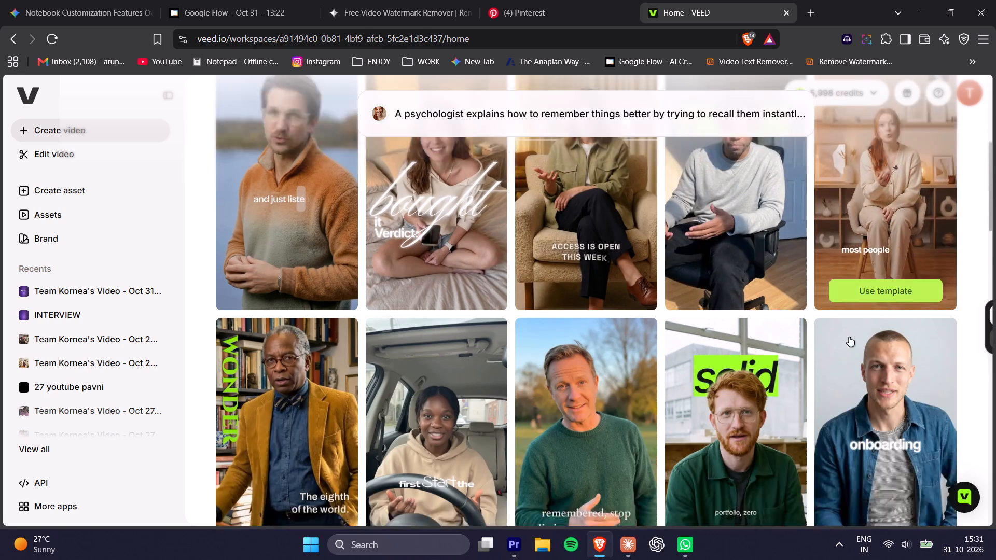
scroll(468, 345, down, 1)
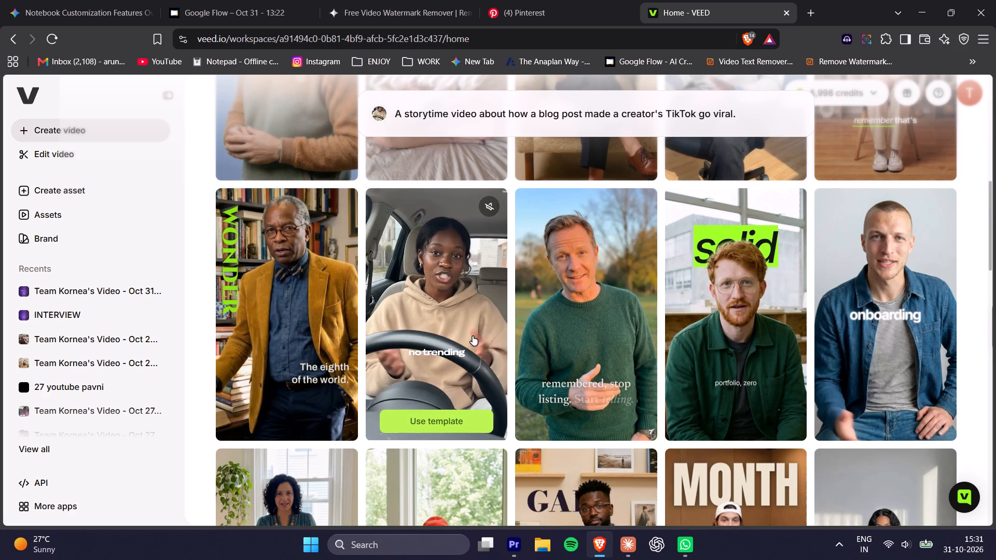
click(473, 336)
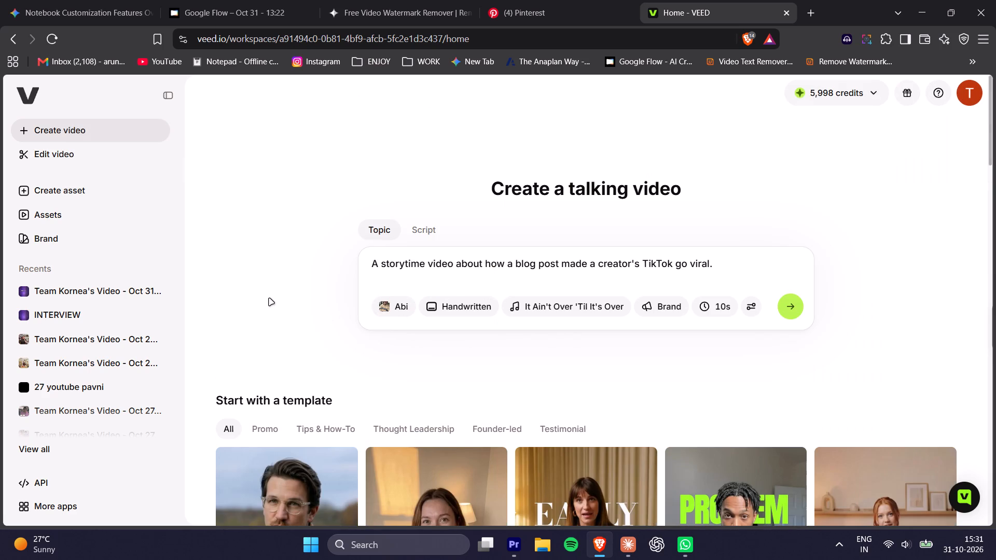
Check the details of the VEED account's remaining credits.
click(871, 93)
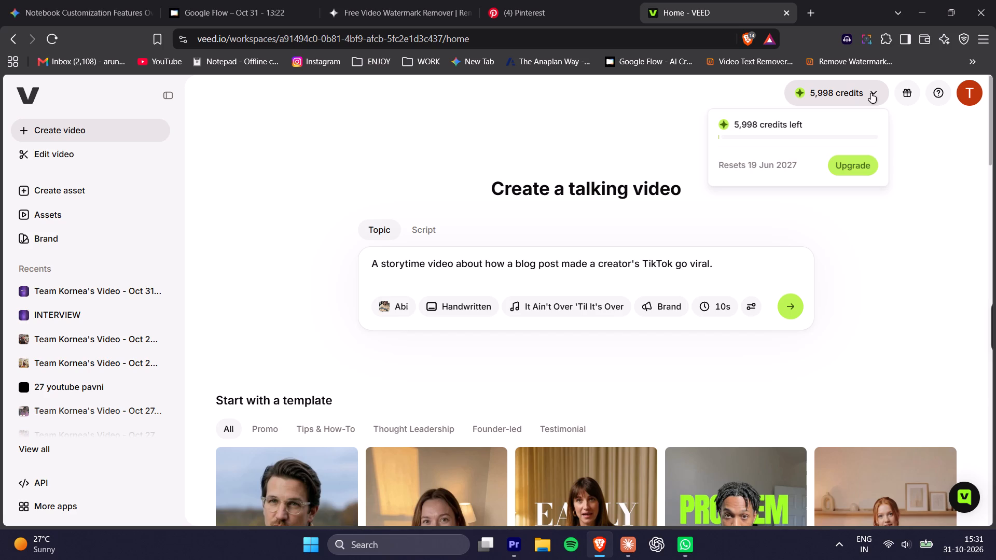
click(871, 93)
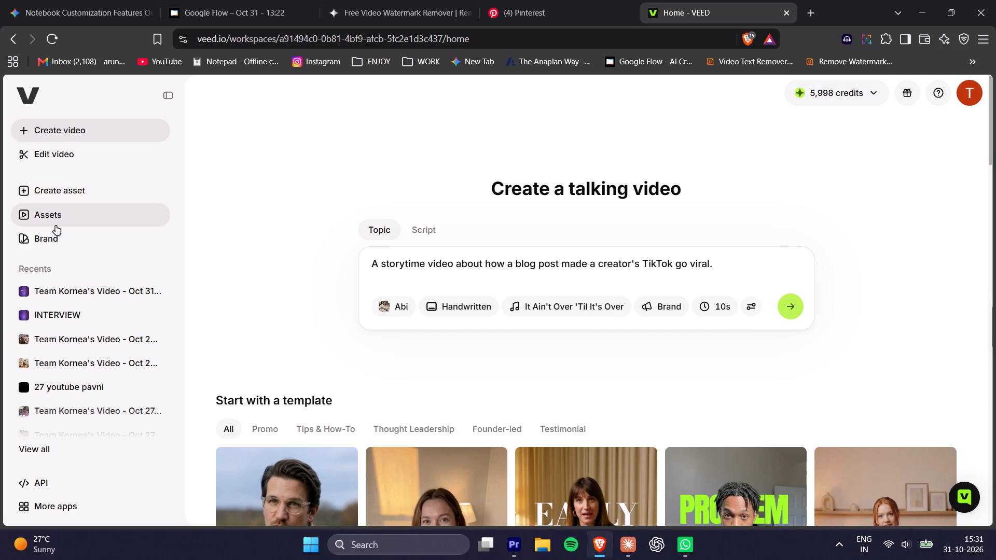
Start a new video editing project in VEED.
click(59, 160)
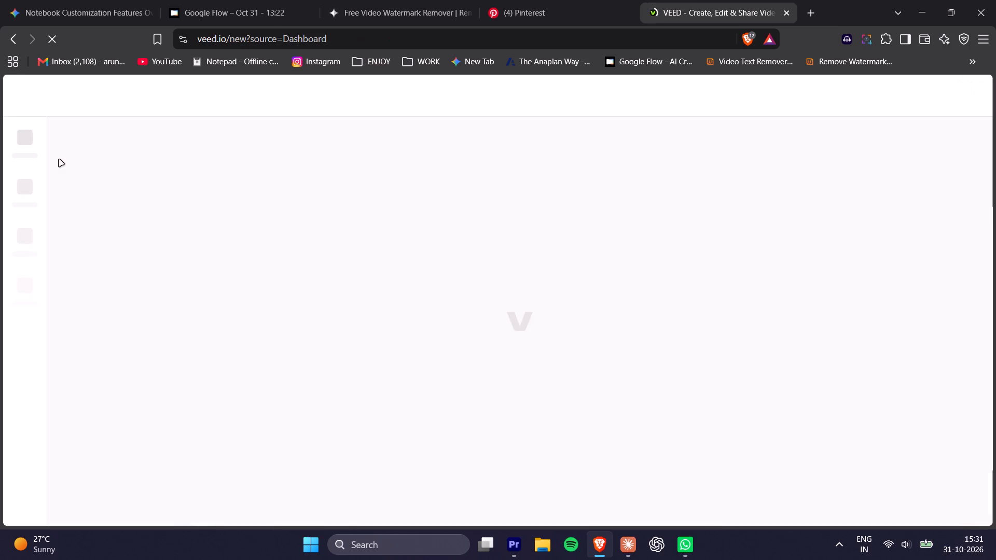
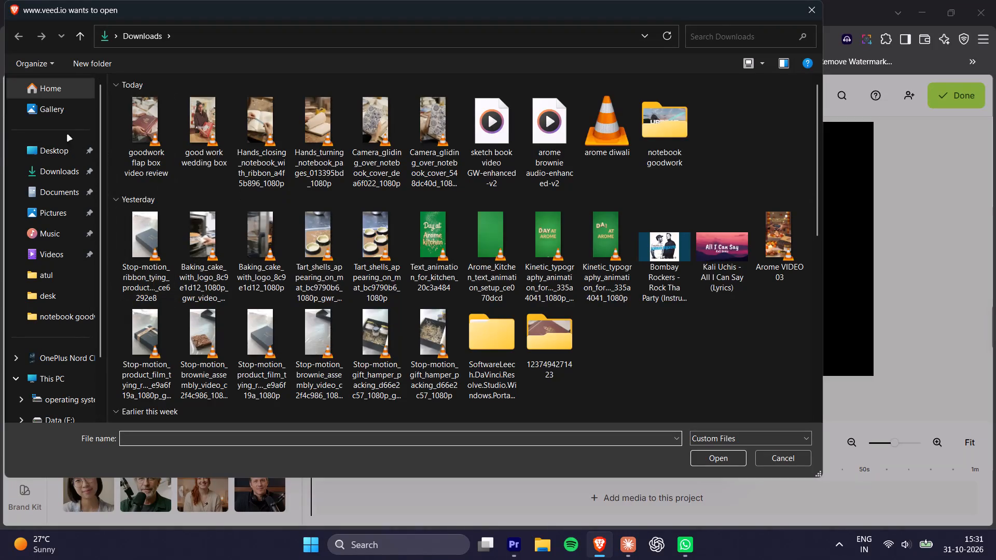
Upload the video "sketch book video GW sub.mp4" from the Desktop folder into the new project.
click(43, 143)
double_click(292, 237)
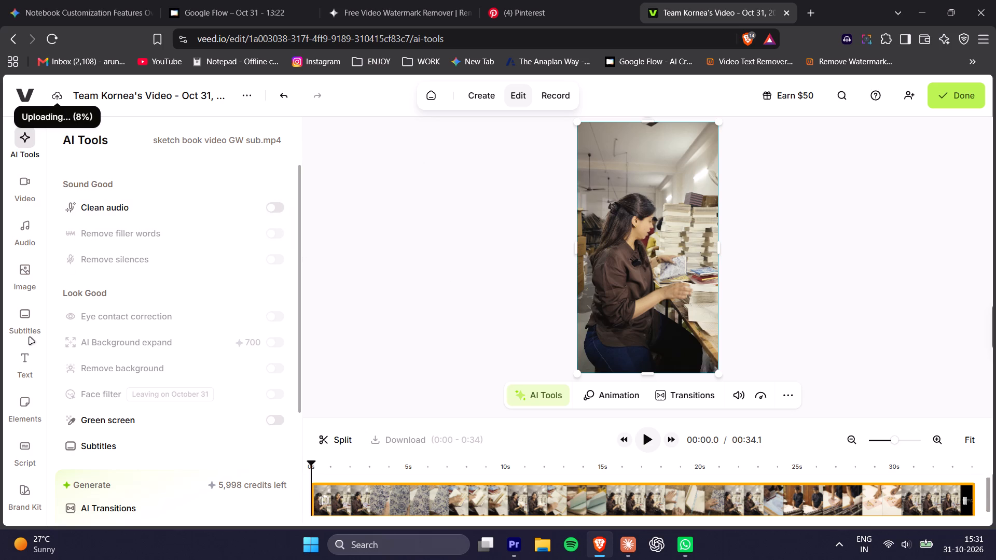
Start automatic subtitle generation for the sketch book video with English (US) as the spoken language.
click(31, 322)
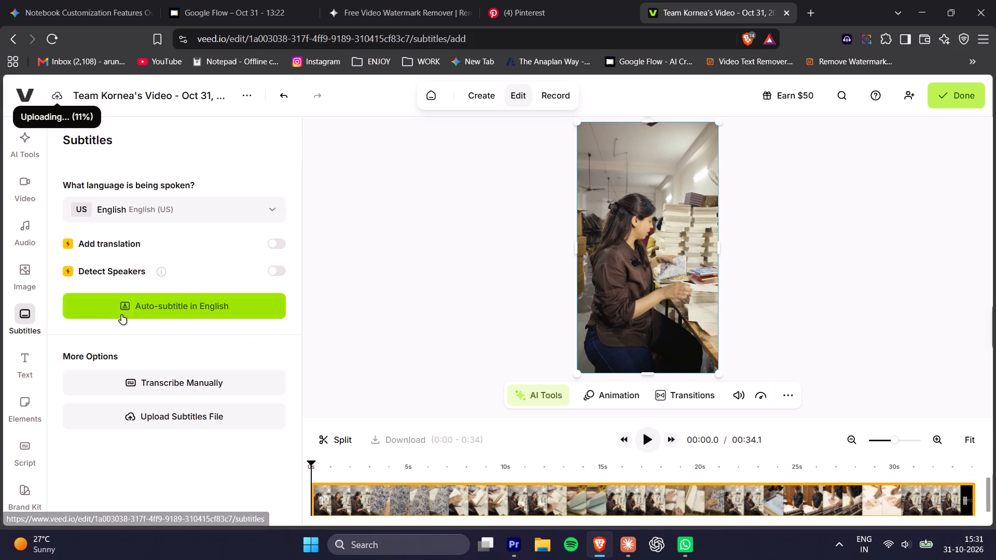
click(120, 302)
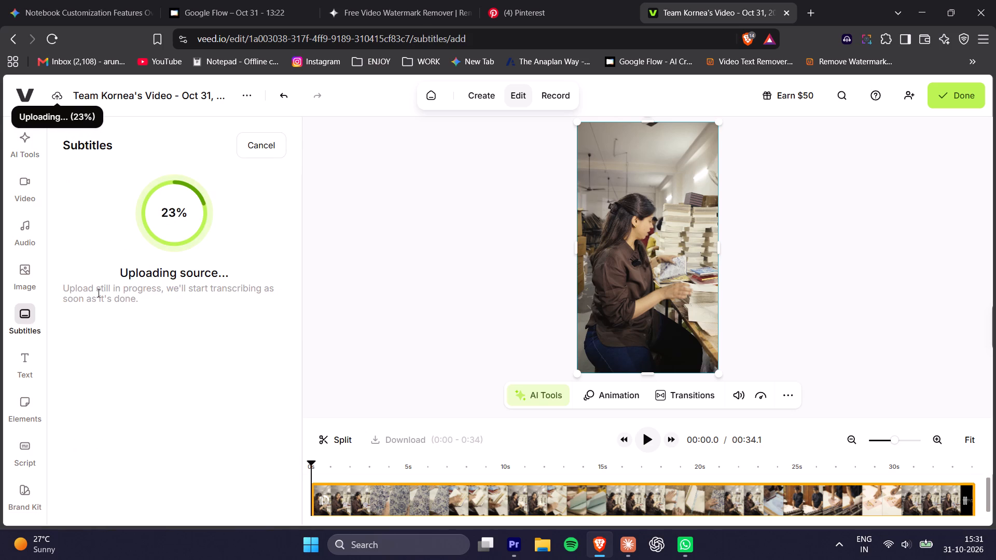
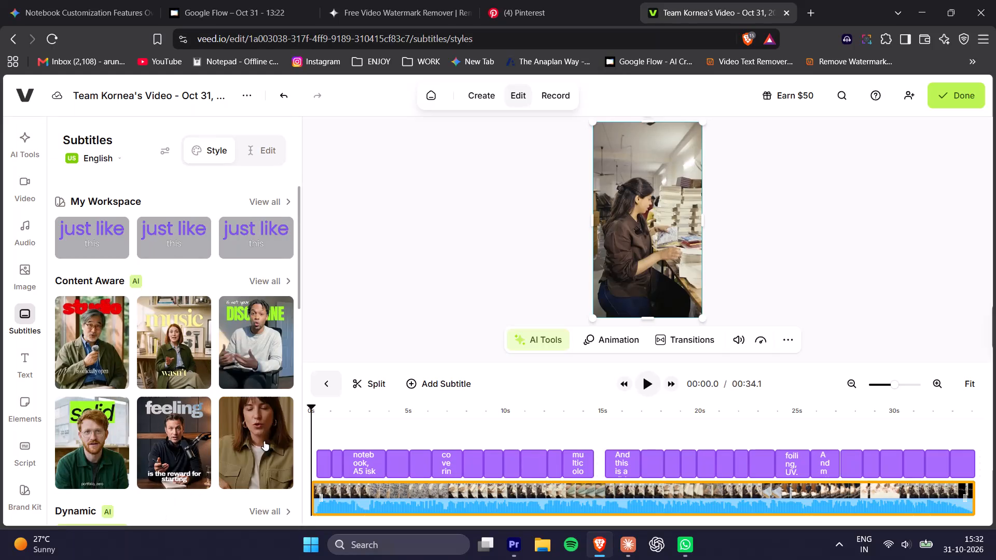
Play the first few seconds of the video to check the generated subtitles.
click(333, 416)
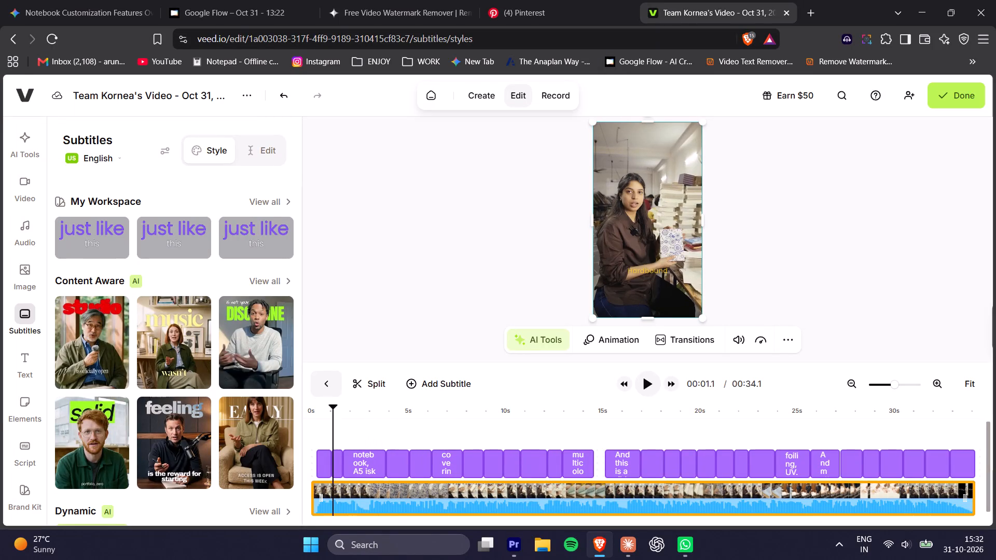
key(space)
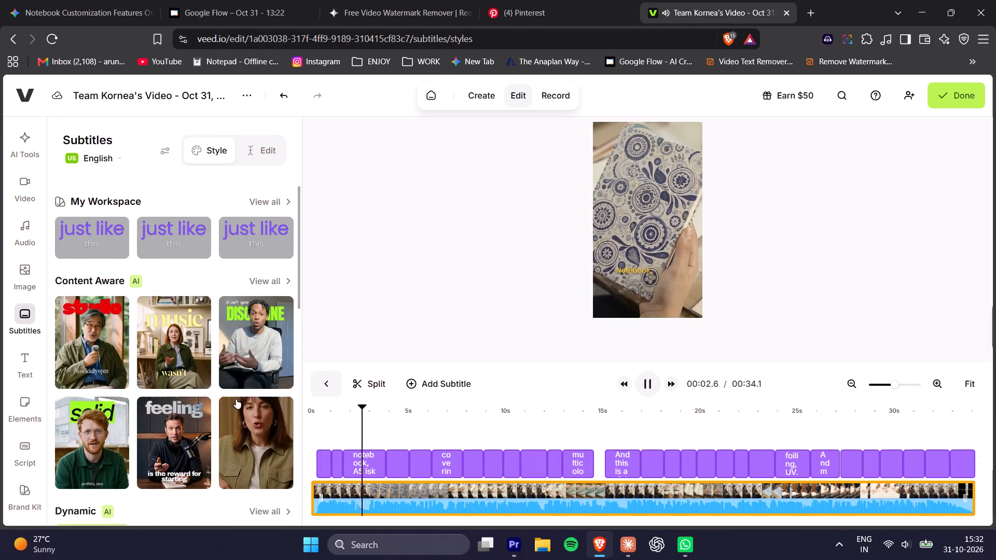
key(space)
key(space)
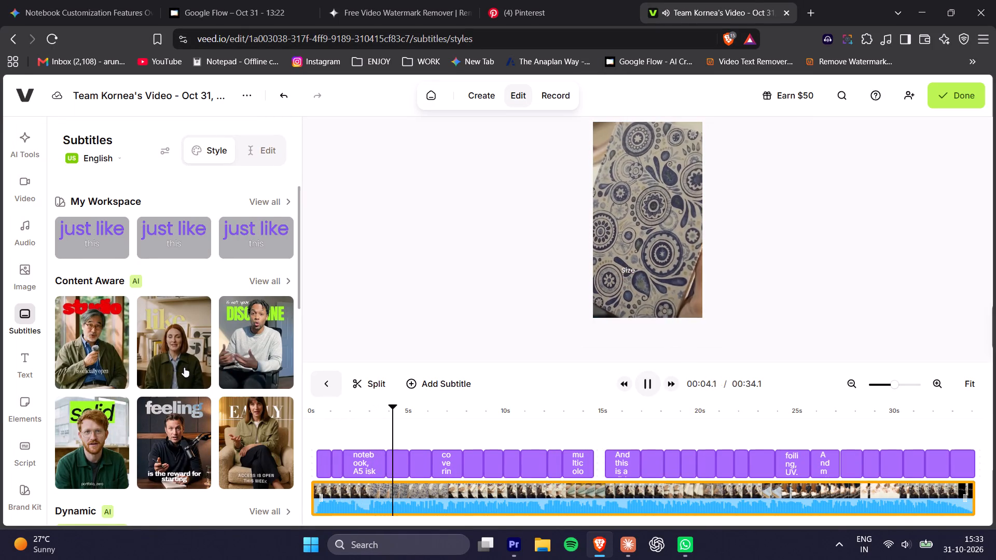
key(space)
key(space)
key(space)
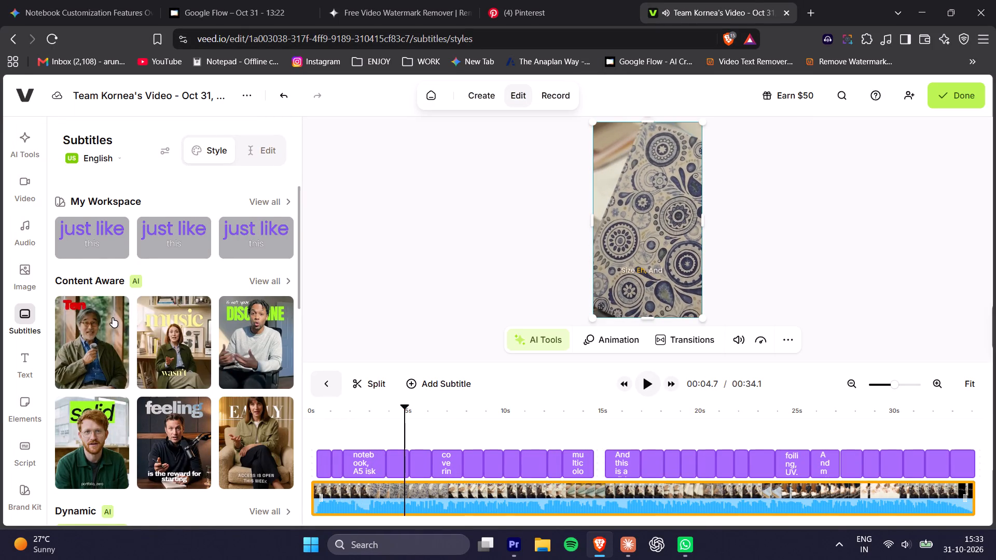
Open the full collection of Dynamic subtitle styles and browse to its last presets.
scroll(113, 318, down, 4)
click(274, 251)
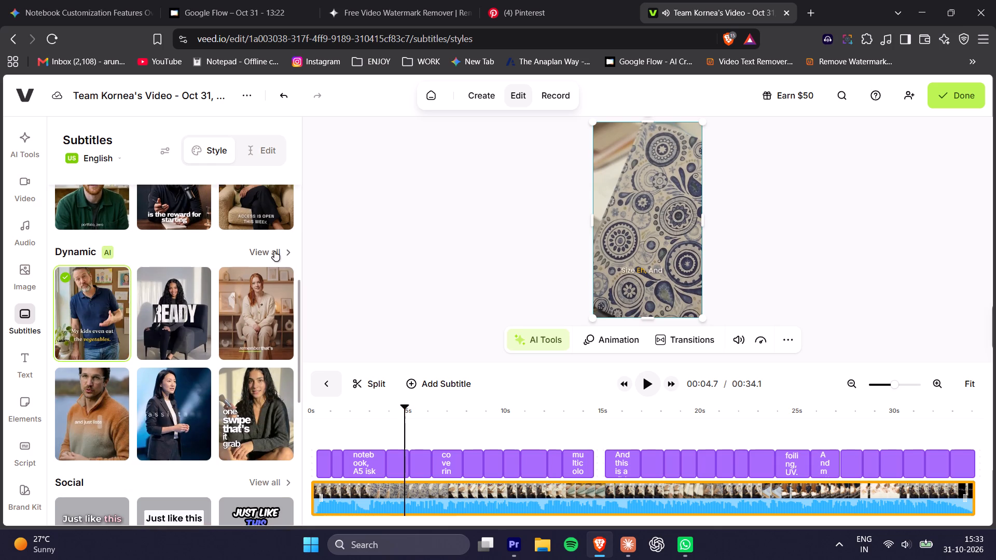
scroll(170, 388, down, 3)
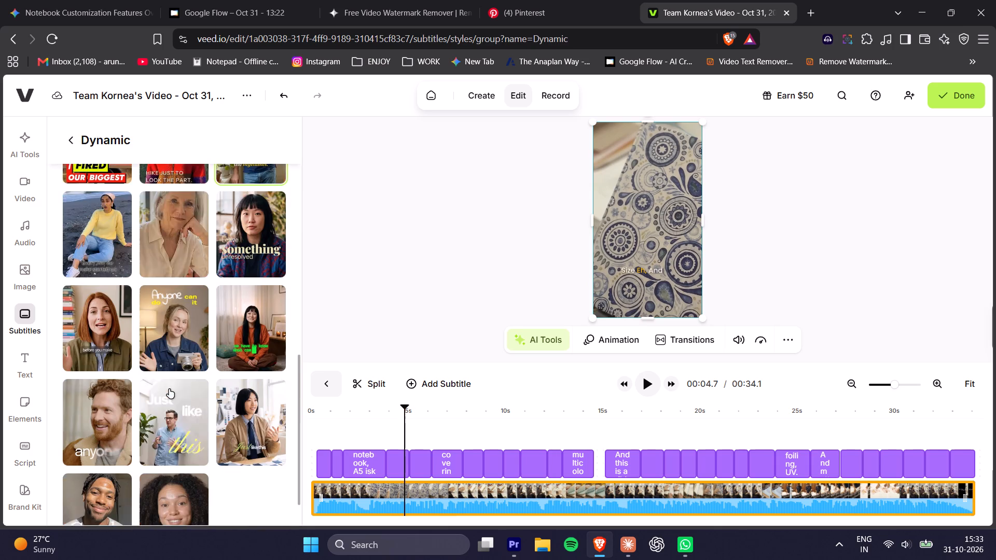
scroll(169, 389, down, 6)
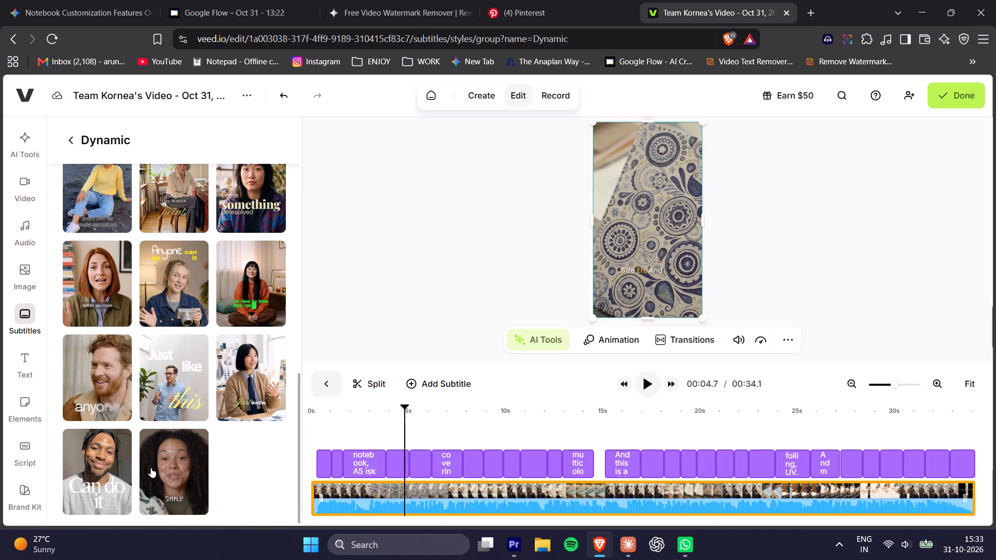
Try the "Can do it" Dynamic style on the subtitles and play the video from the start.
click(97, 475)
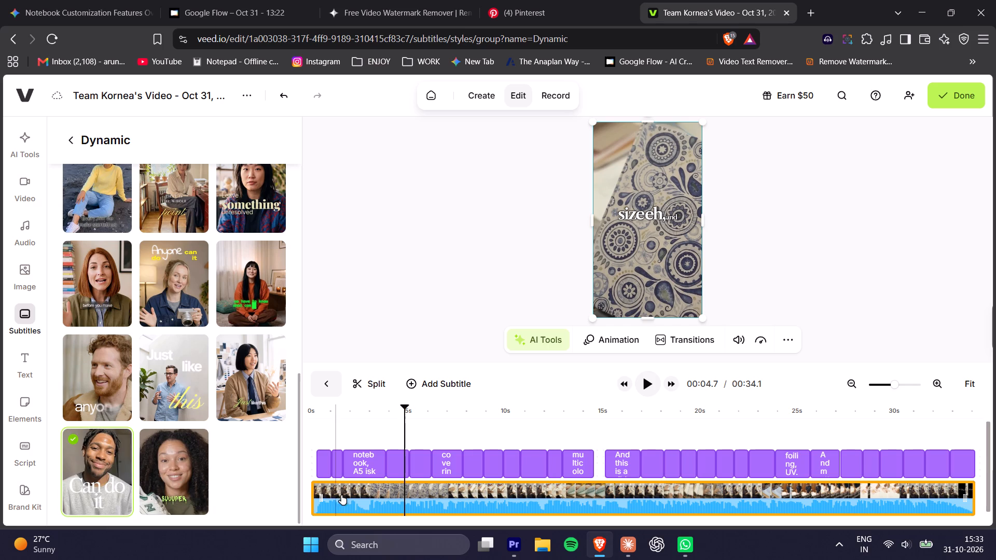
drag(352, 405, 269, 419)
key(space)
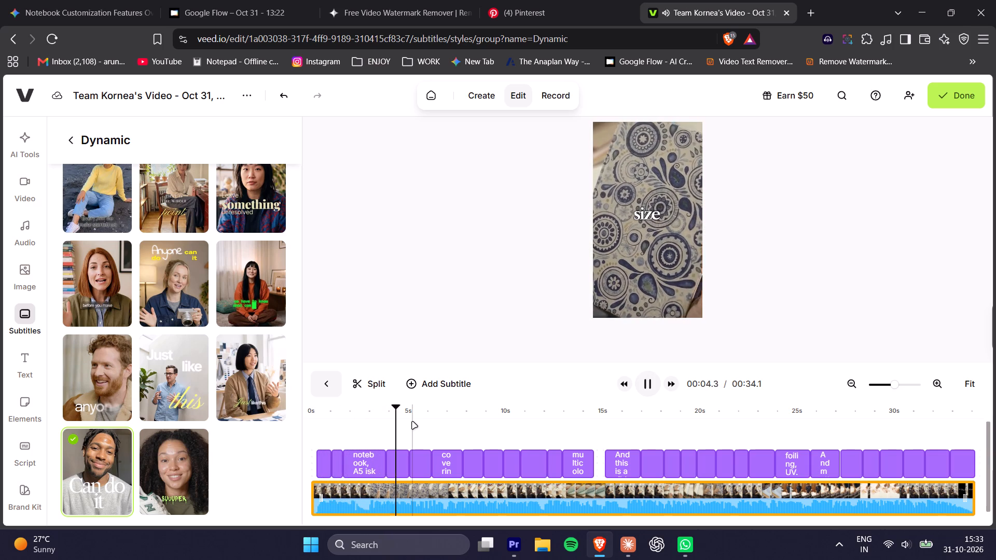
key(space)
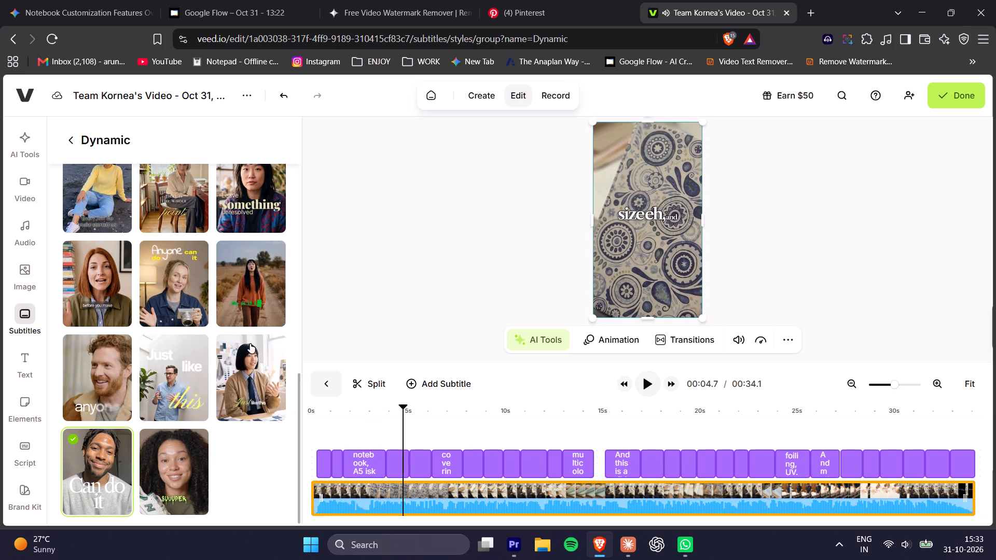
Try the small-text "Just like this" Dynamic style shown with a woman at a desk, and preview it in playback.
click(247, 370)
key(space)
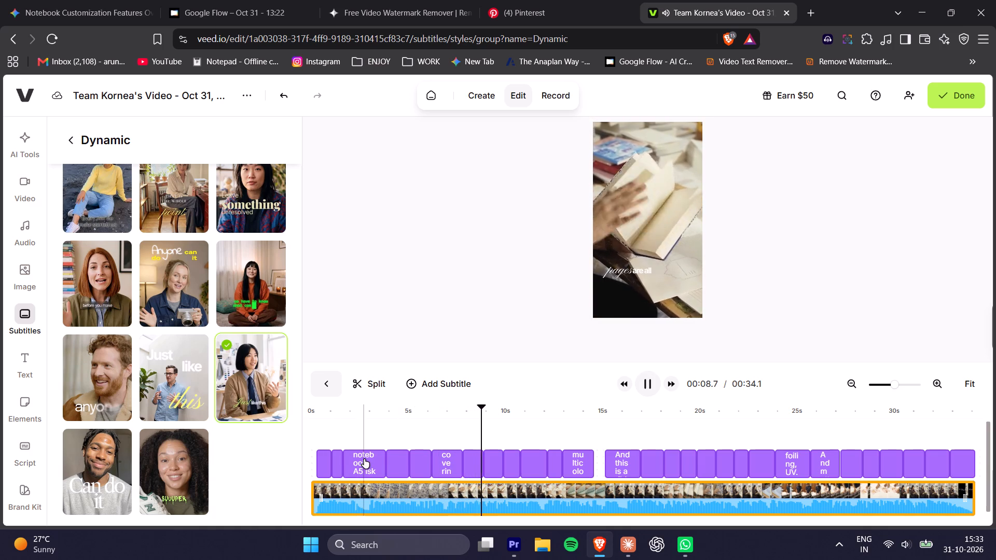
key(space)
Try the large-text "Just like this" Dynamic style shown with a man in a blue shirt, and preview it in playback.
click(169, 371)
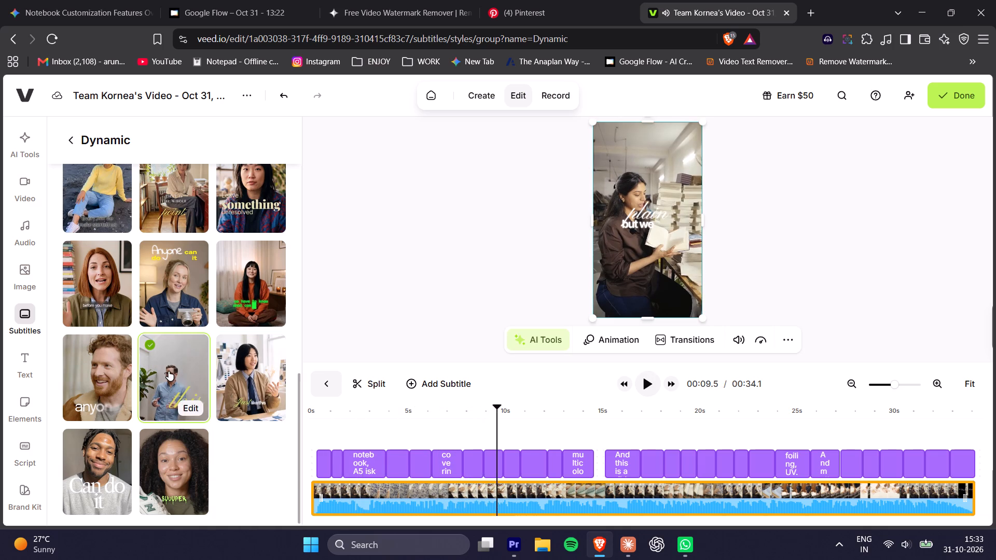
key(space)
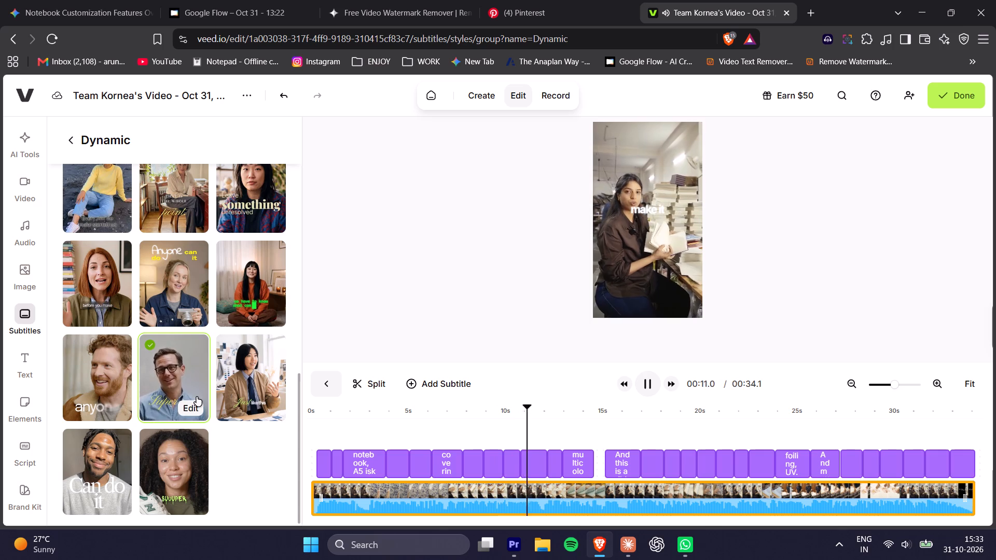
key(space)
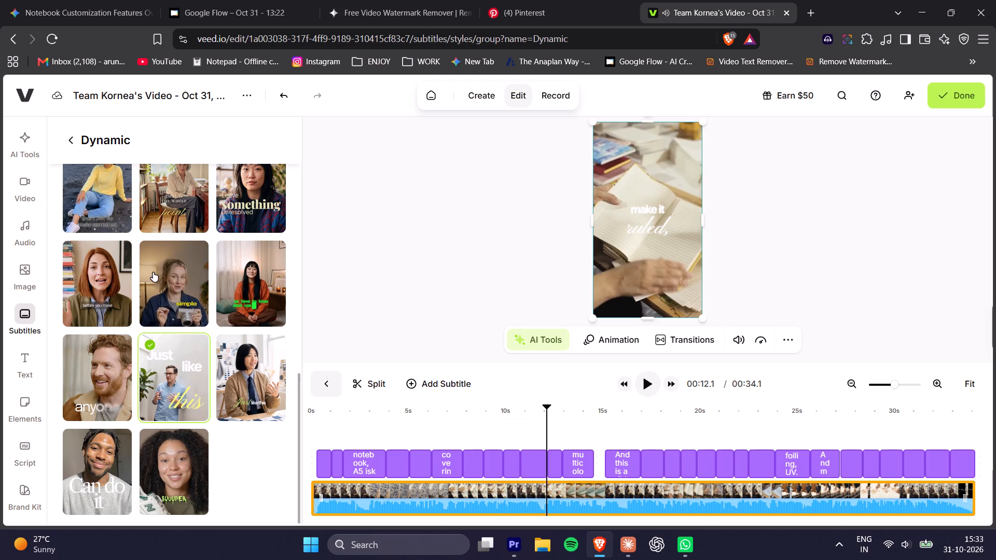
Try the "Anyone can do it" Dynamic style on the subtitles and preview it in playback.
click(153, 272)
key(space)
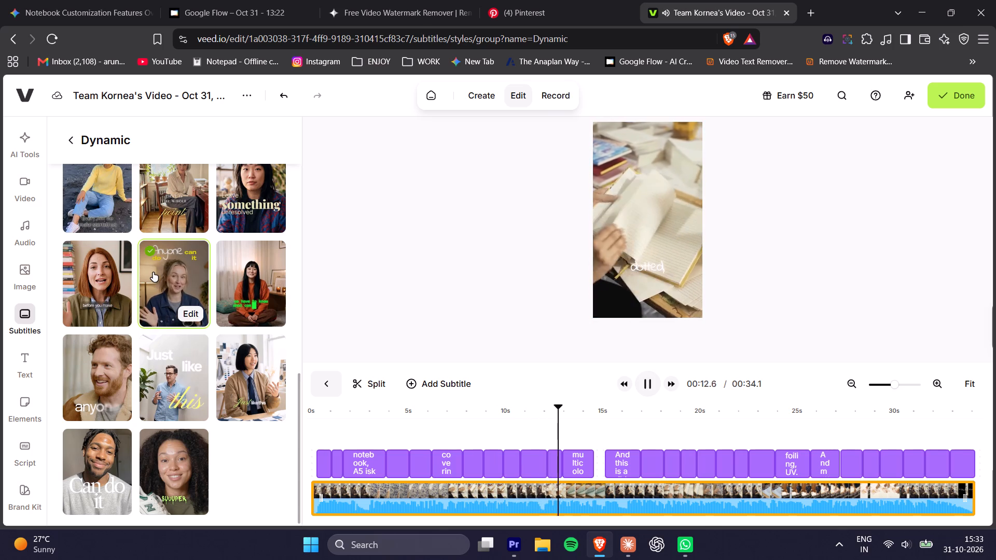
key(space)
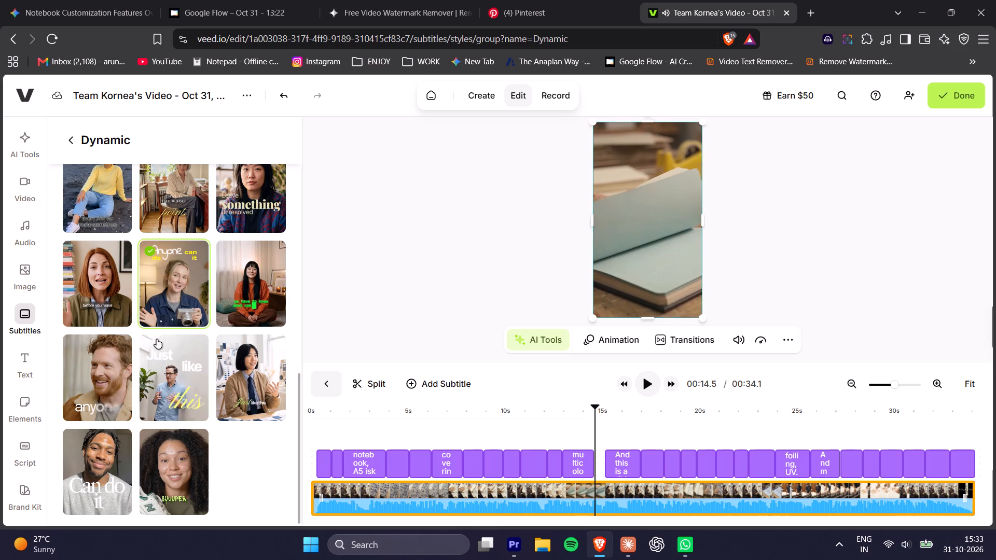
Apply the large-text "Just like this" Dynamic style shown with a man, and preview it from the start of the video.
click(158, 355)
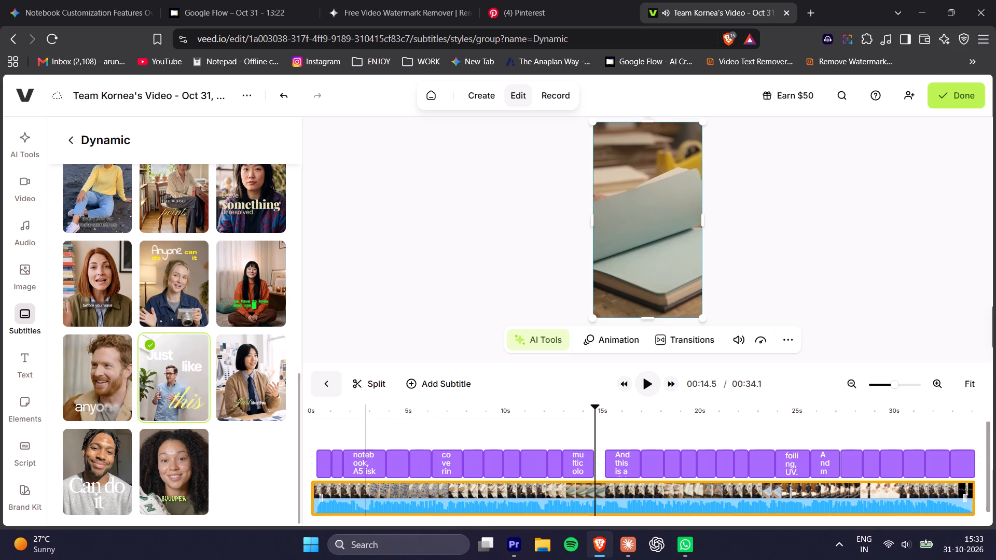
drag(345, 412, 273, 415)
key(space)
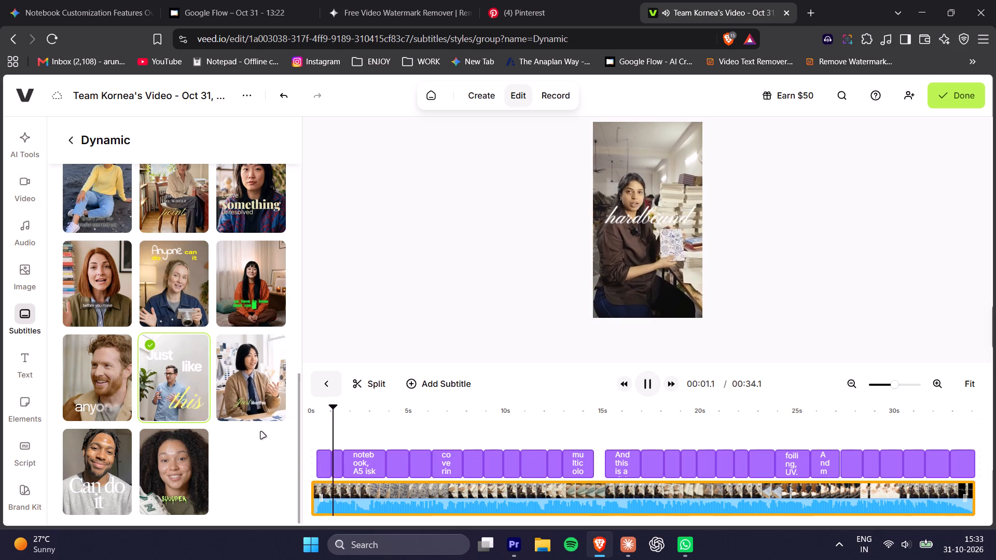
key(space)
Edit the applied subtitle preset so its main text uses the Poppins font at 96px.
click(186, 404)
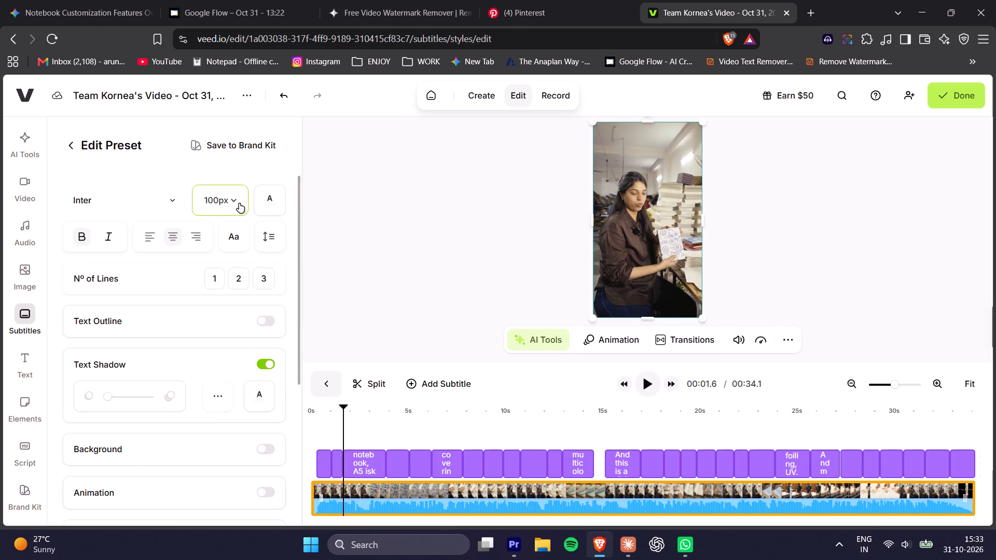
click(239, 203)
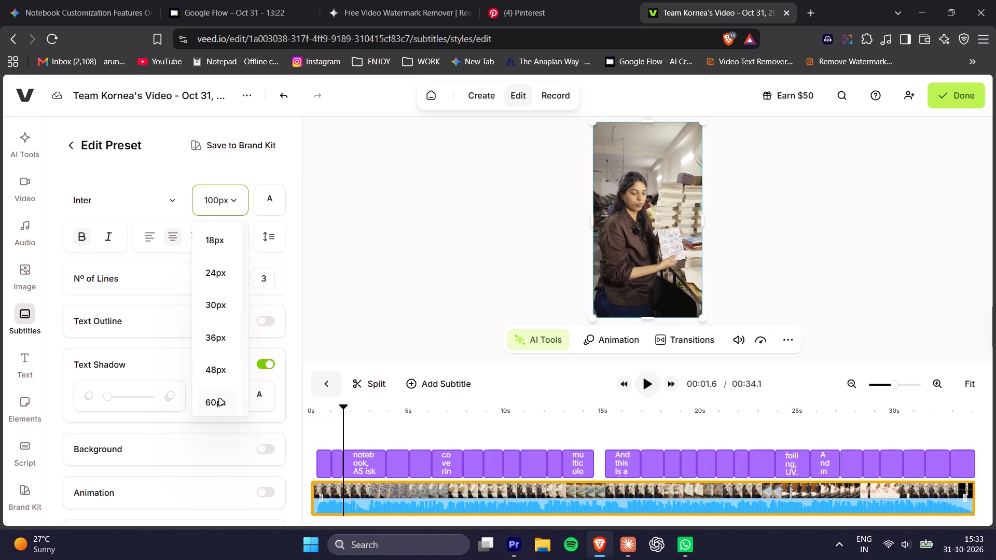
scroll(219, 399, down, 1)
click(214, 403)
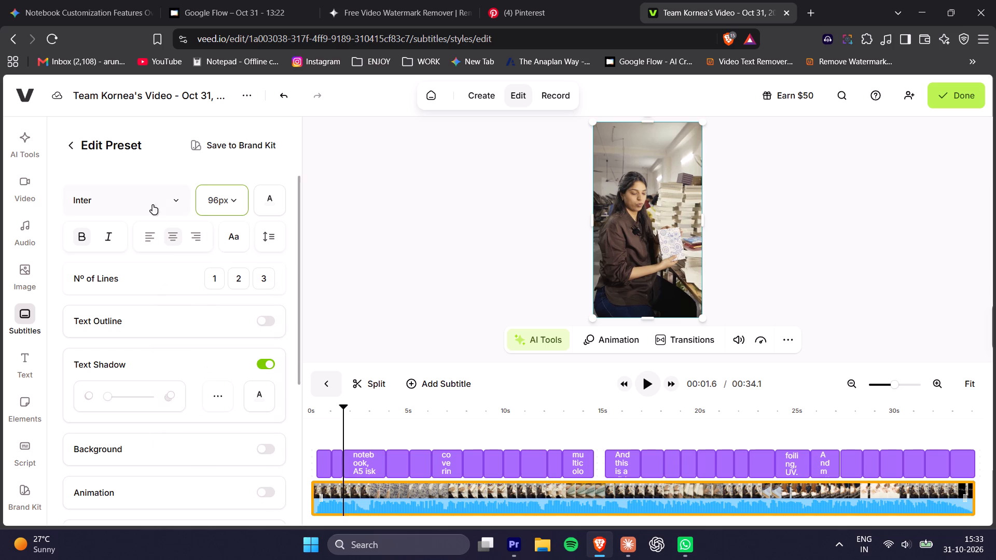
click(150, 201)
text(poppin)
click(104, 286)
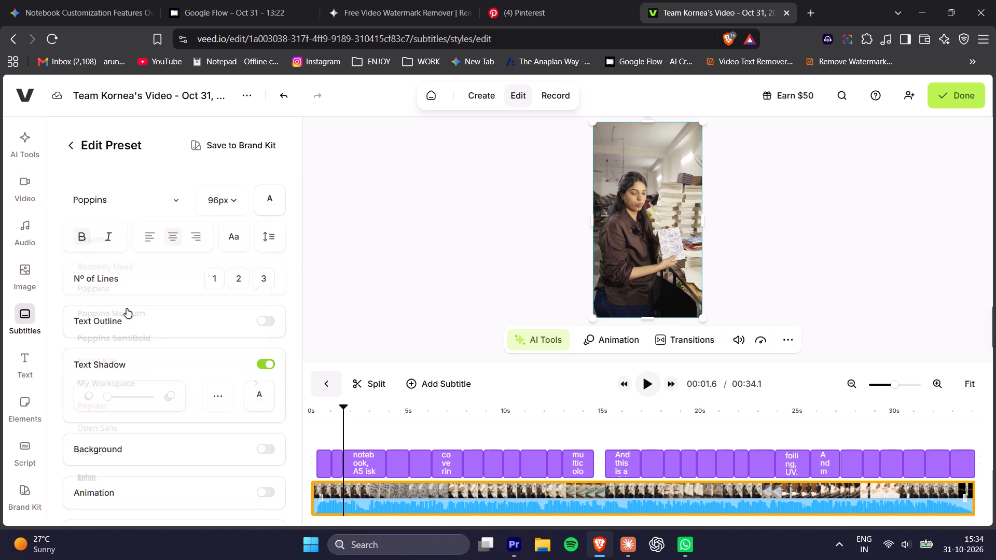
Set the preset's highlight font to Poppins Medium and play the opening to check it.
scroll(166, 347, down, 5)
click(136, 335)
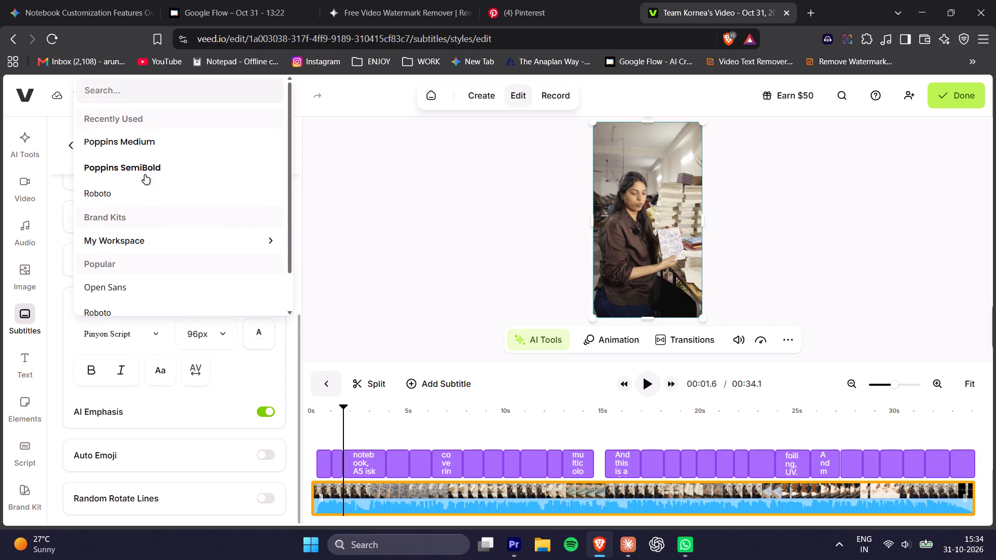
click(115, 143)
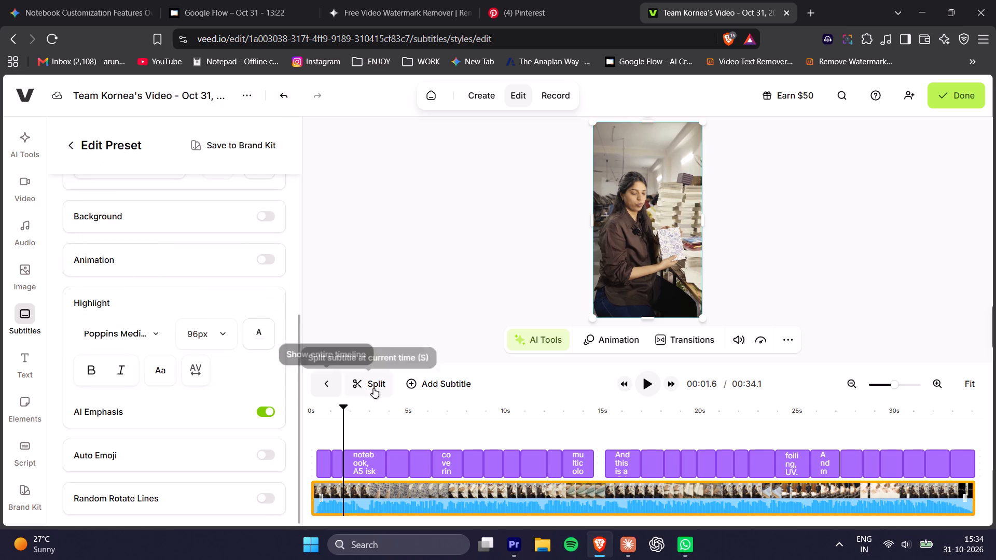
drag(334, 414, 294, 420)
key(space)
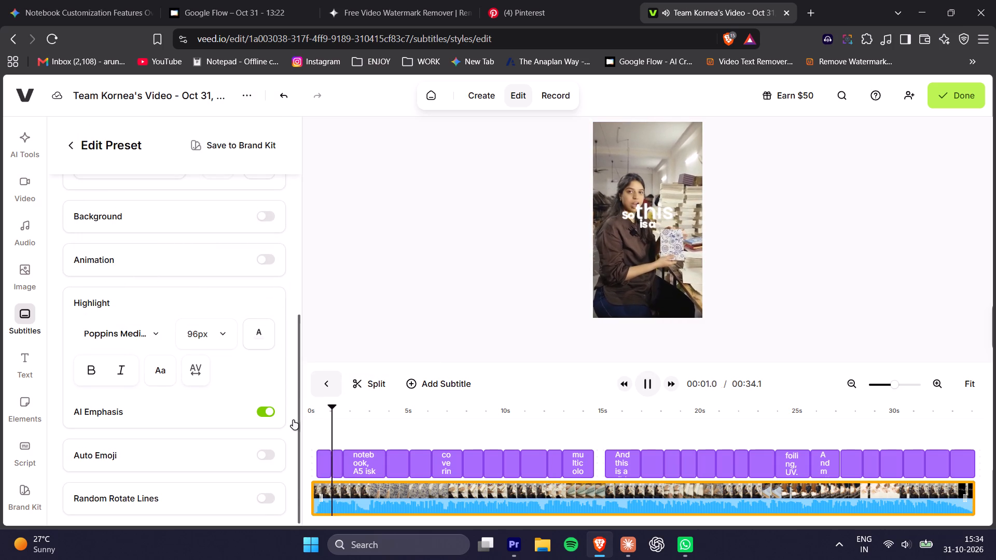
key(space)
Set the highlight text size to 60px and replay the opening of the video.
click(204, 339)
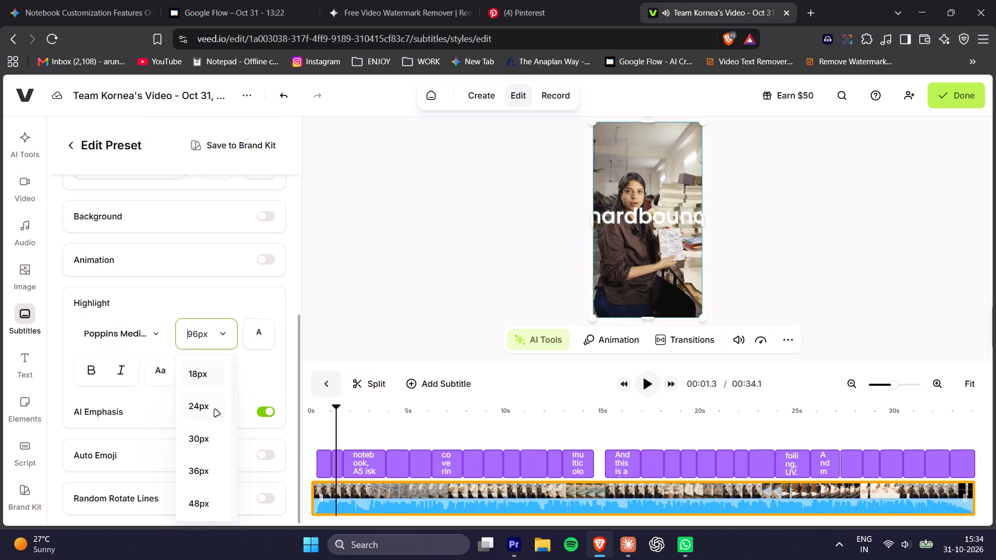
scroll(199, 495, down, 2)
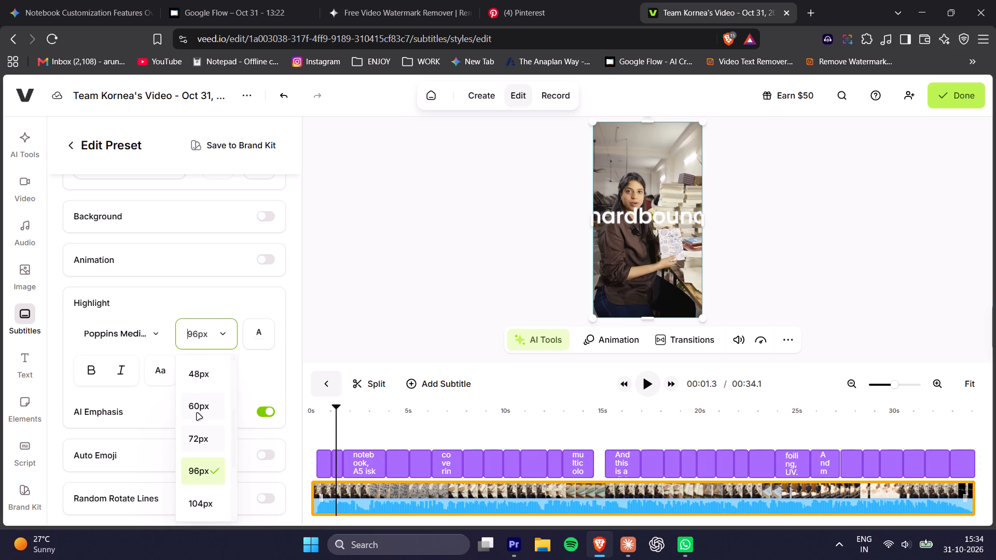
click(197, 412)
drag(334, 413, 306, 413)
key(space)
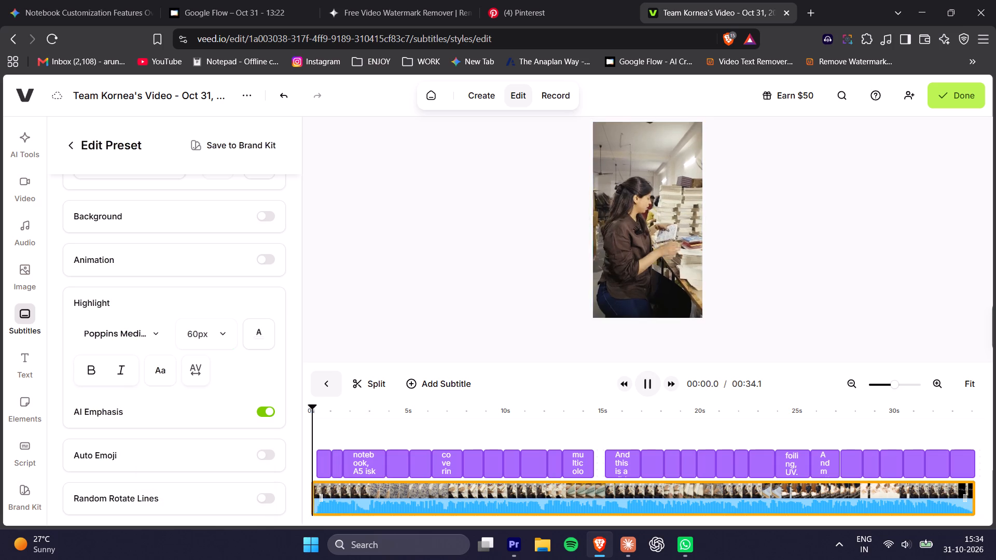
key(space)
key(space)
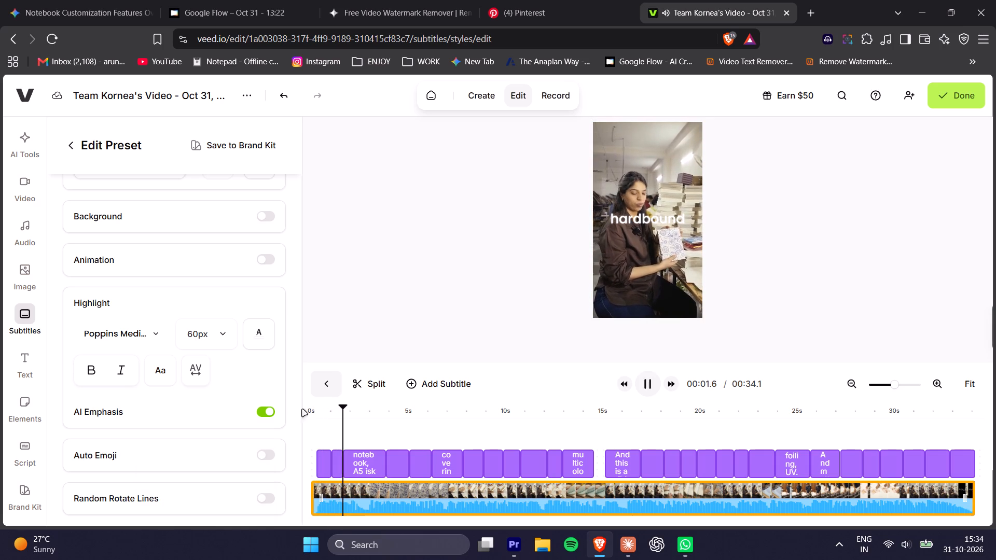
key(space)
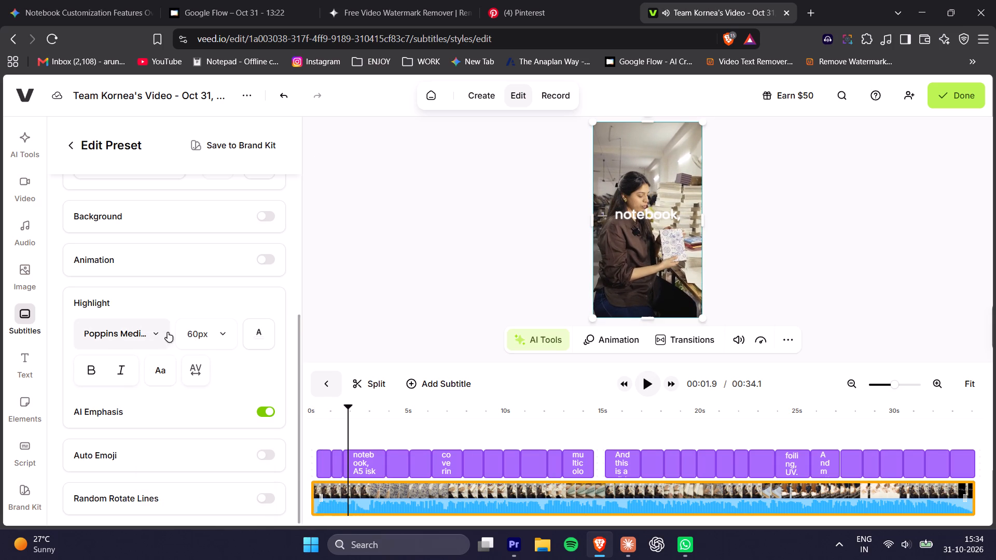
Set the highlight text colour to saturated yellow #ffcc00.
click(254, 337)
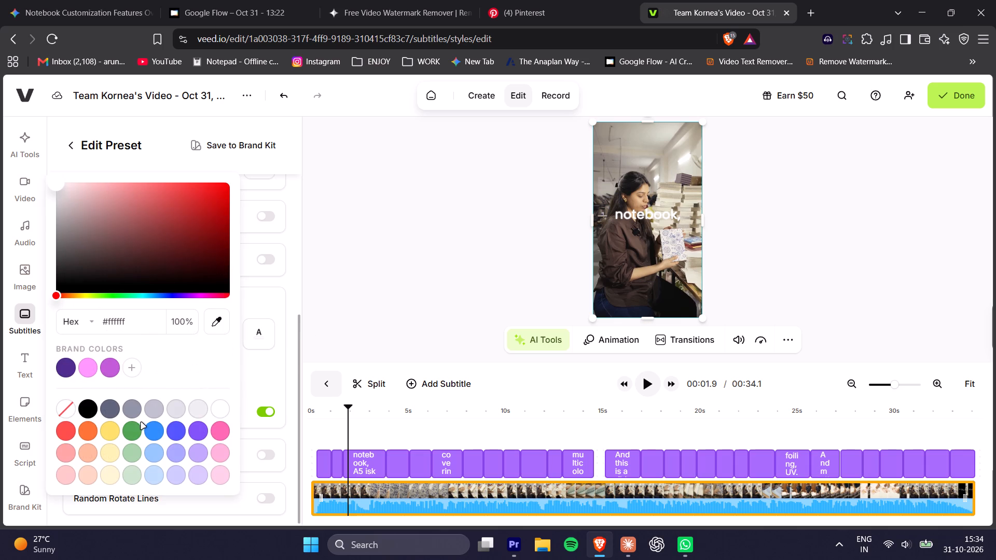
click(109, 429)
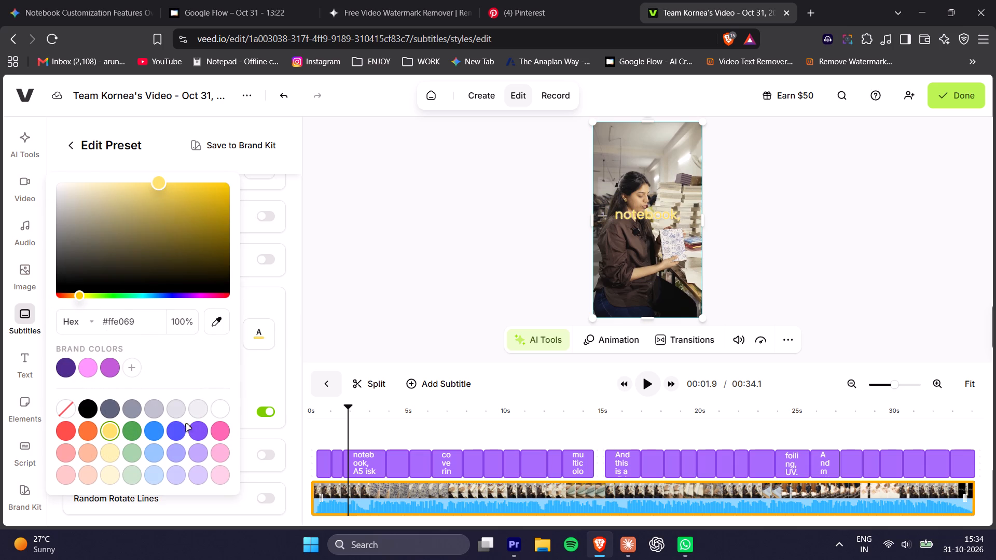
drag(169, 189, 224, 172)
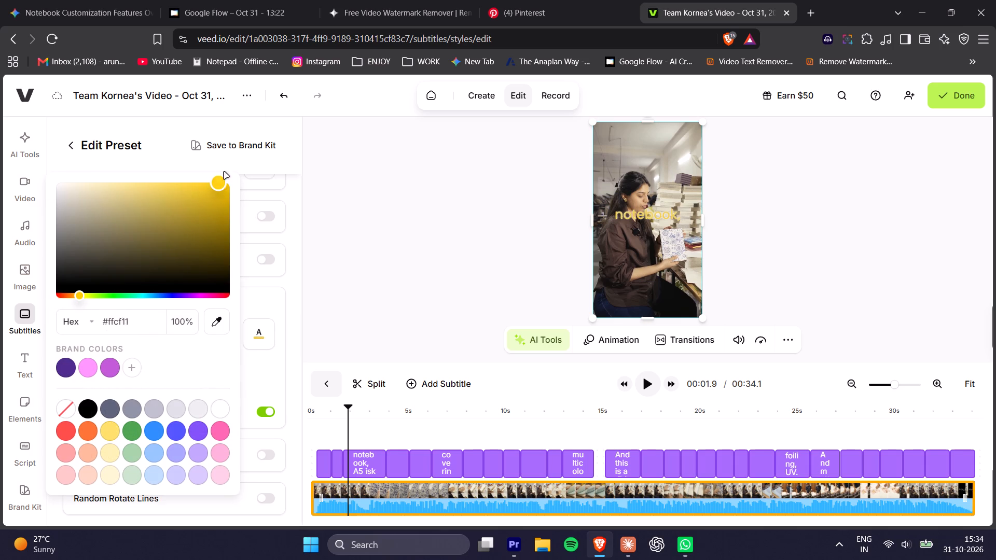
drag(224, 172, 277, 159)
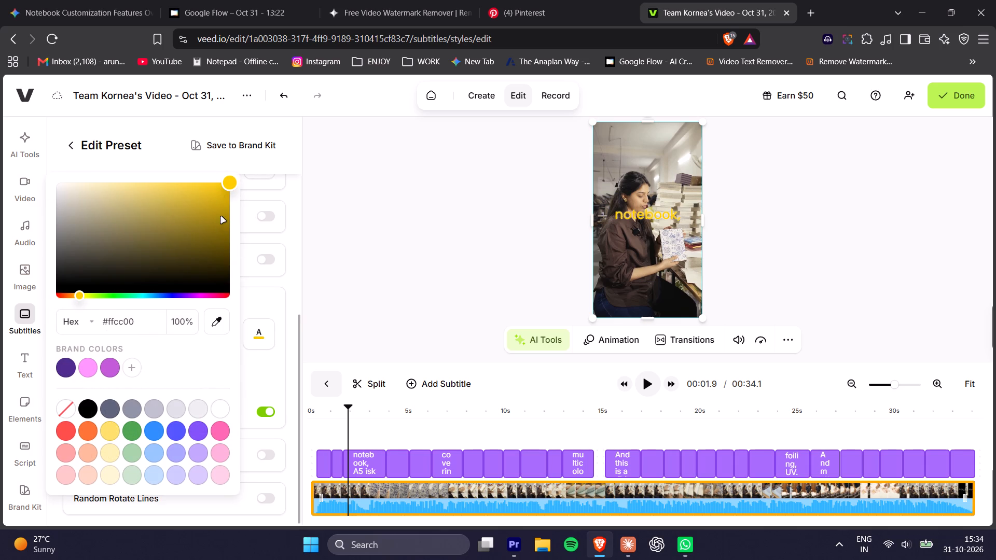
click(280, 299)
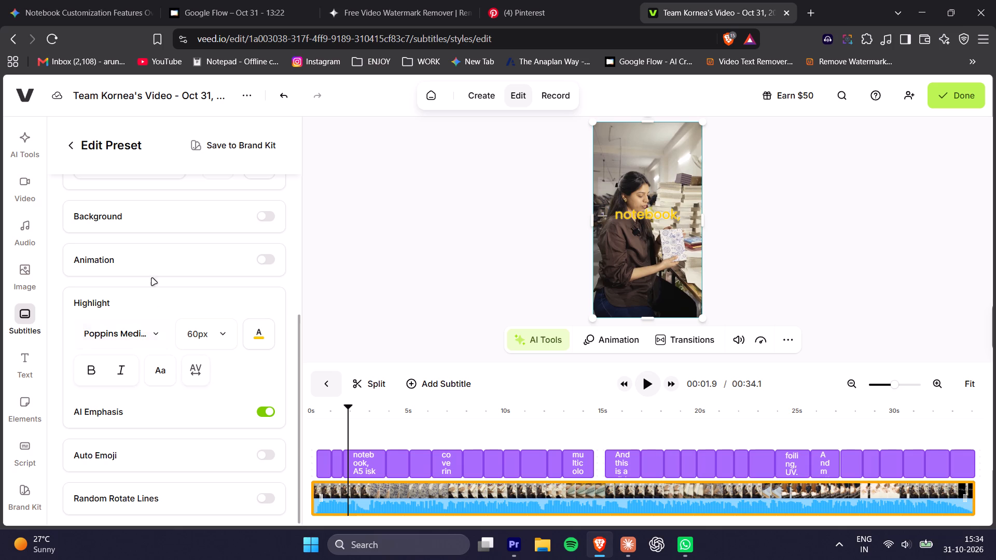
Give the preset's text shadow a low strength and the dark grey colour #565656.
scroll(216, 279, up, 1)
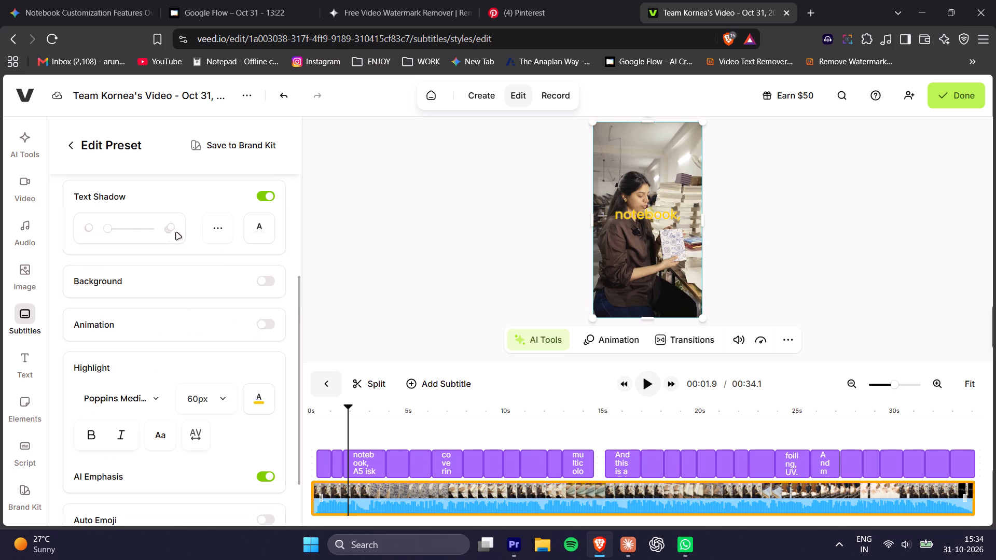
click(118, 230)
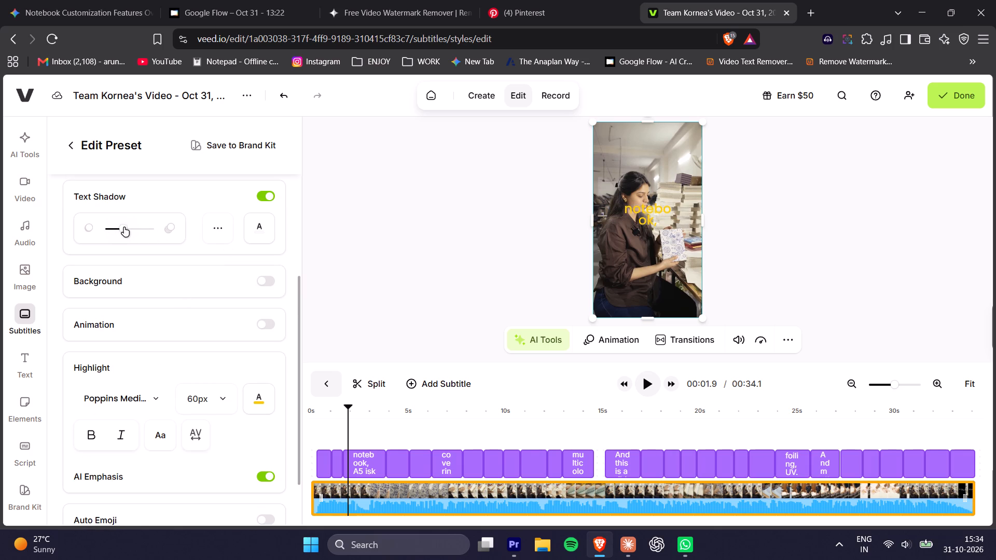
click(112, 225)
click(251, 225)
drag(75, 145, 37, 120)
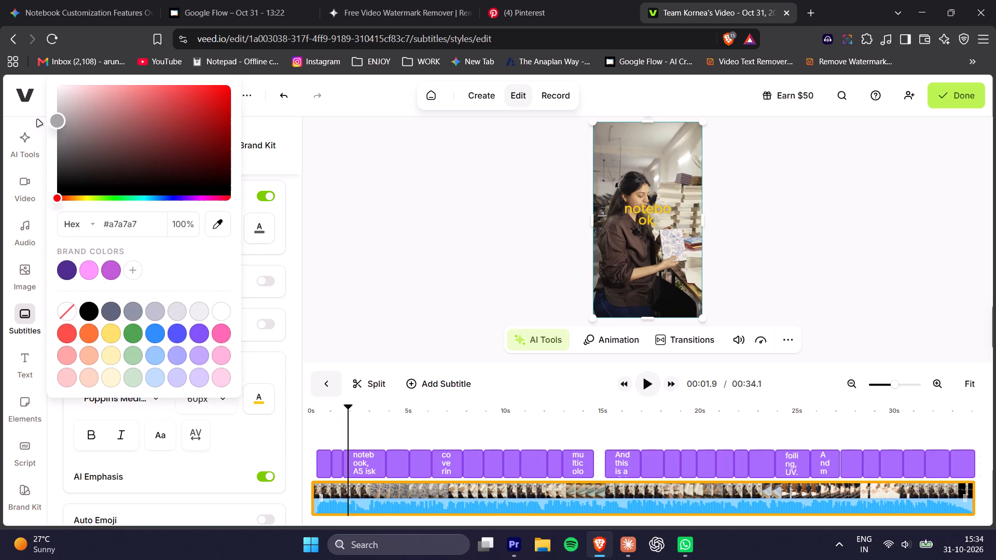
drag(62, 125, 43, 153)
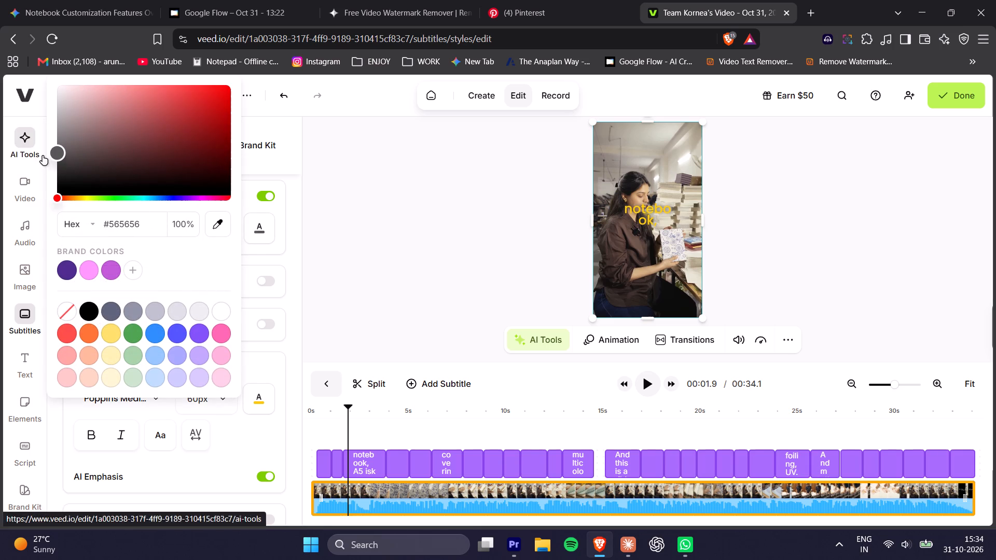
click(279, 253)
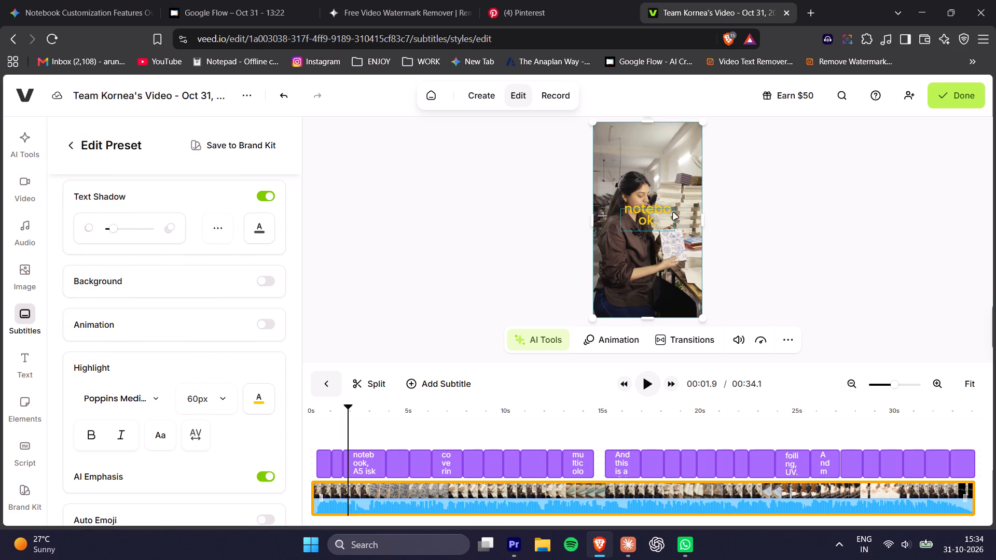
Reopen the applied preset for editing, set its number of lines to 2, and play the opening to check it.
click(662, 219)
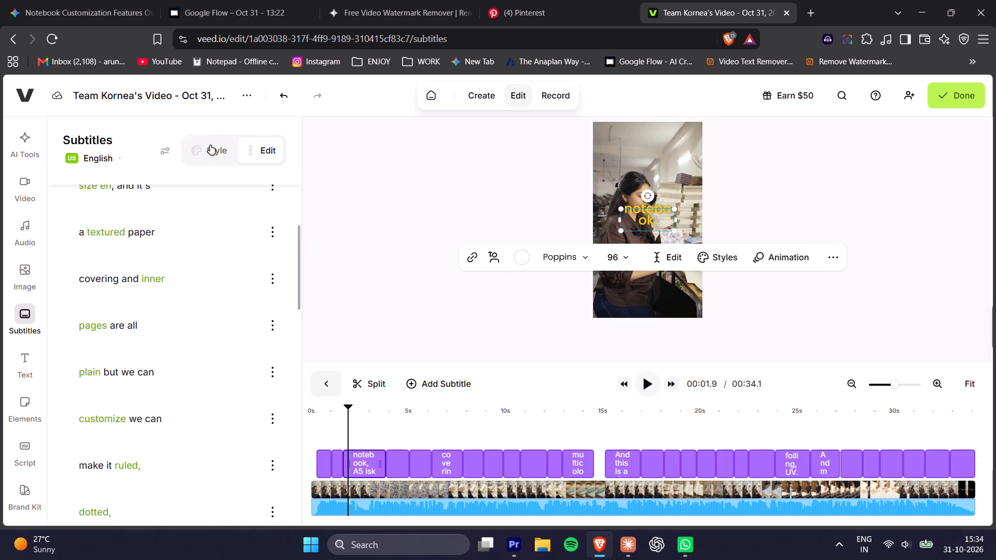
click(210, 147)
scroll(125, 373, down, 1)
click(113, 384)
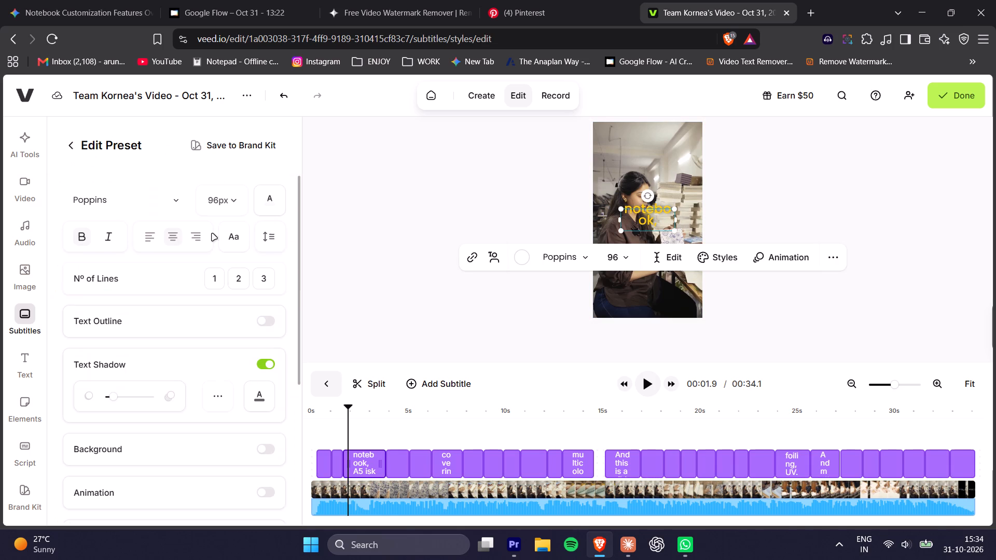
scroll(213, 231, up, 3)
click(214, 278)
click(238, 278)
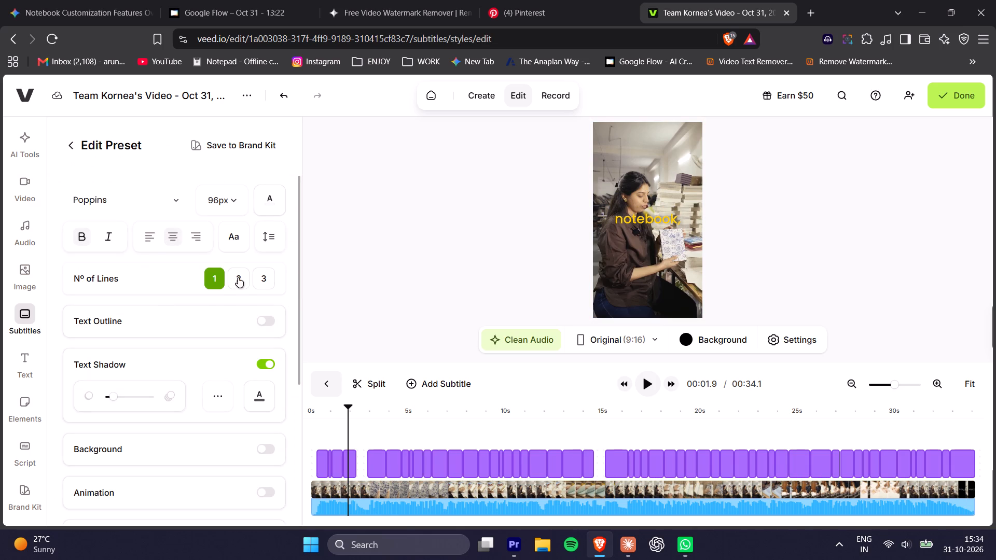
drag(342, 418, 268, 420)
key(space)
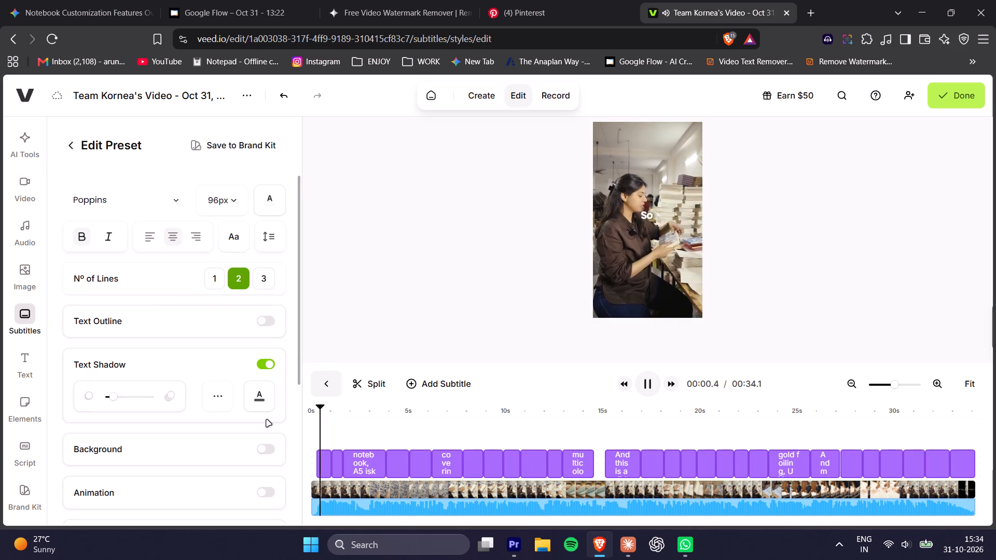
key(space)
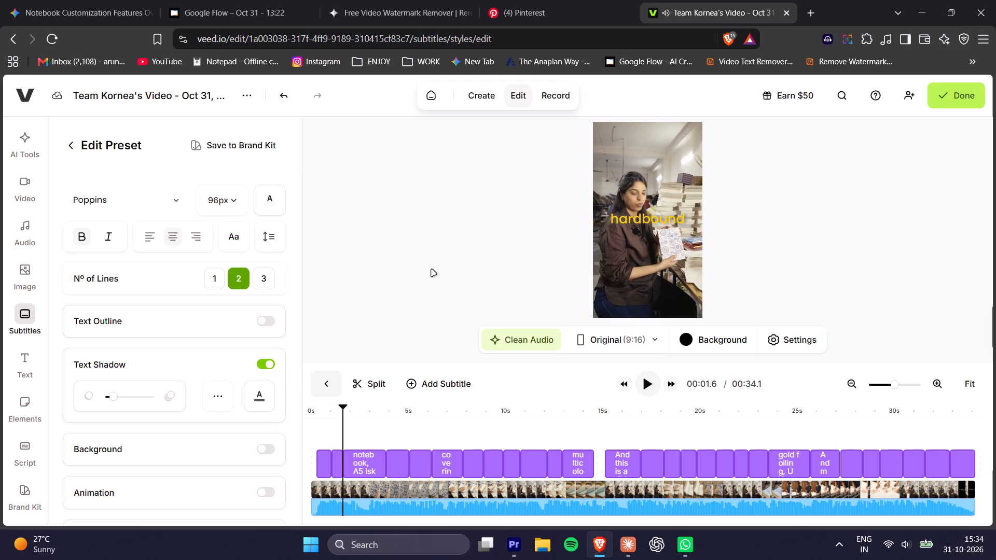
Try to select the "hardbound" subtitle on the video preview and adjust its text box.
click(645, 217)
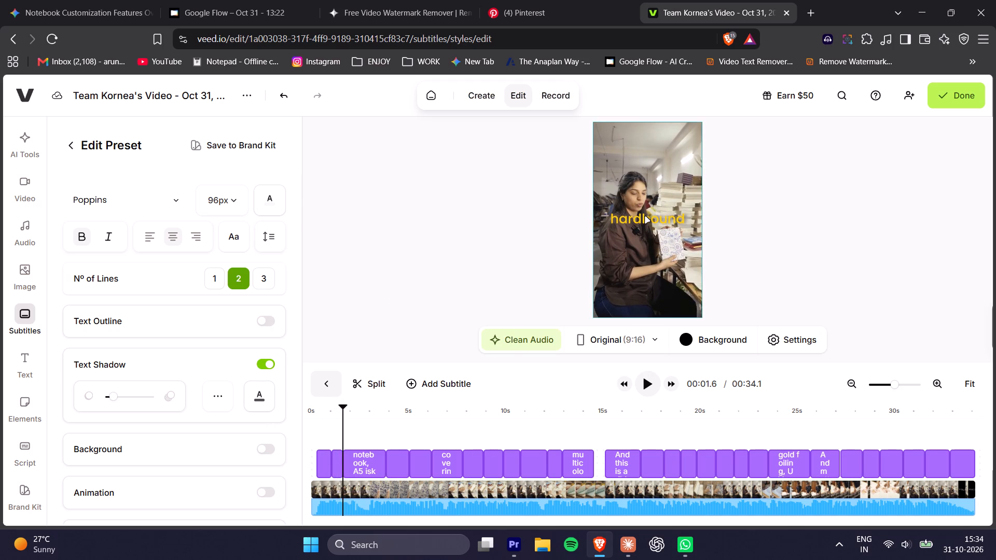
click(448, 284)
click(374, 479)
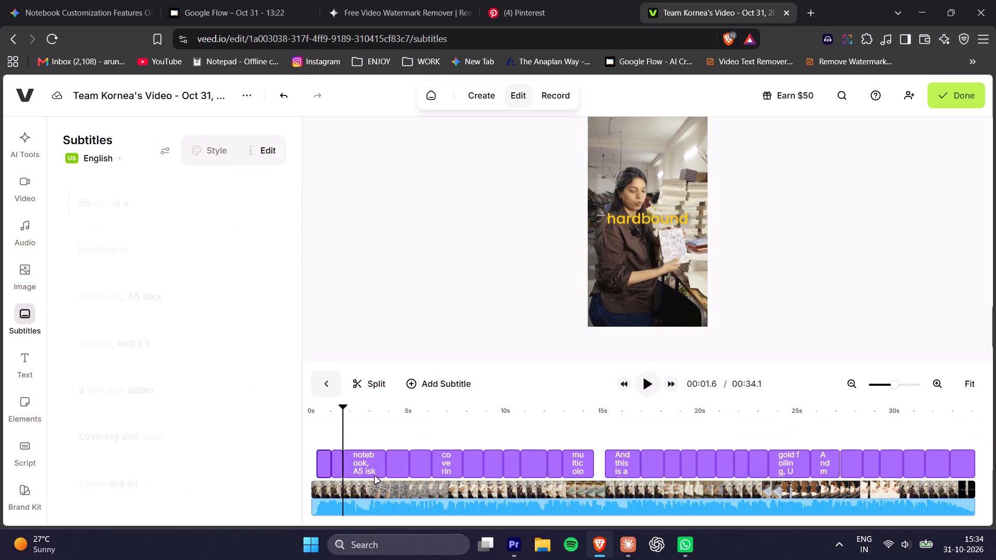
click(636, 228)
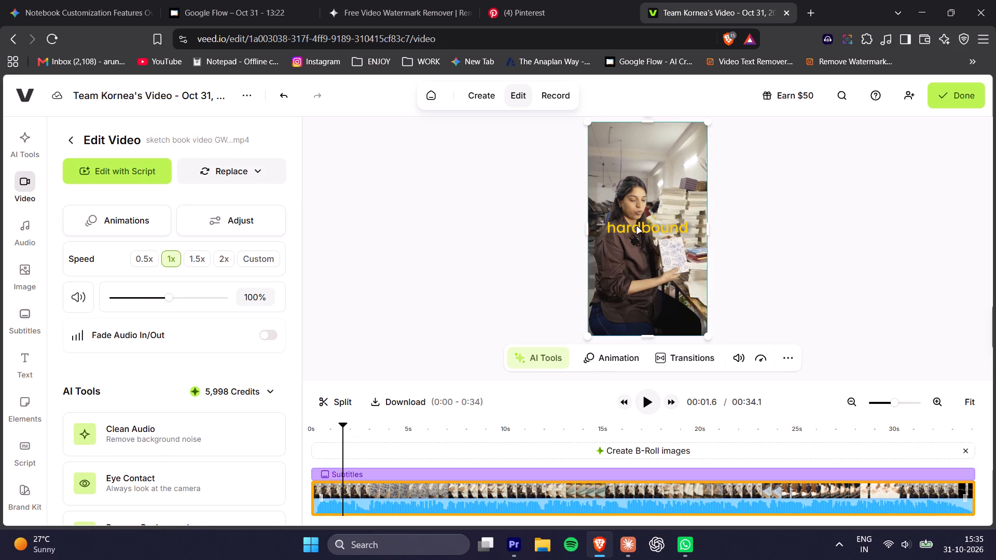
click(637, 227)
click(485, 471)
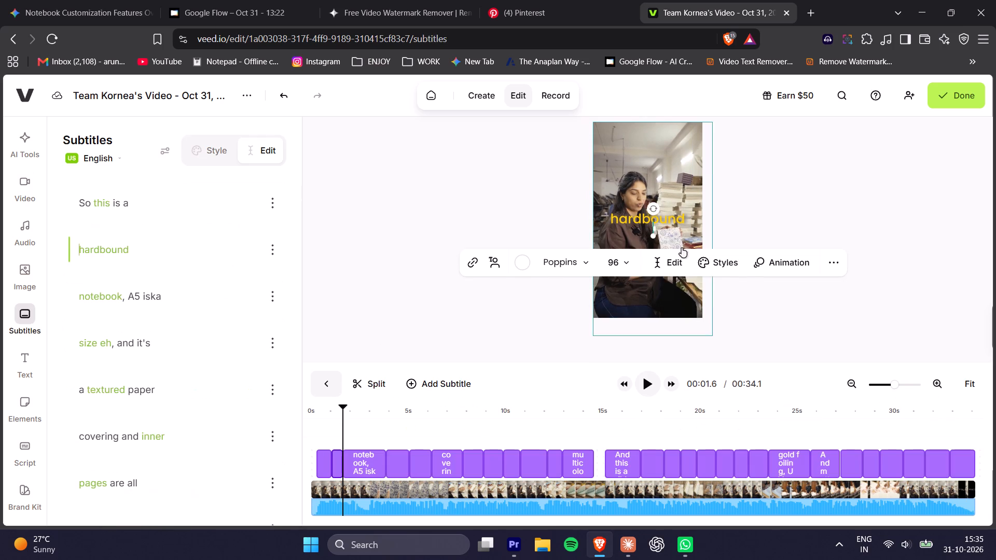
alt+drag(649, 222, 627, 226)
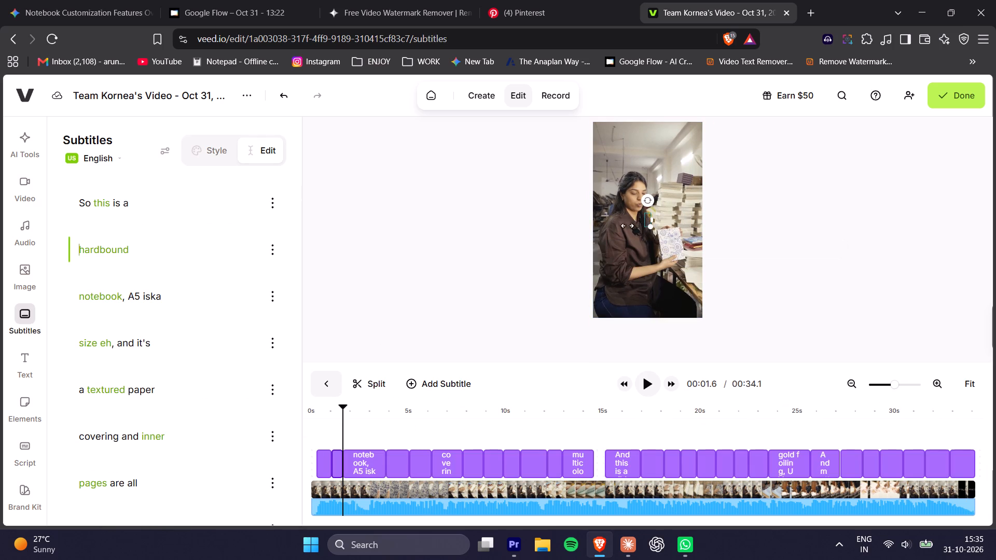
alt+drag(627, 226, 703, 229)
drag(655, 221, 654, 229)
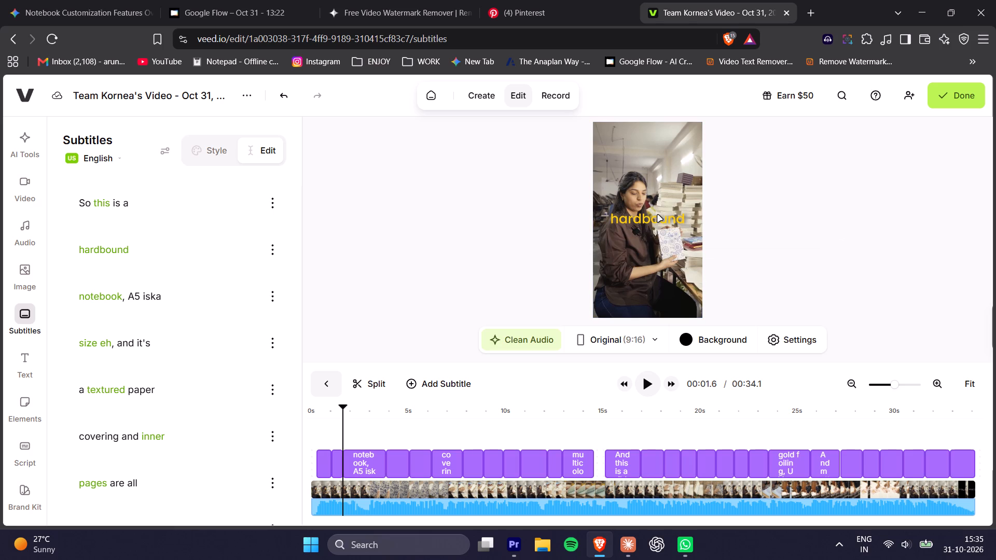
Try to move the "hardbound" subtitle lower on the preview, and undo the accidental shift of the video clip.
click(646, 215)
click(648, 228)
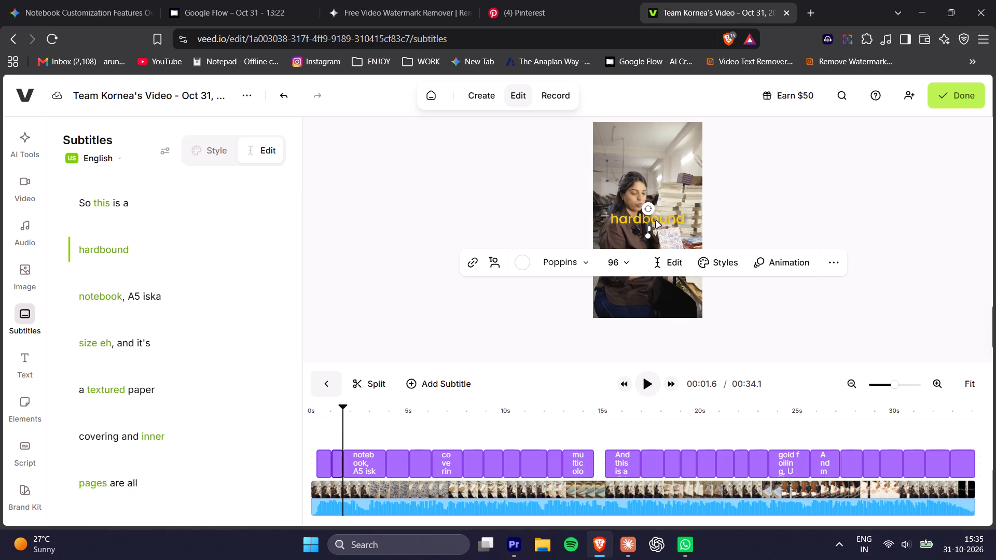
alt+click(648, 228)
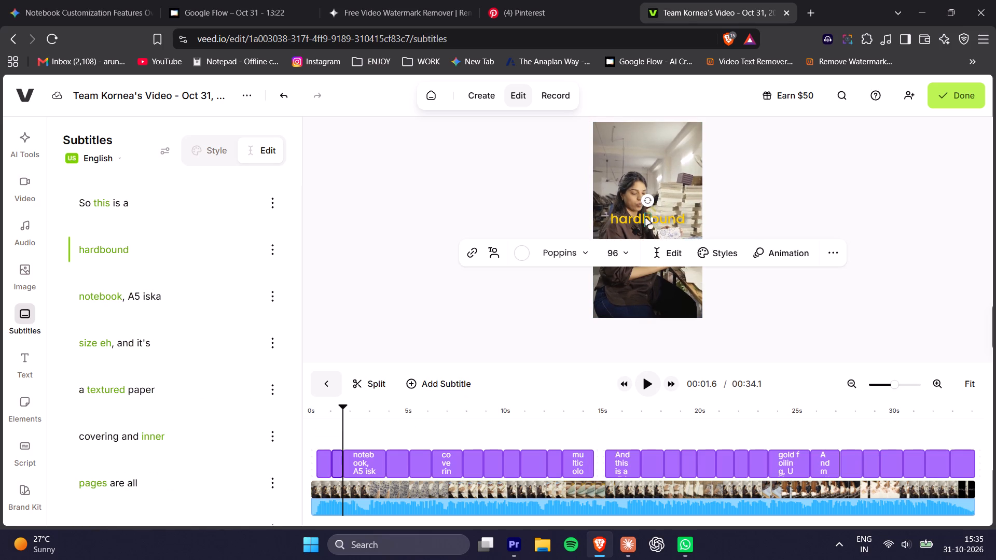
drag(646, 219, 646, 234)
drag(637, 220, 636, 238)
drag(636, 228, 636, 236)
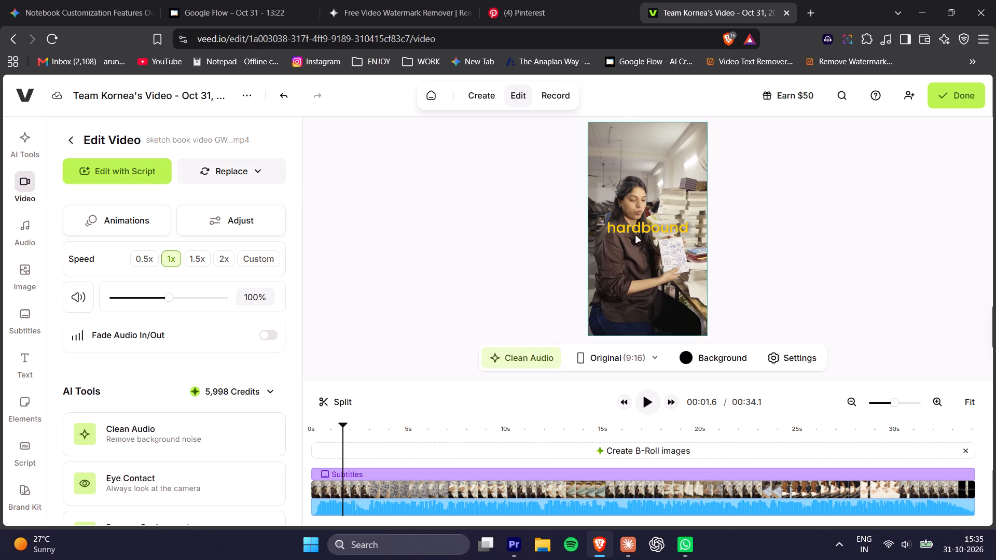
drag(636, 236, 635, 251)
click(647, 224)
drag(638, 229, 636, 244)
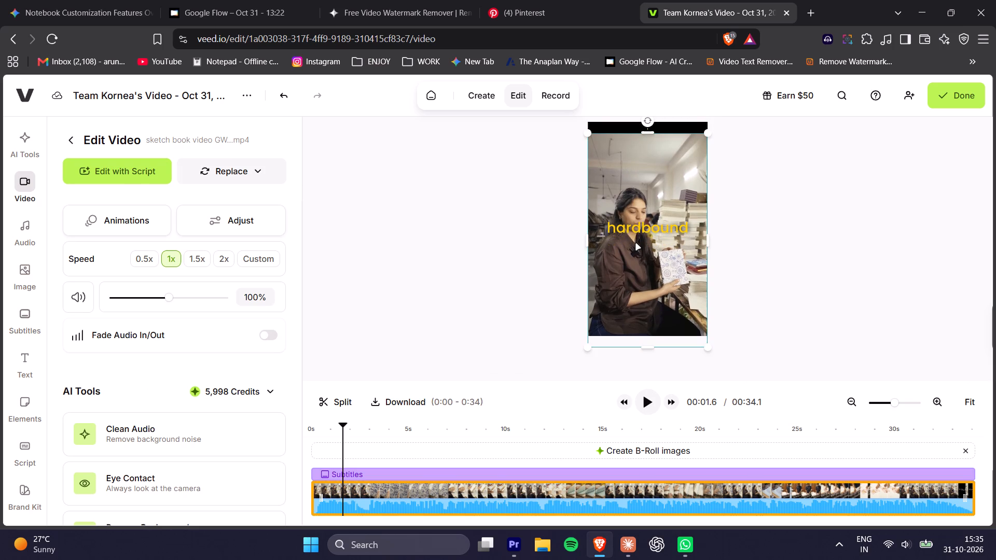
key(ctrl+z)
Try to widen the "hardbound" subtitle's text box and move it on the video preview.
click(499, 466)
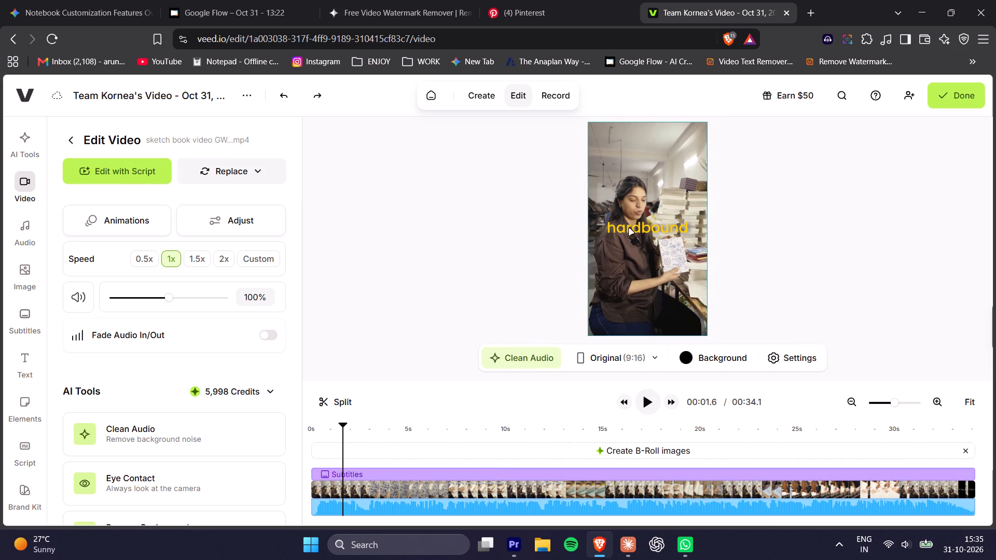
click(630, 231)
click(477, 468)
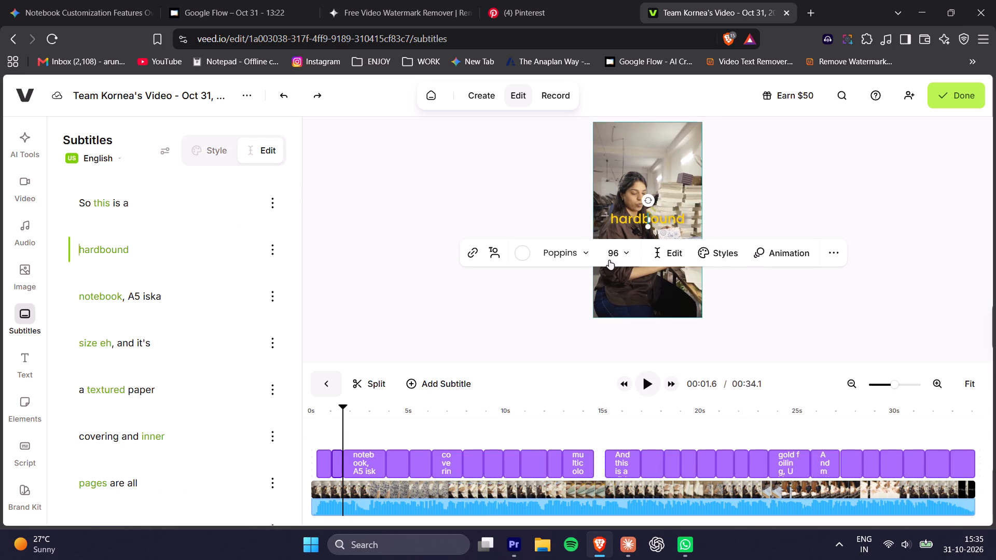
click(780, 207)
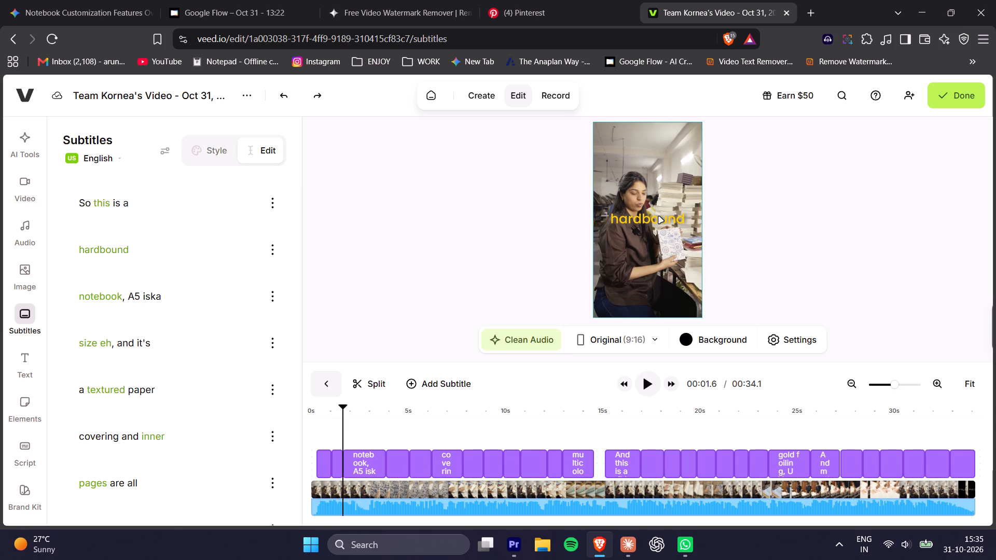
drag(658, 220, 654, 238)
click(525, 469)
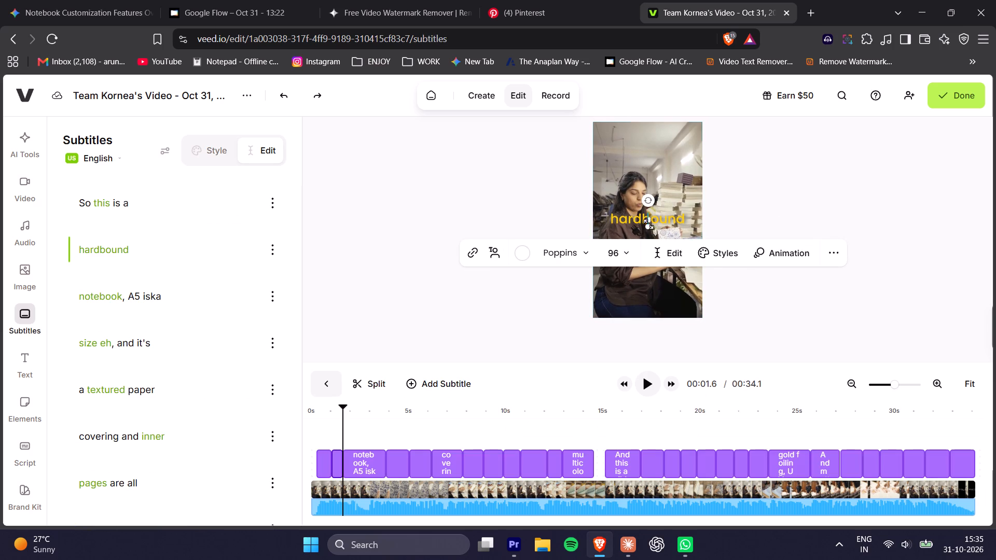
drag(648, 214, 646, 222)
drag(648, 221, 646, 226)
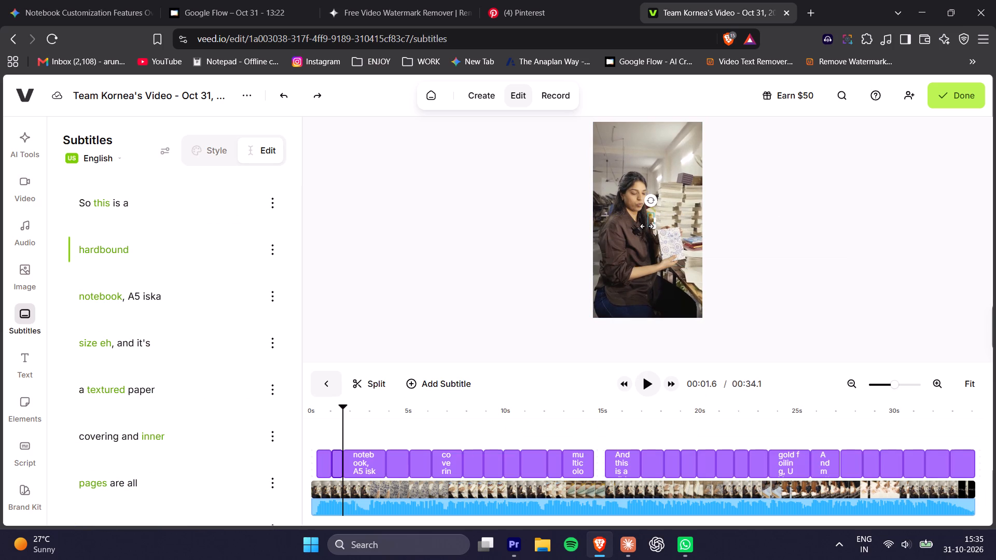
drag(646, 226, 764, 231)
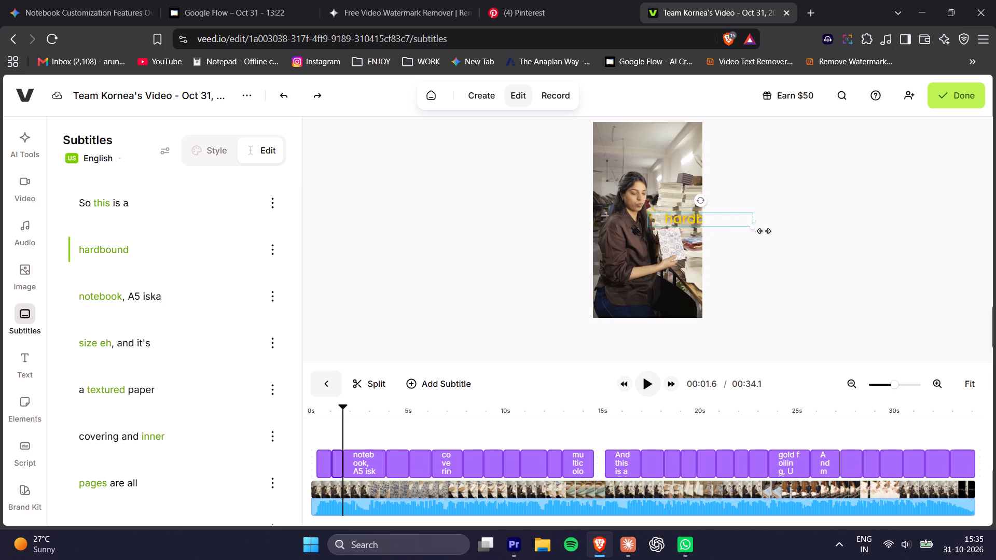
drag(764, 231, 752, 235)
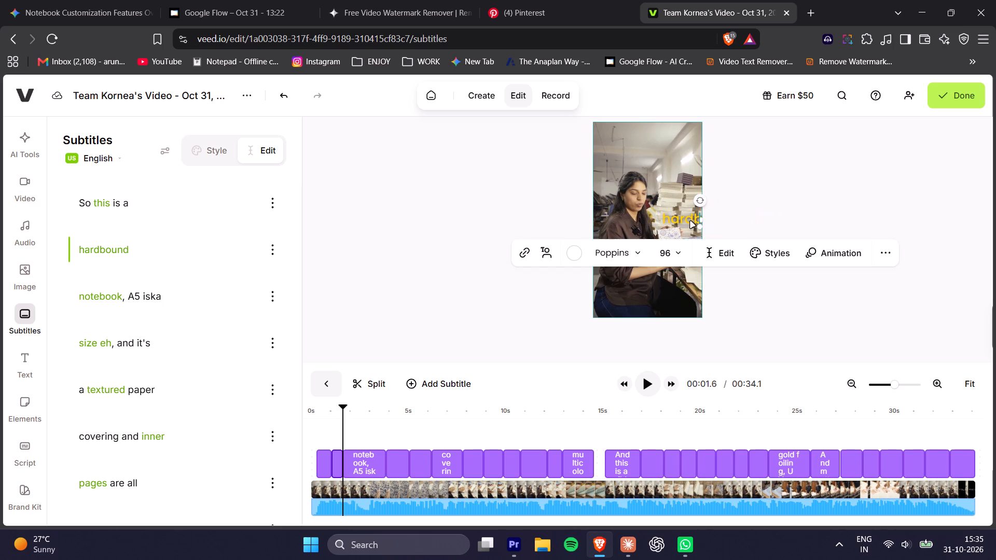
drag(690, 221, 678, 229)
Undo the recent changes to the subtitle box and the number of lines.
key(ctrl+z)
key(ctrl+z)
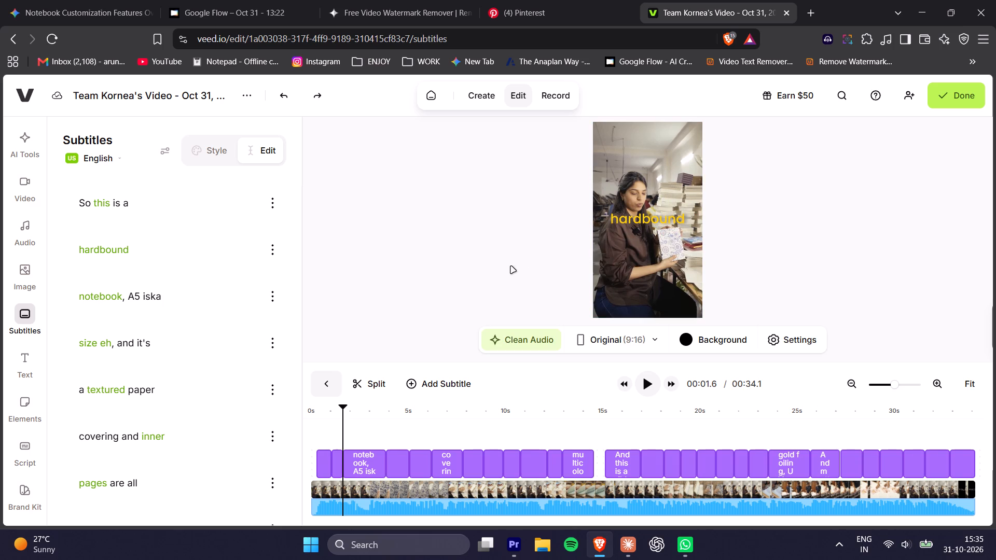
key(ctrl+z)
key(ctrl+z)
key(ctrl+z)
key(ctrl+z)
Apply the Dynamic subtitle preset picturing a woman holding a camera in place of the current style, and open it for editing.
click(223, 155)
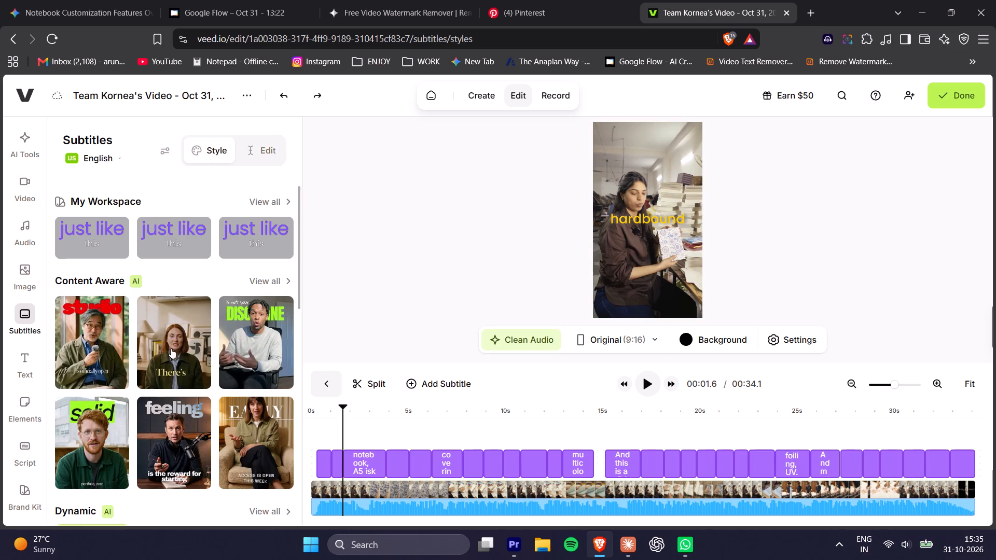
scroll(171, 349, down, 3)
click(269, 324)
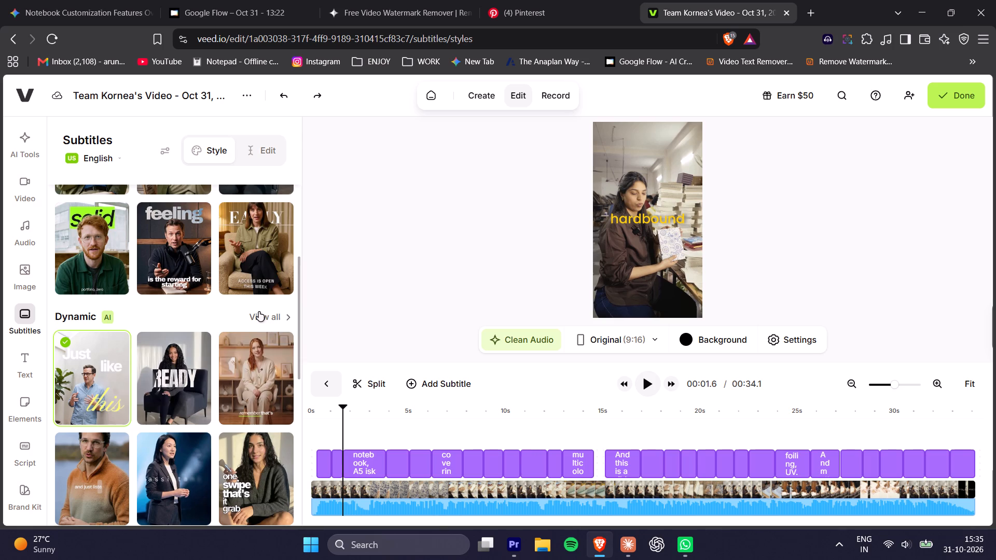
click(259, 312)
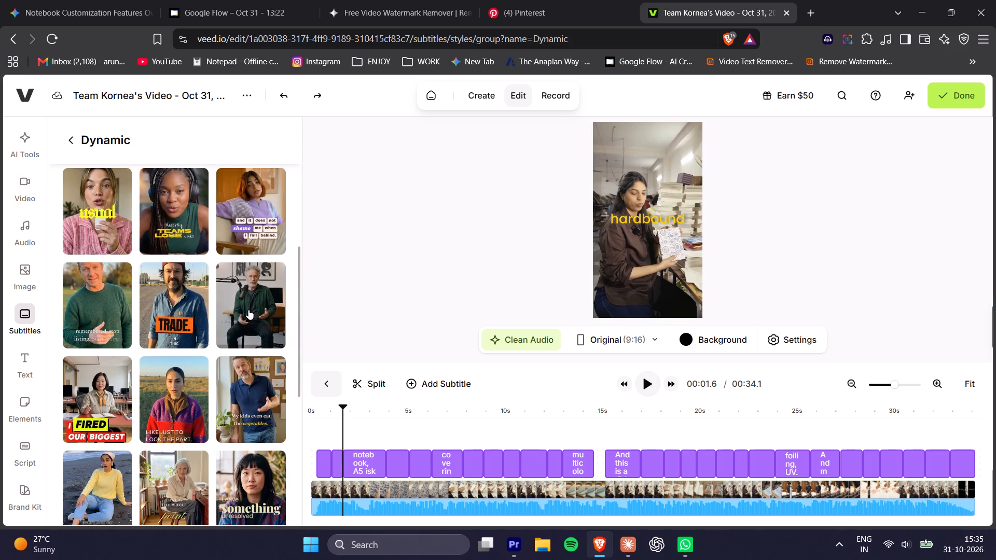
scroll(252, 313, down, 1)
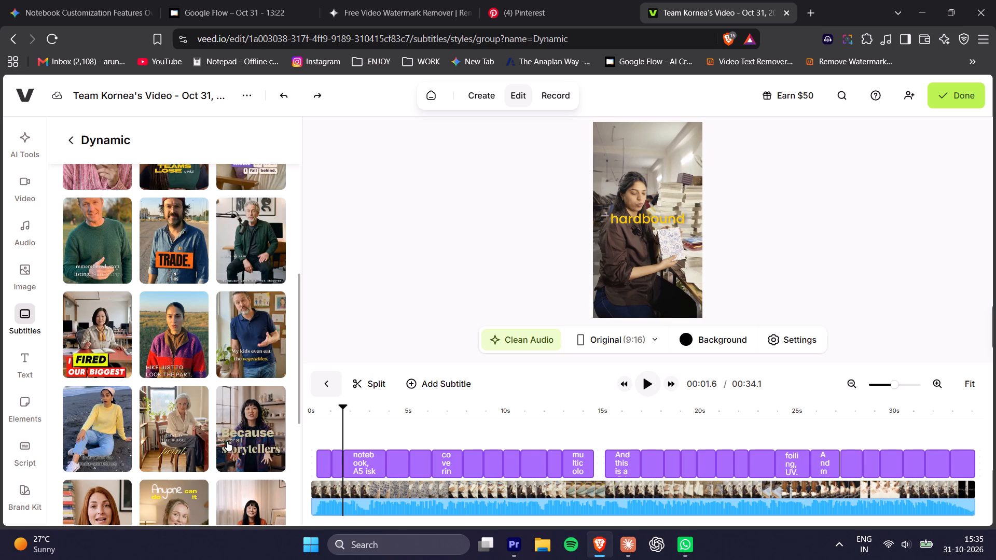
scroll(101, 432, down, 2)
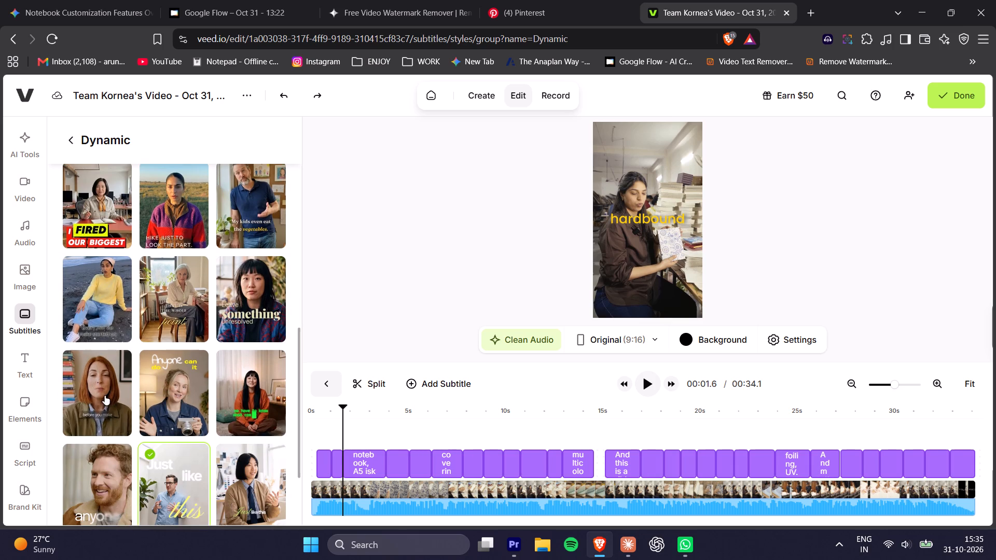
click(182, 407)
click(190, 419)
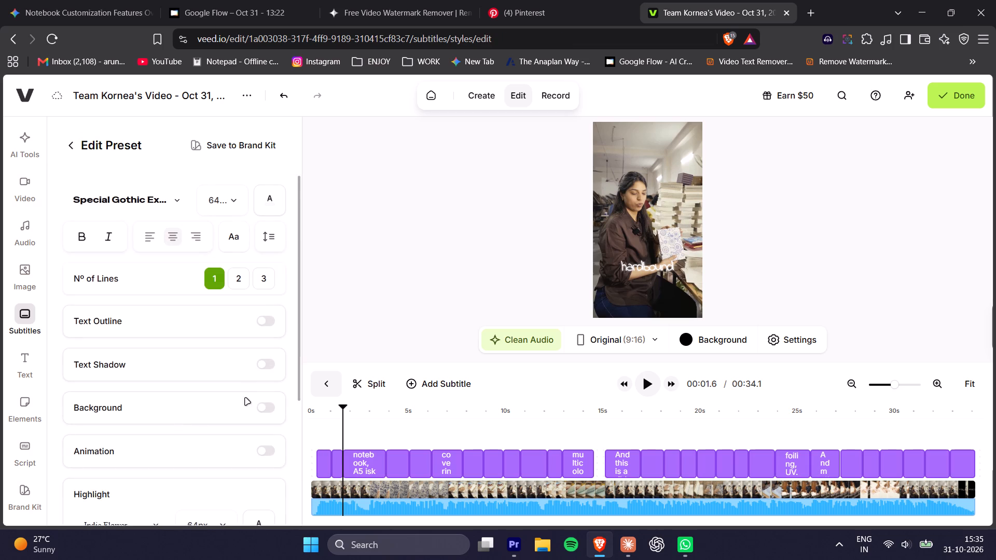
Set both the preset's main text font and its Highlight font to Poppins Medium.
click(163, 201)
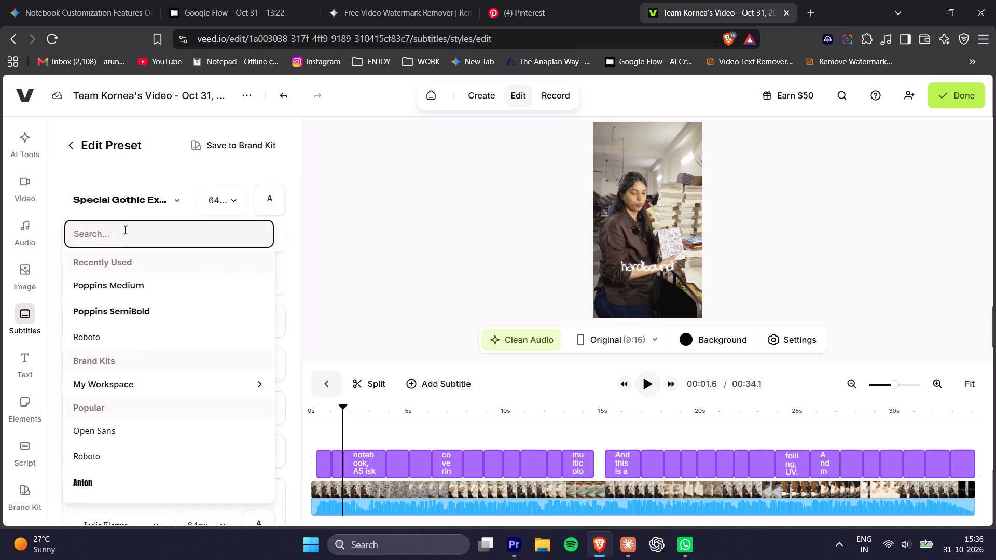
scroll(99, 306, up, 2)
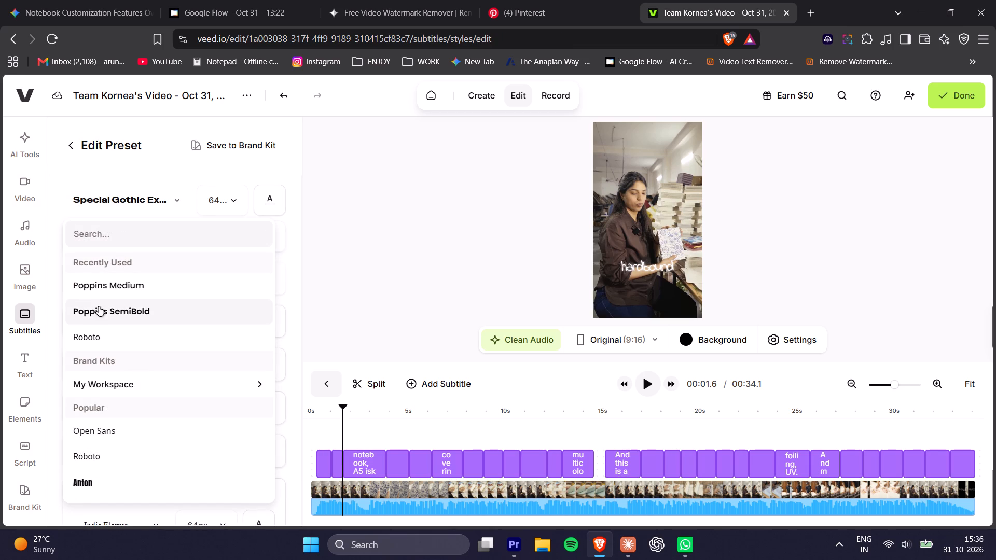
click(111, 285)
scroll(144, 297, down, 3)
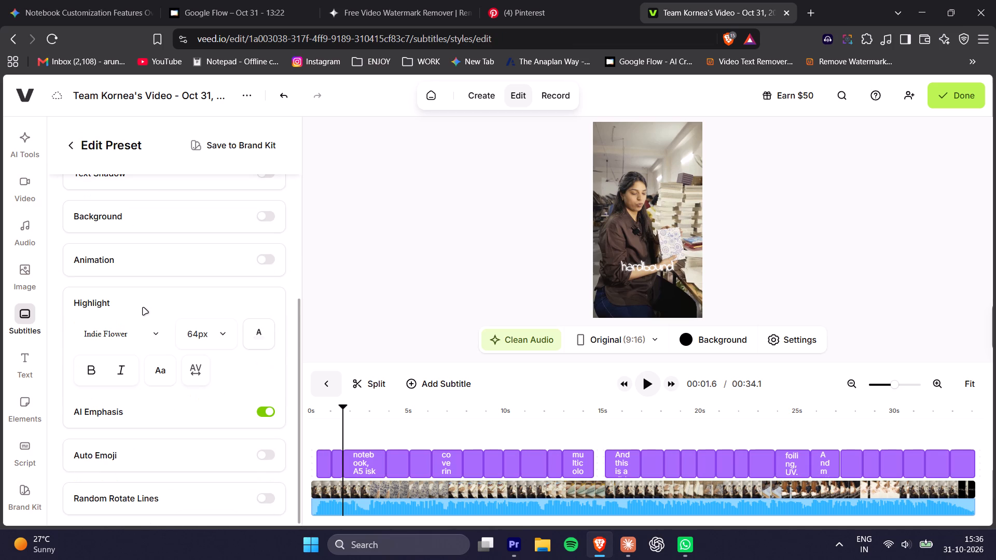
scroll(152, 287, up, 2)
scroll(157, 283, down, 3)
click(143, 338)
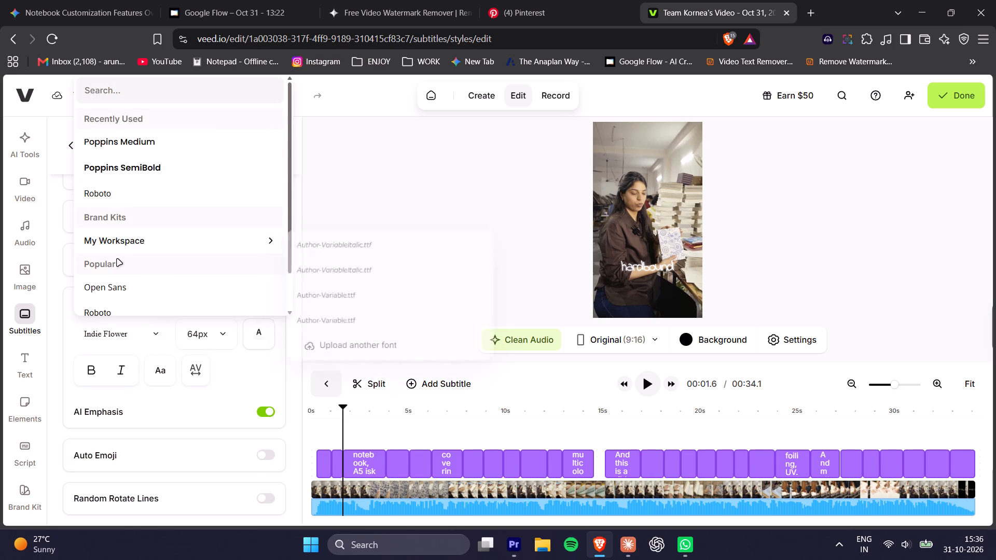
scroll(117, 267, down, 2)
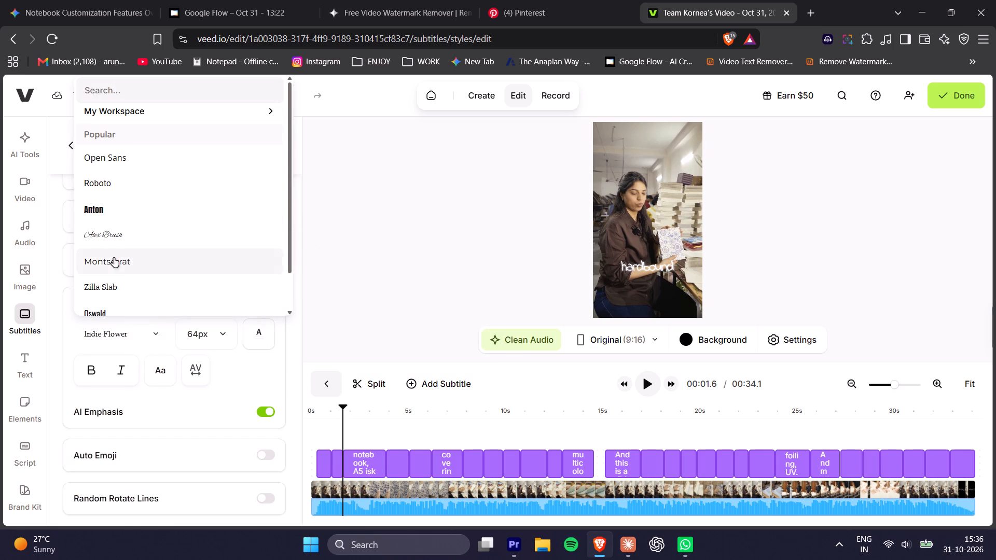
scroll(114, 265, up, 3)
click(114, 146)
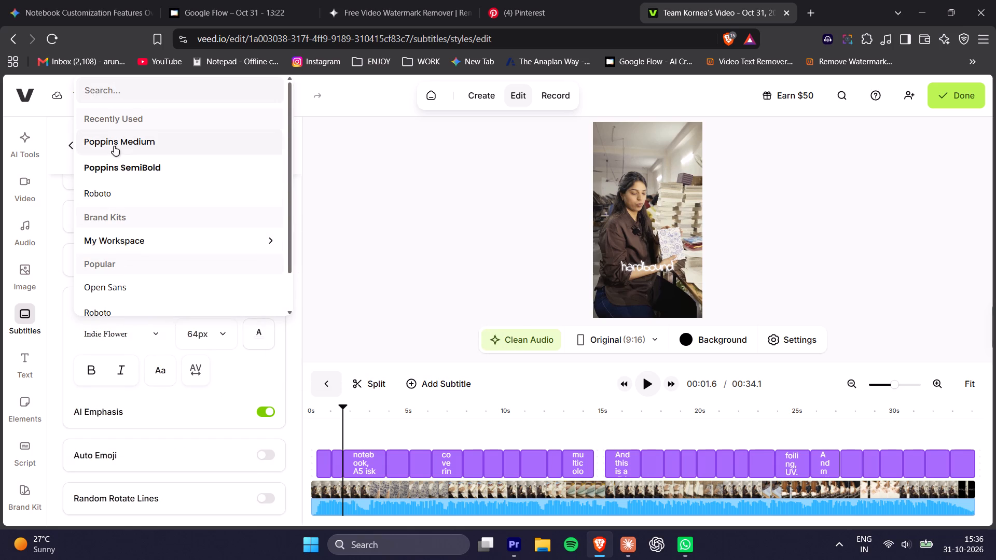
Try the Highlight text at 36px, then set its font size to 48px.
click(211, 327)
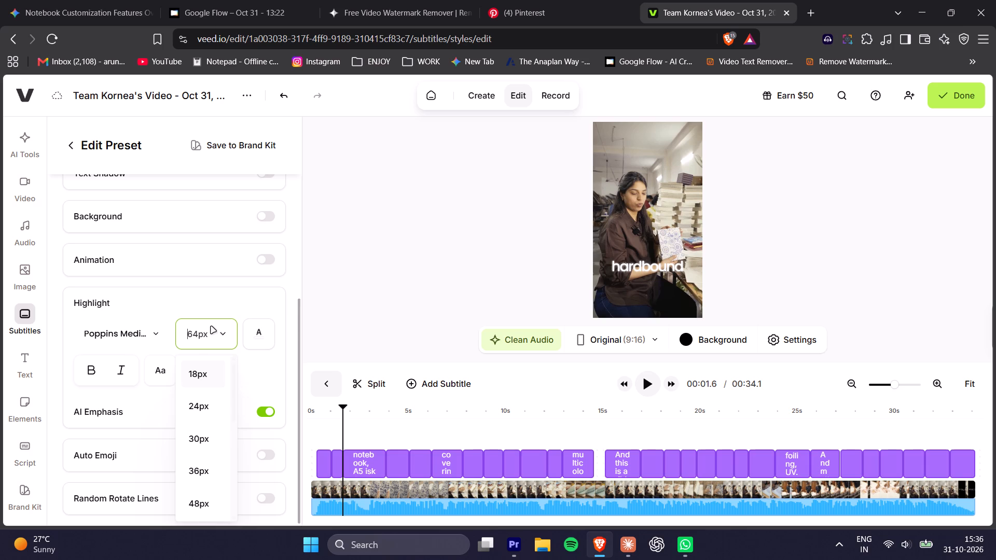
click(198, 473)
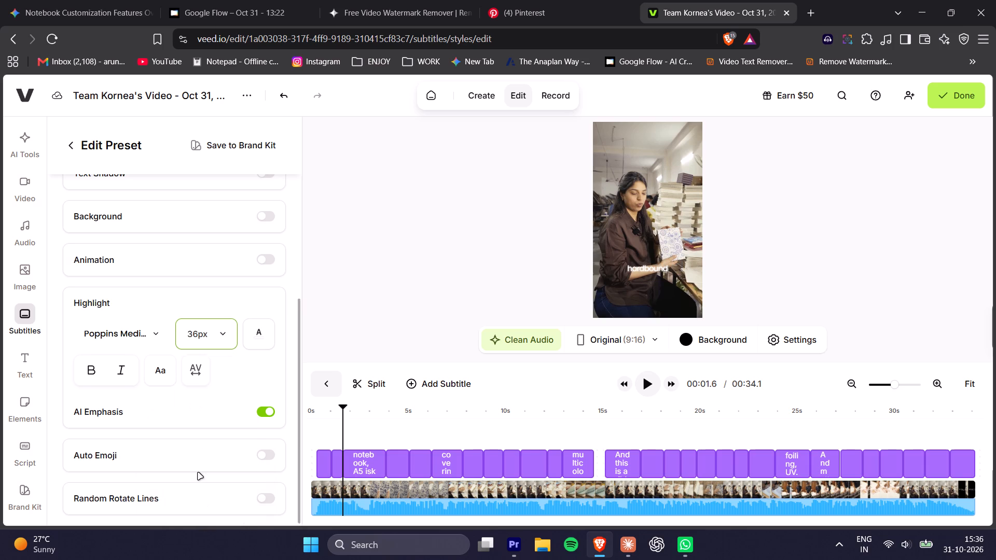
click(214, 332)
click(190, 503)
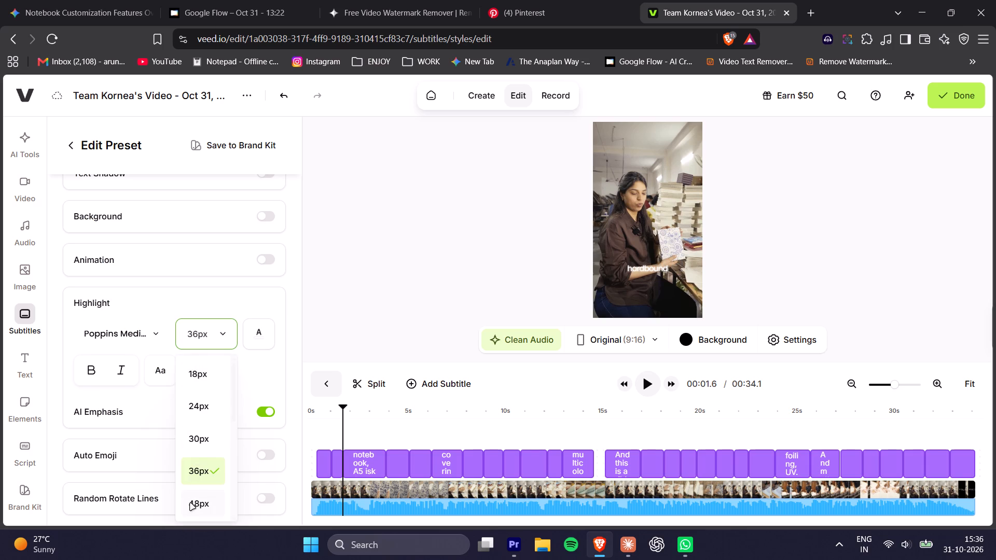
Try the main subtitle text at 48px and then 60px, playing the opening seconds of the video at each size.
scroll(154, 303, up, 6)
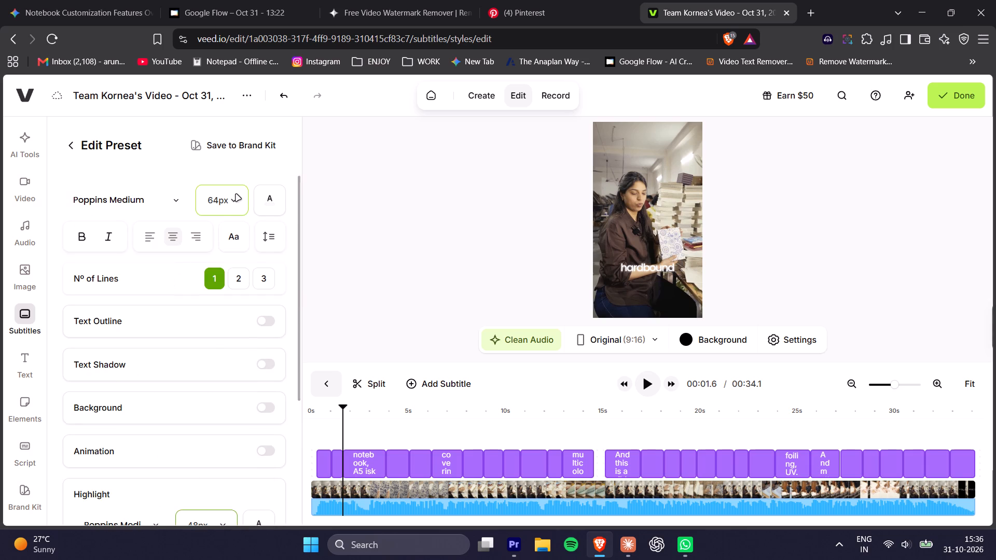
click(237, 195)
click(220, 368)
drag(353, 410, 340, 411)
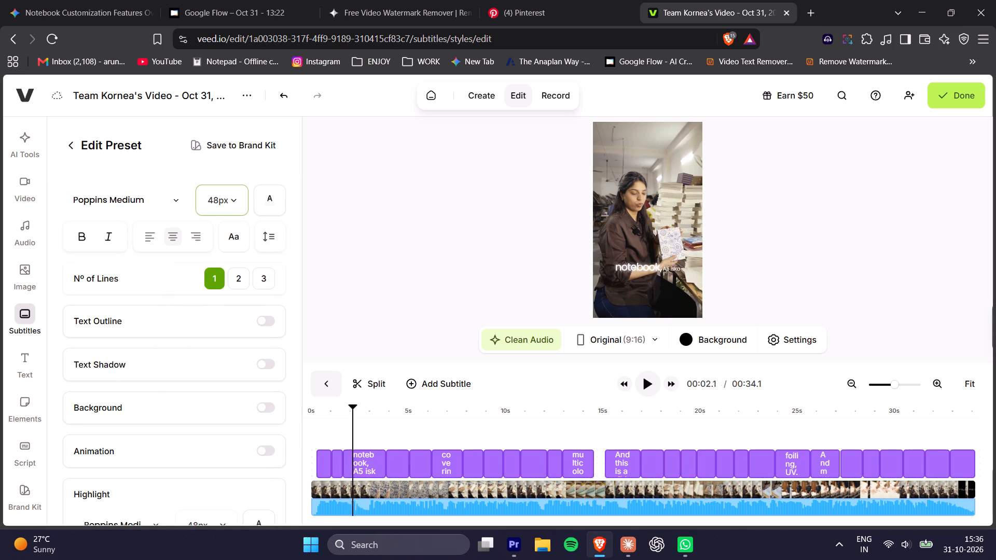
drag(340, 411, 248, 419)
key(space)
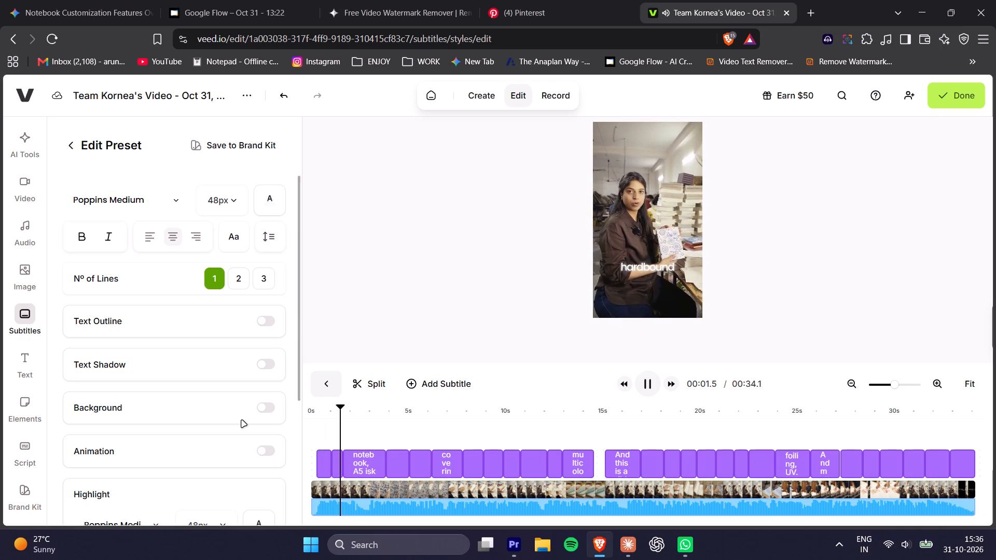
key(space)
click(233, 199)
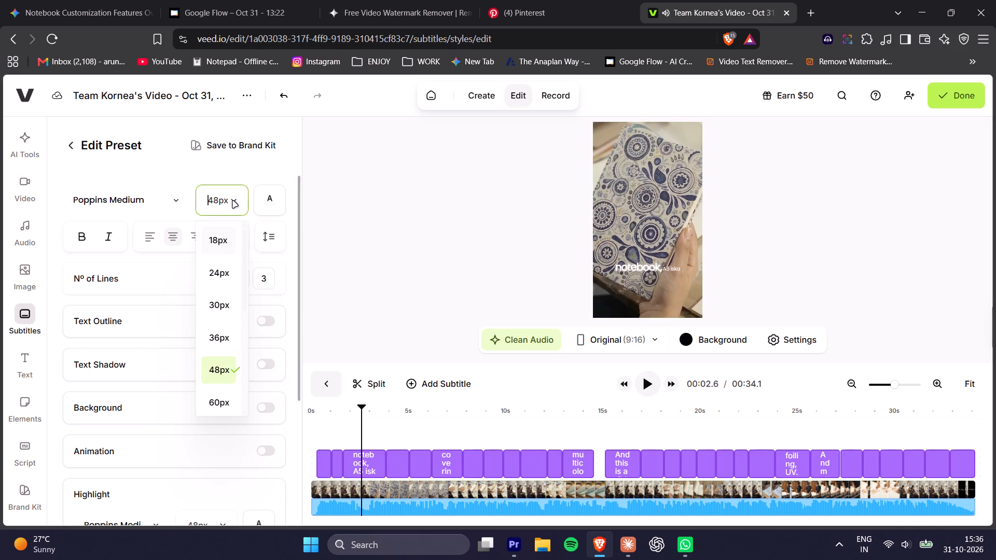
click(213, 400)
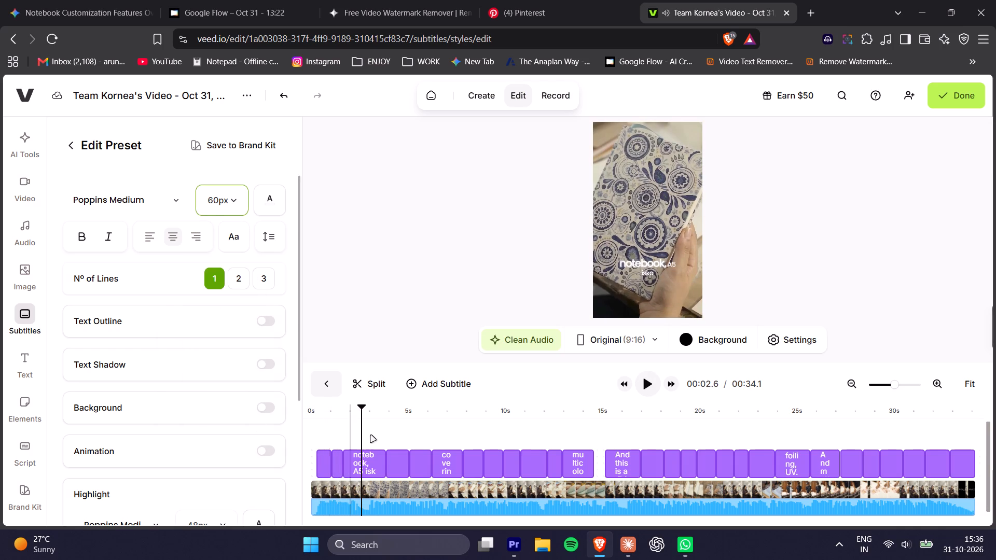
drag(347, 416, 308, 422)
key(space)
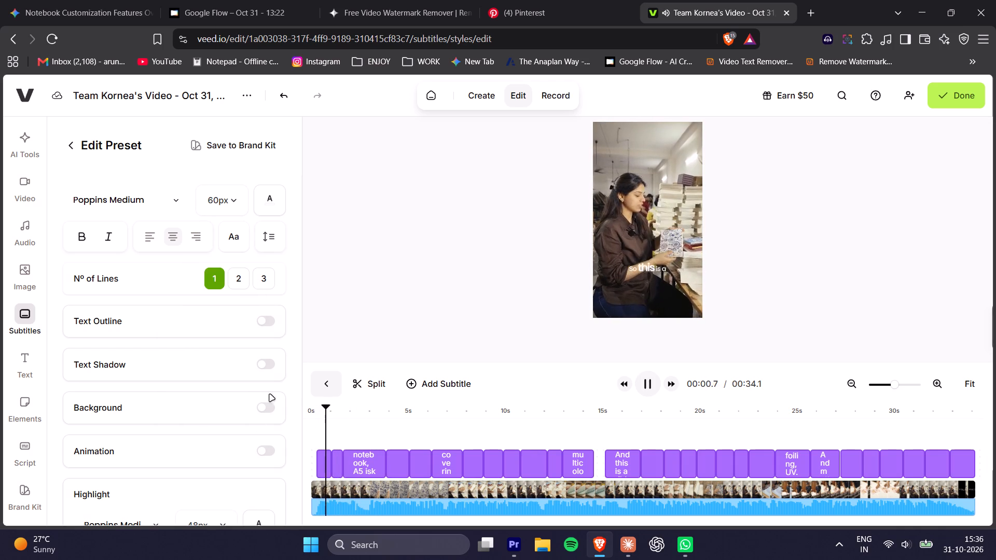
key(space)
Set the main subtitle text size to 72px and play the opening seconds of the video to check it.
click(224, 201)
scroll(215, 358, down, 1)
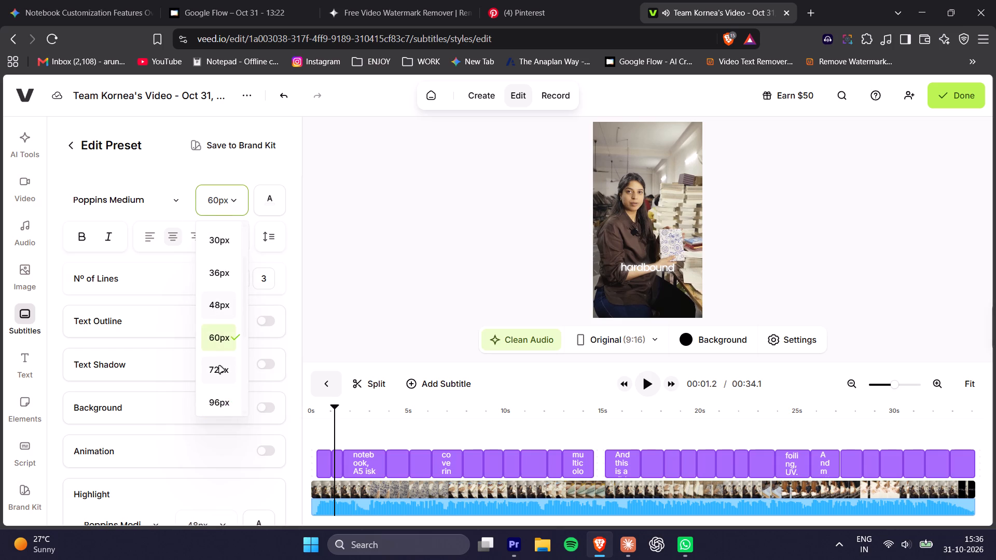
click(222, 377)
drag(341, 417, 283, 423)
key(space)
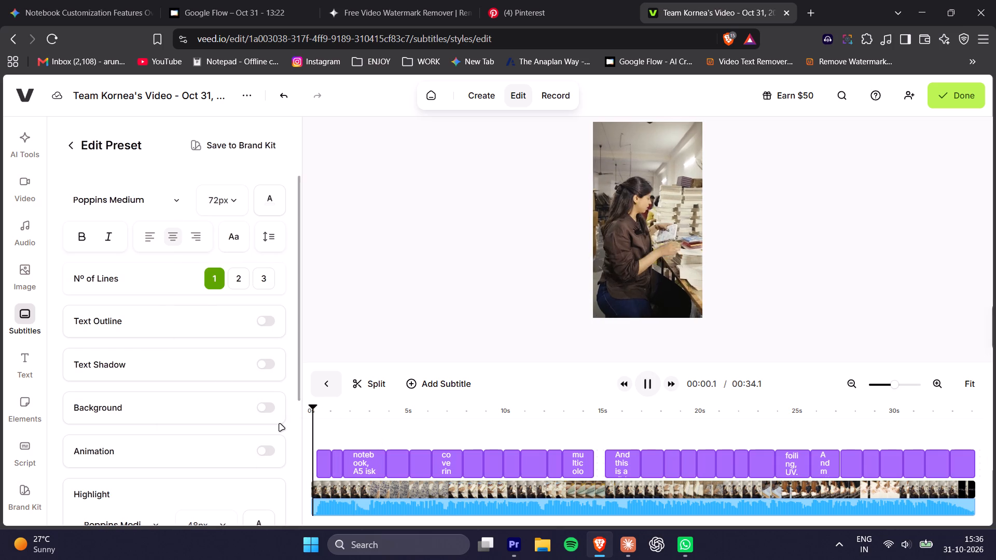
key(space)
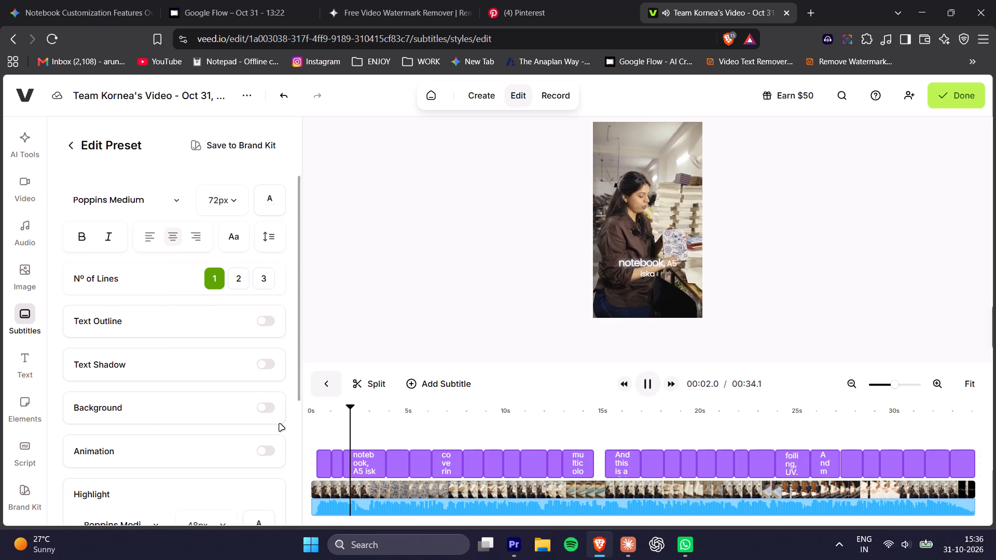
key(space)
key(space)
Switch the number of subtitle lines to 2 and back to 1, and replay the video from the start.
scroll(176, 290, down, 2)
scroll(177, 288, up, 2)
click(236, 276)
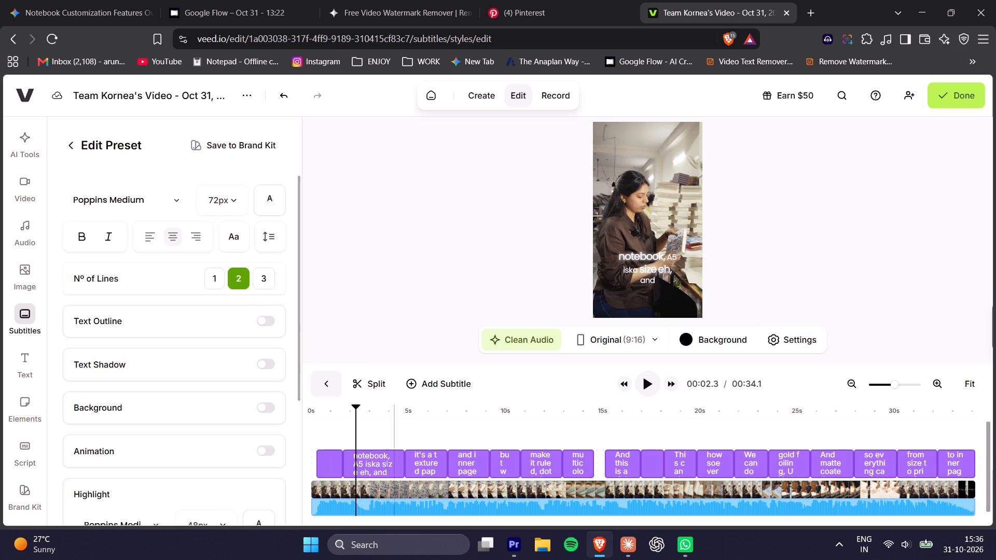
click(217, 281)
drag(357, 408, 280, 410)
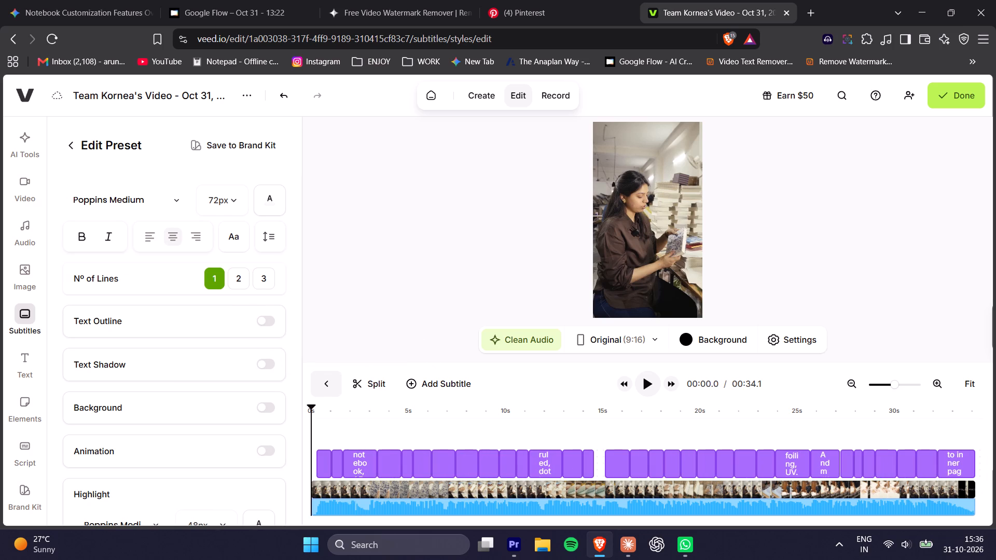
drag(280, 410, 279, 410)
key(space)
key(space)
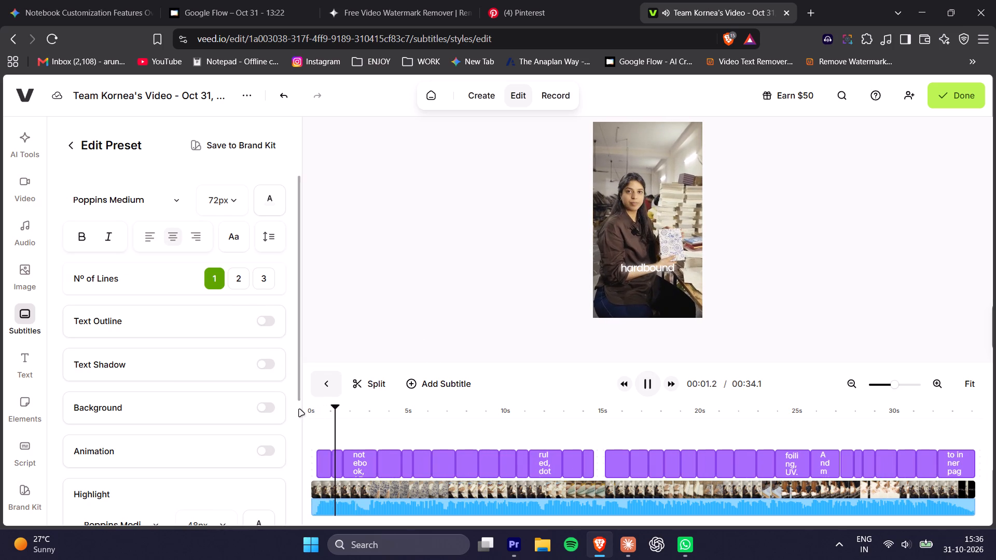
Set the letter casing of both the main text and the Highlight text to Ab, and replay the opening seconds.
click(241, 234)
click(341, 185)
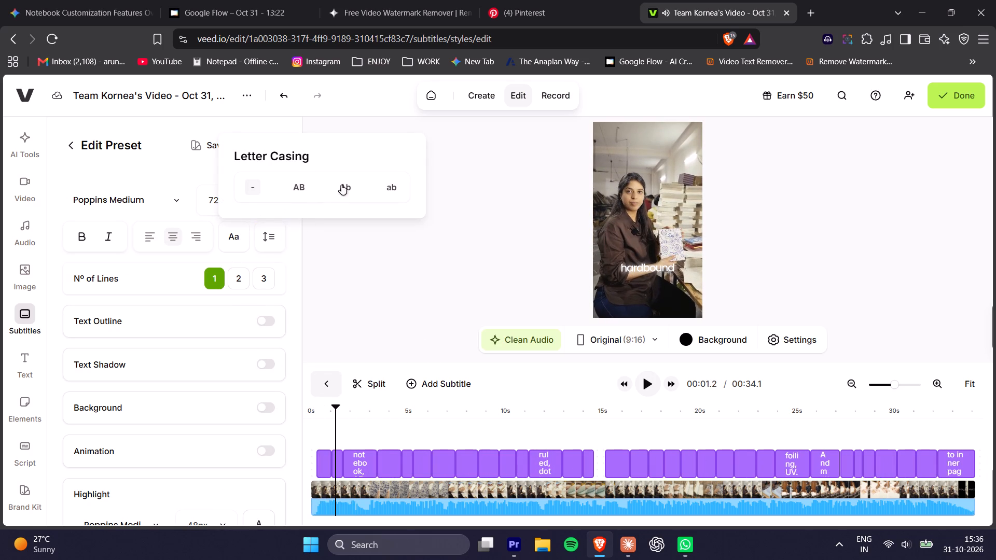
scroll(237, 377, down, 3)
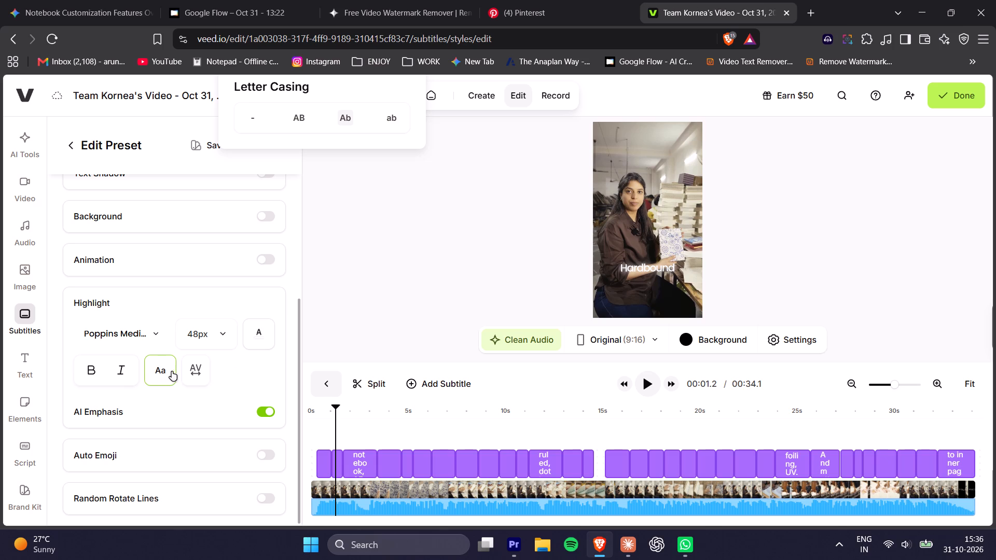
click(162, 373)
click(267, 325)
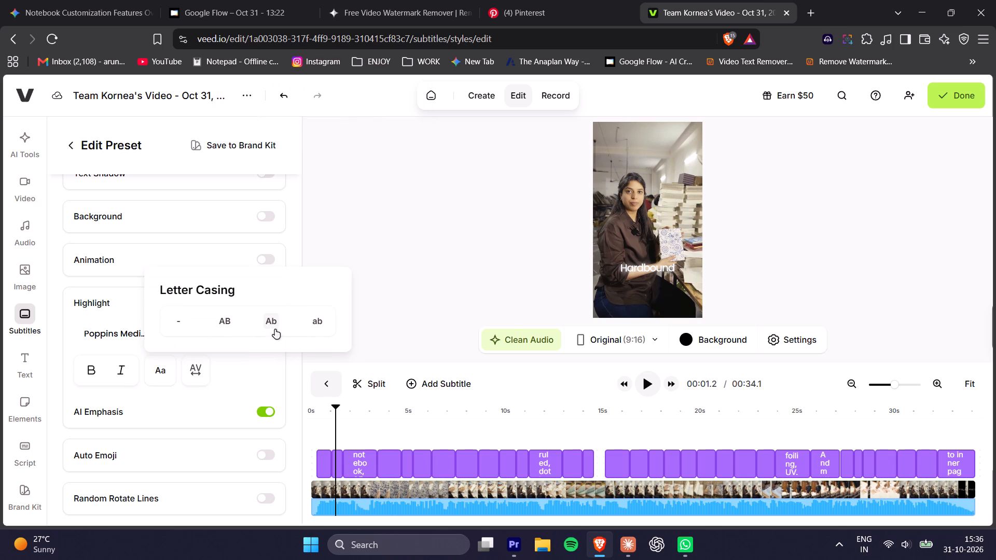
drag(341, 418, 273, 427)
key(space)
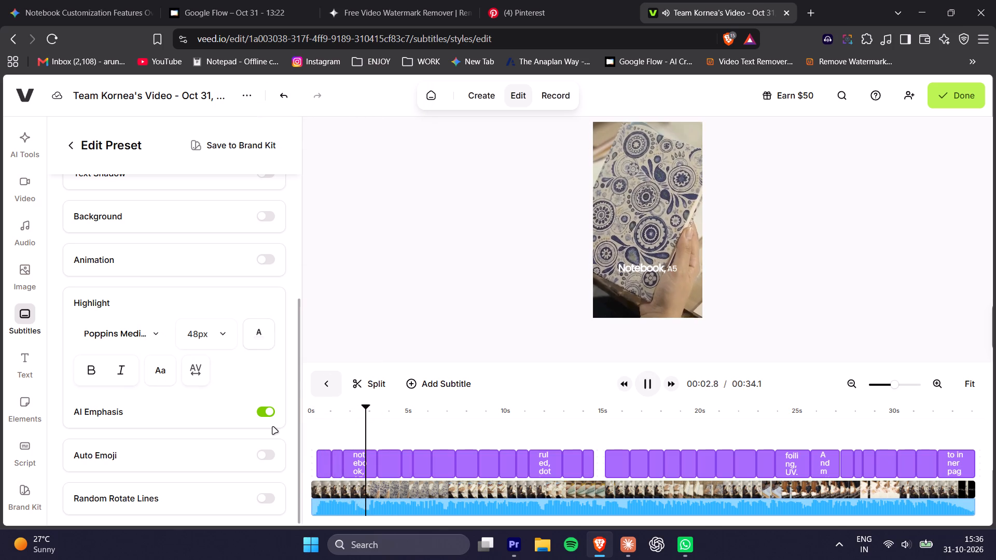
key(space)
Change the Highlight text colour to the bright yellow #ffdb00.
click(253, 339)
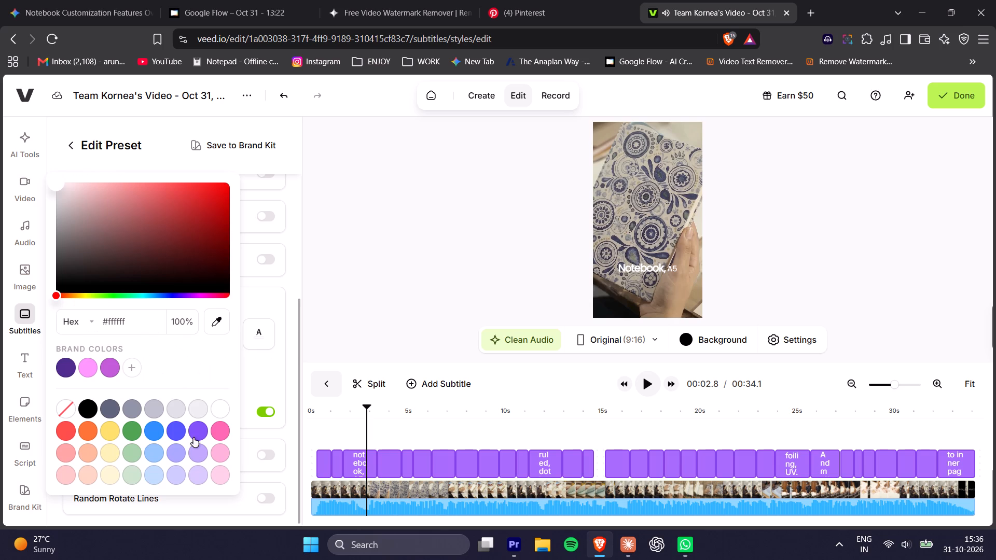
click(107, 435)
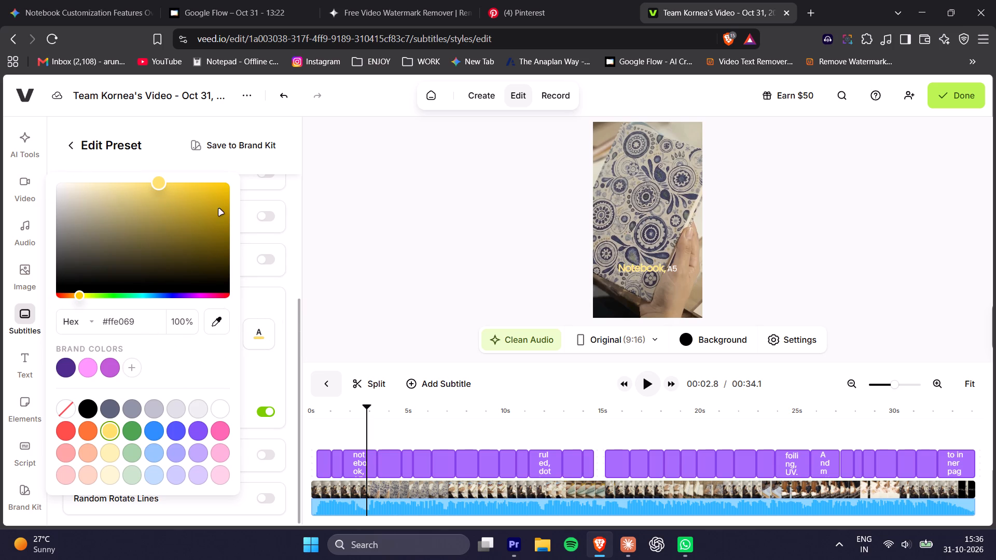
drag(199, 189, 206, 187)
click(79, 298)
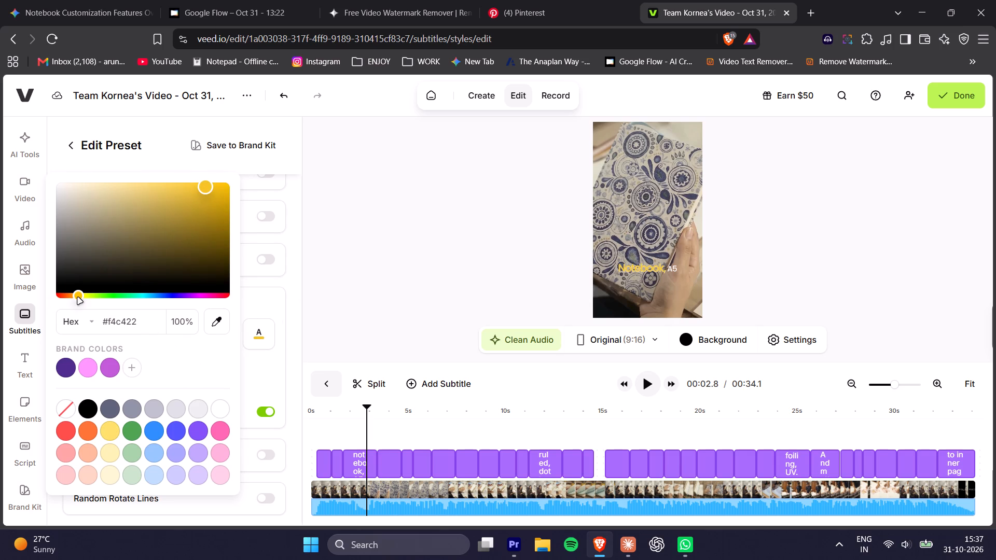
drag(205, 206, 265, 175)
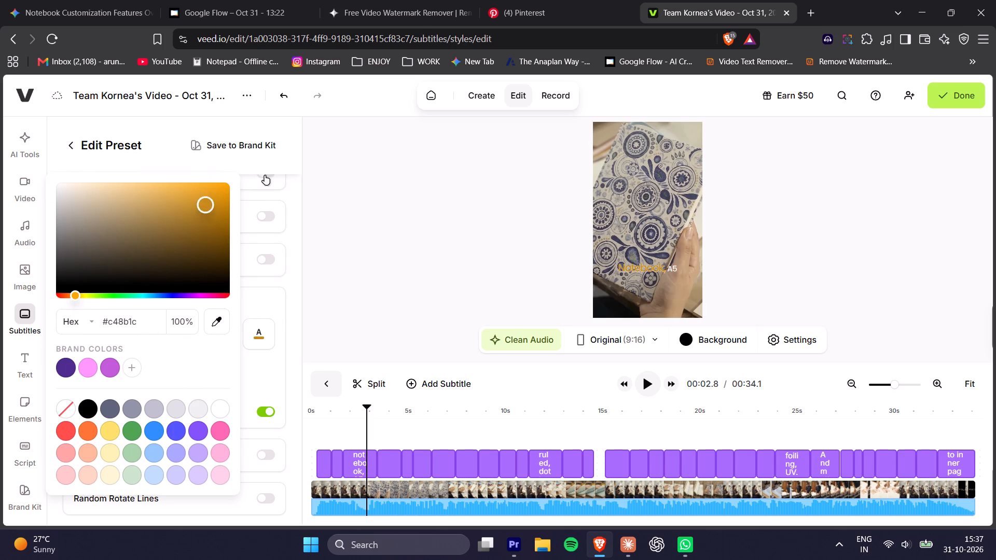
drag(265, 175, 280, 169)
click(81, 295)
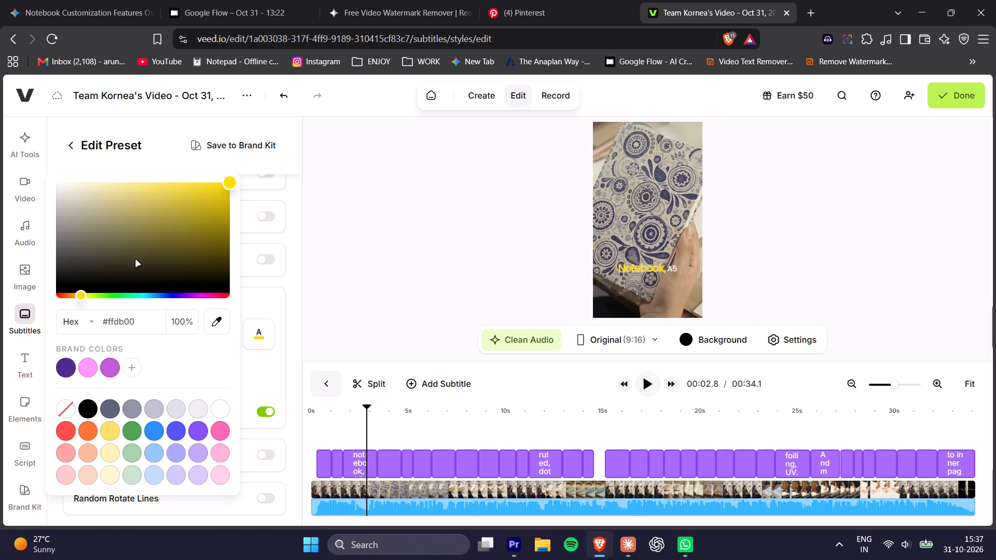
click(271, 290)
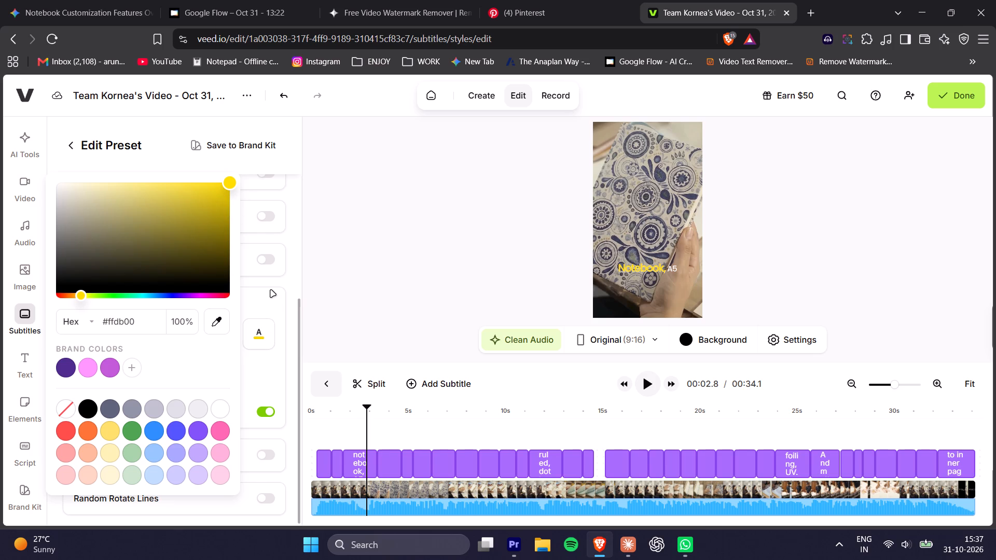
Look over the preset settings and replay the opening seconds of the video to check the highlight colour.
scroll(274, 295, up, 1)
scroll(193, 333, down, 3)
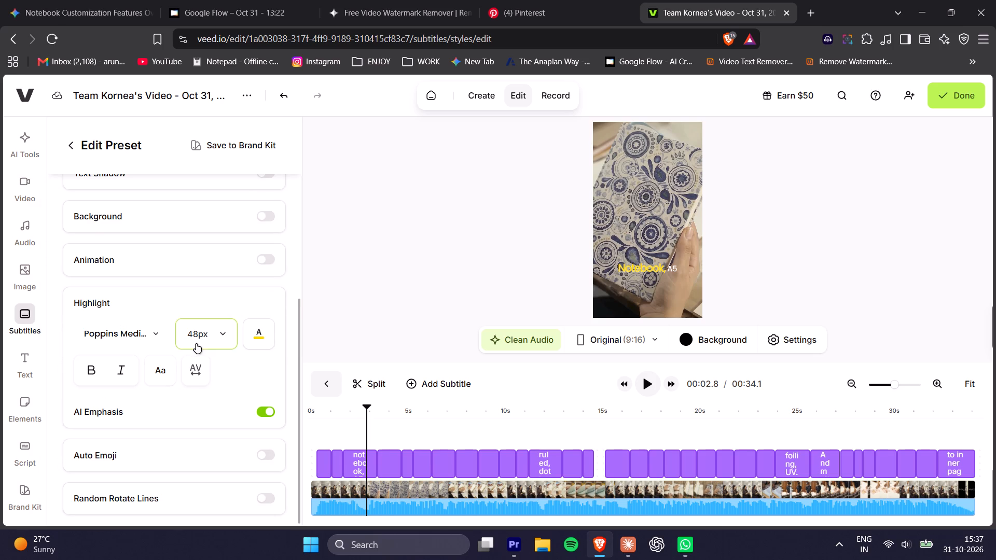
scroll(155, 452, up, 5)
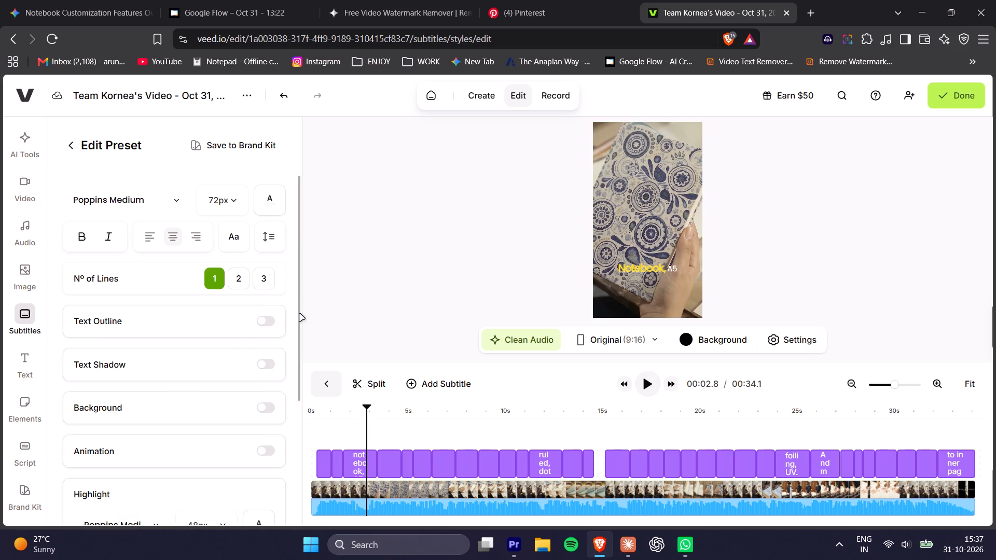
drag(388, 420, 259, 427)
drag(341, 409, 211, 410)
key(space)
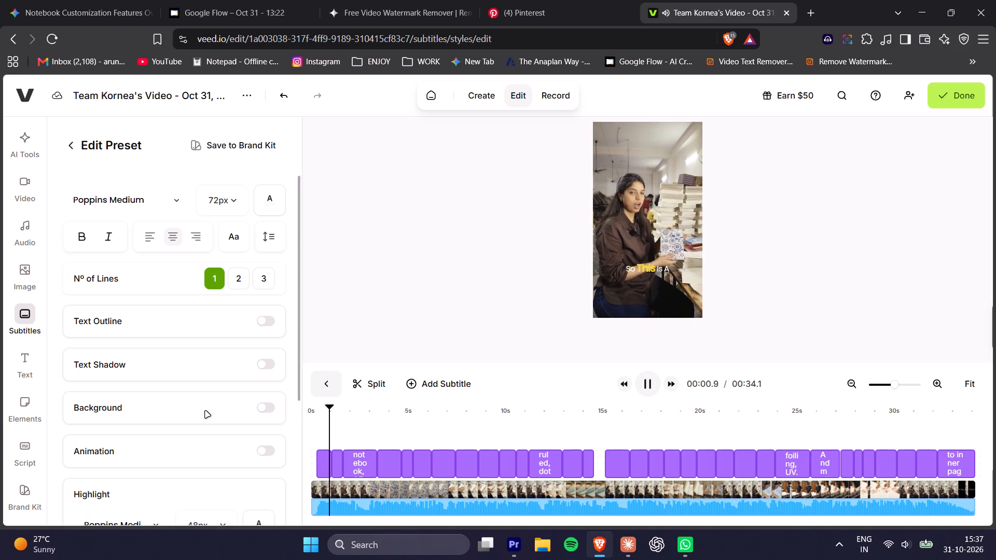
key(space)
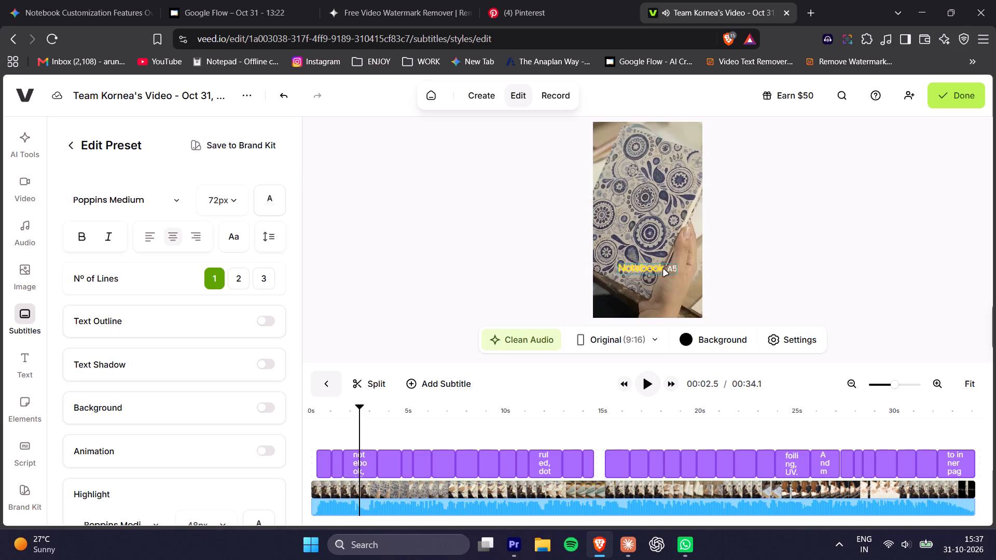
Move the subtitle slightly higher in the video frame.
drag(654, 270, 656, 249)
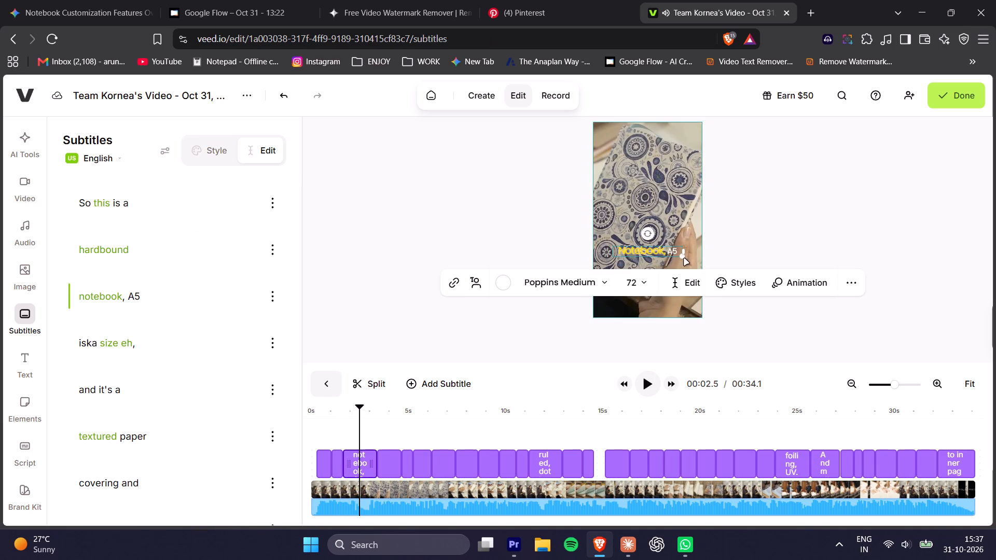
Widen the subtitle's text box and scale the text up to size 81, restoring the page zoom to 100%.
ctrl+scroll(710, 345, down, 4)
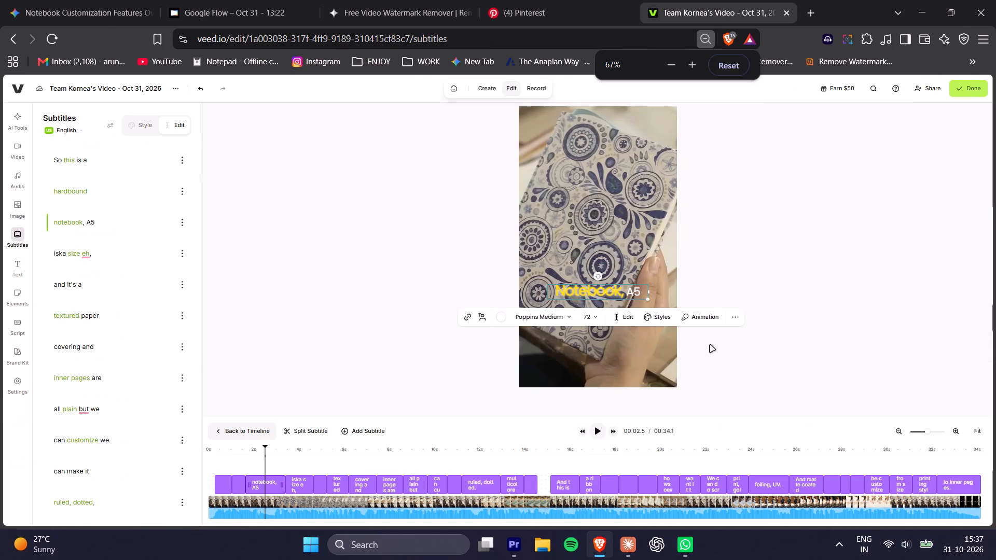
ctrl+scroll(672, 355, down, 1)
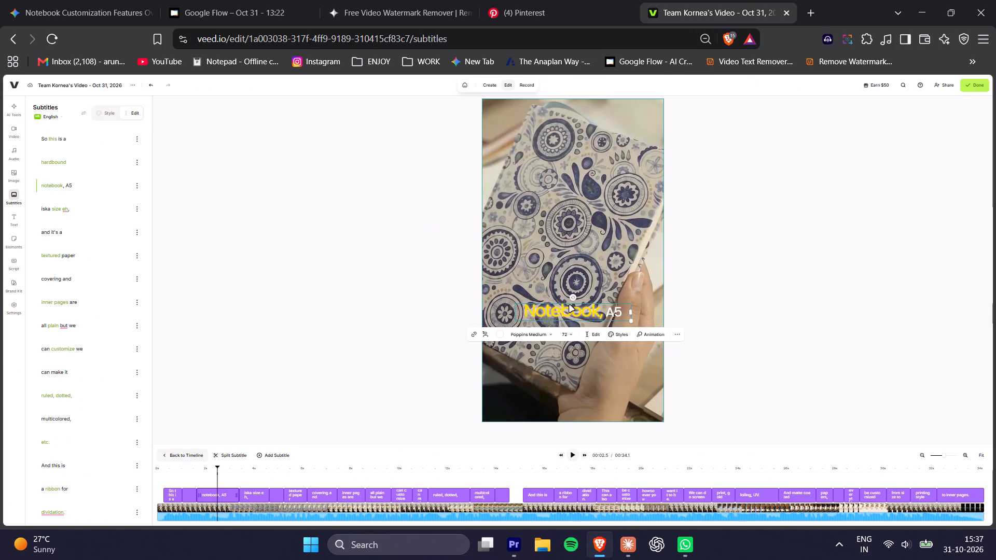
alt+click(633, 312)
click(589, 317)
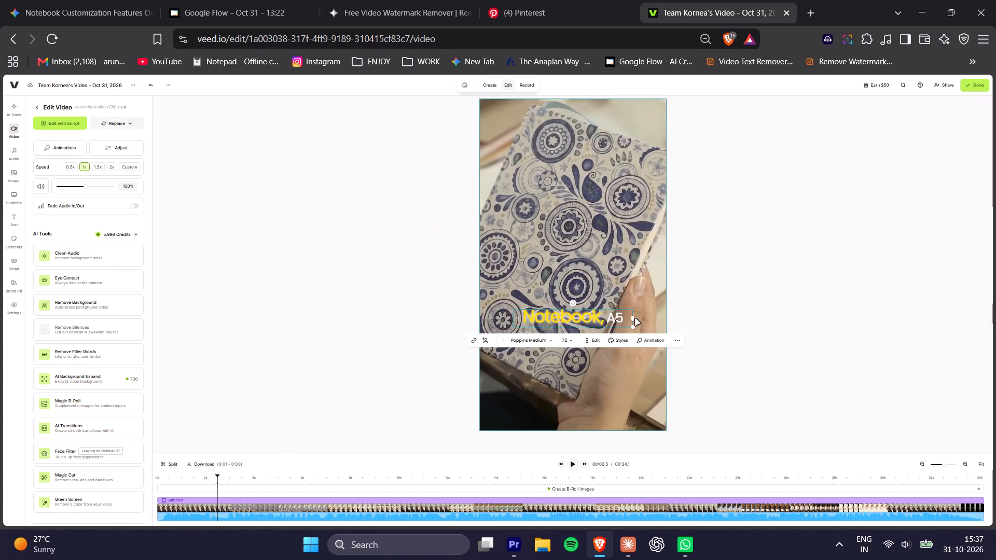
alt+drag(633, 319, 643, 318)
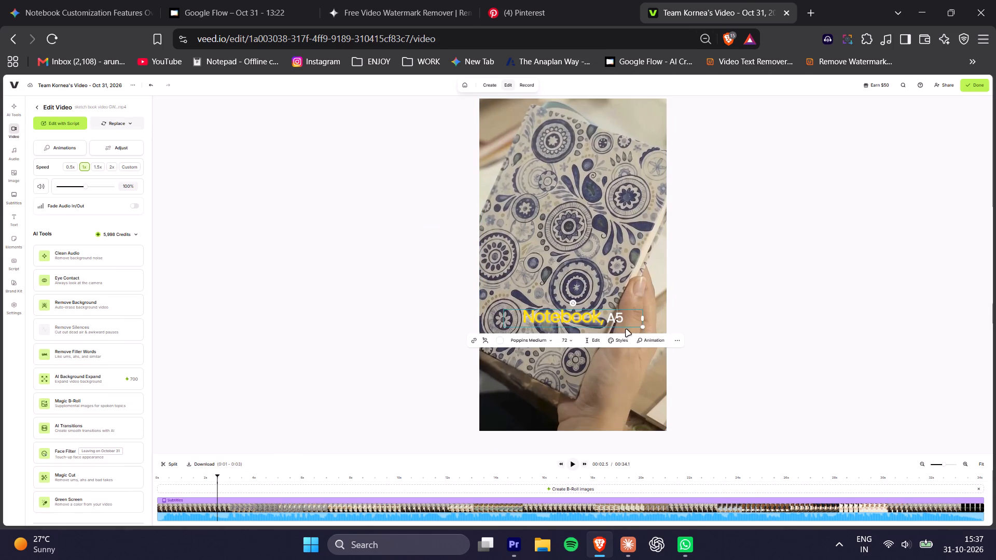
alt+drag(625, 325, 629, 329)
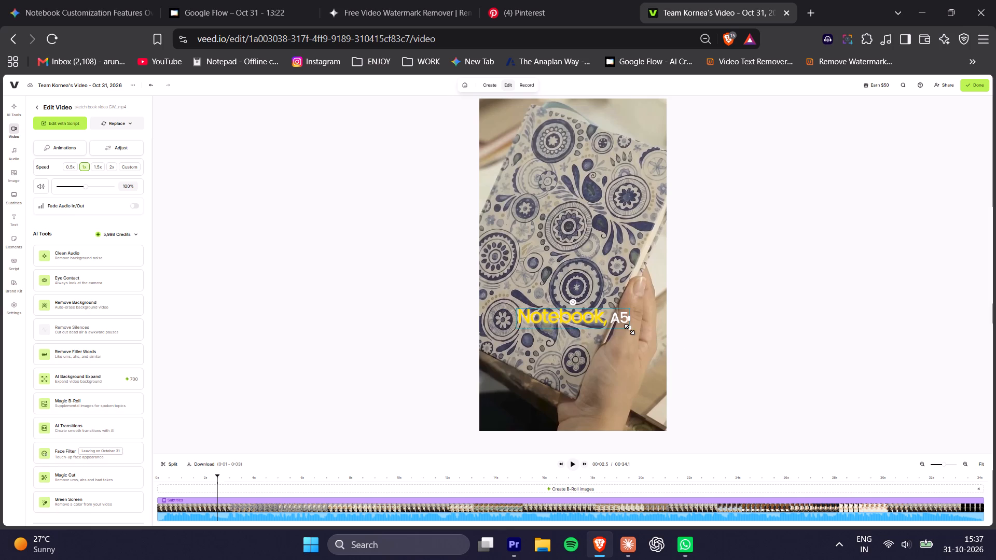
alt+drag(629, 329, 630, 329)
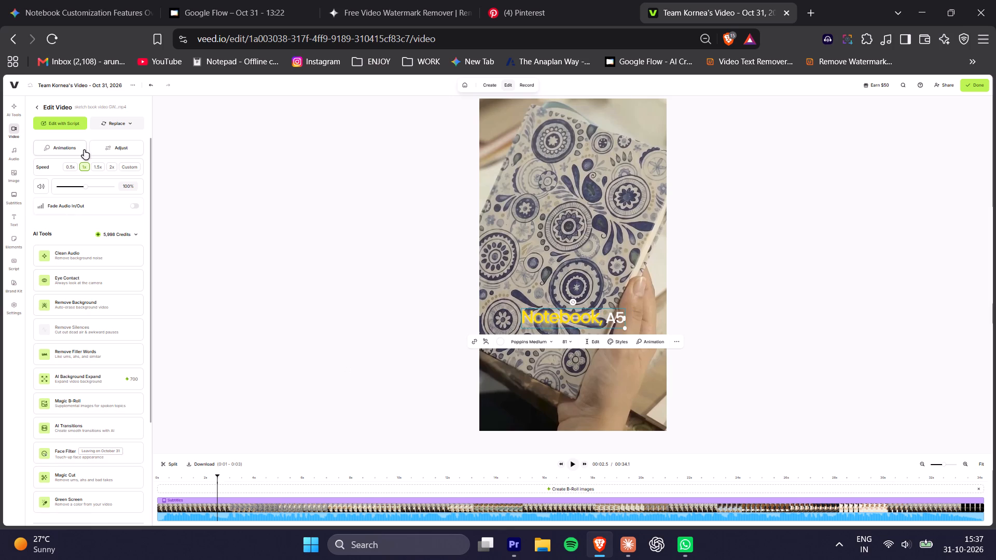
ctrl+scroll(258, 239, up, 2)
click(728, 65)
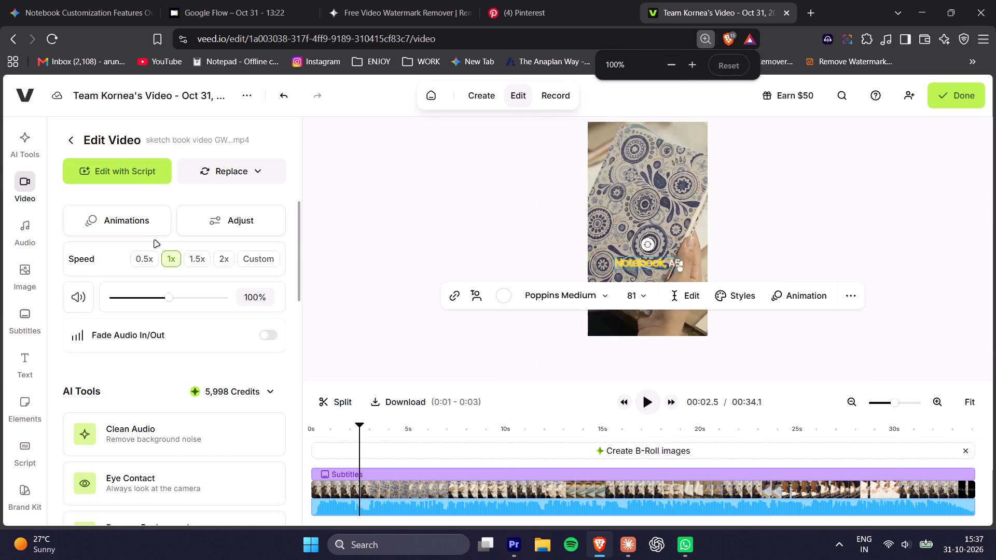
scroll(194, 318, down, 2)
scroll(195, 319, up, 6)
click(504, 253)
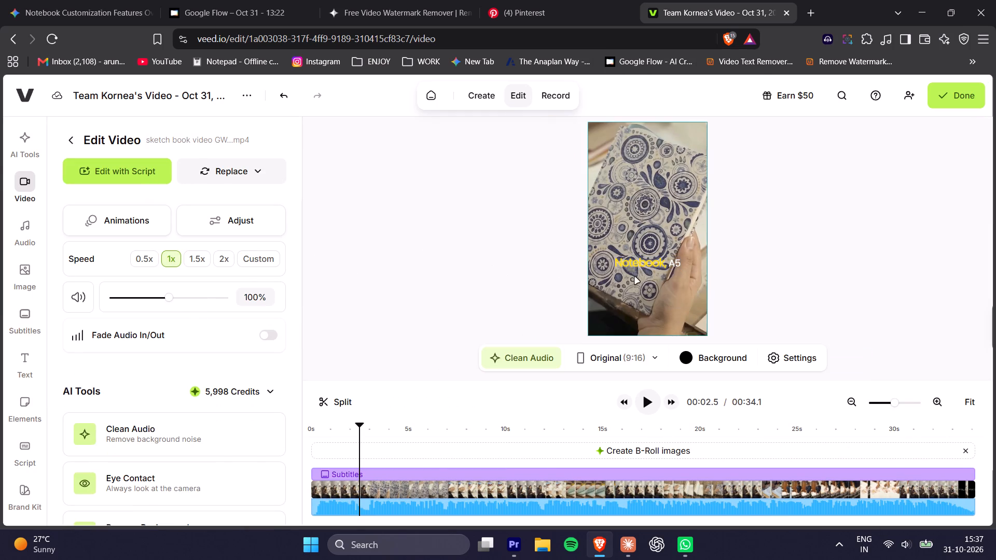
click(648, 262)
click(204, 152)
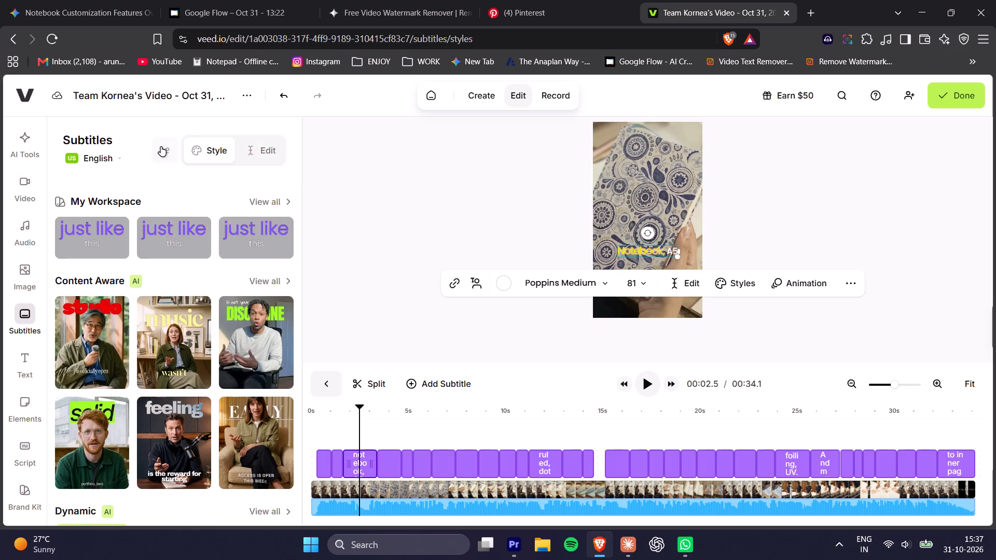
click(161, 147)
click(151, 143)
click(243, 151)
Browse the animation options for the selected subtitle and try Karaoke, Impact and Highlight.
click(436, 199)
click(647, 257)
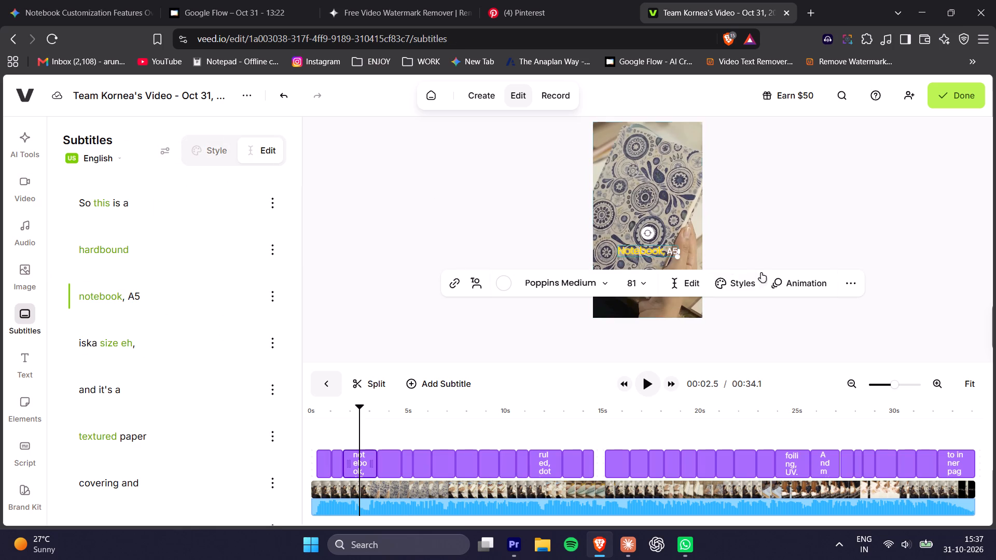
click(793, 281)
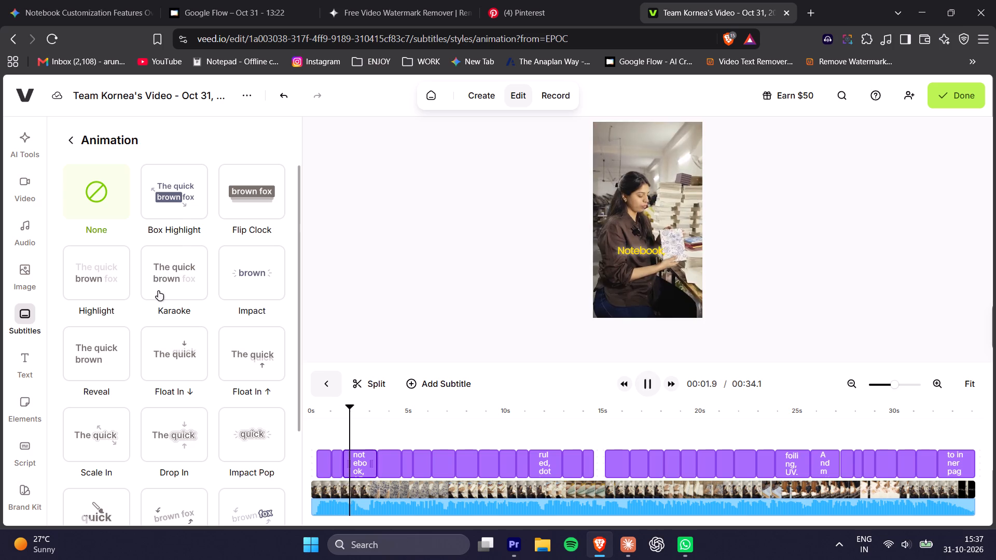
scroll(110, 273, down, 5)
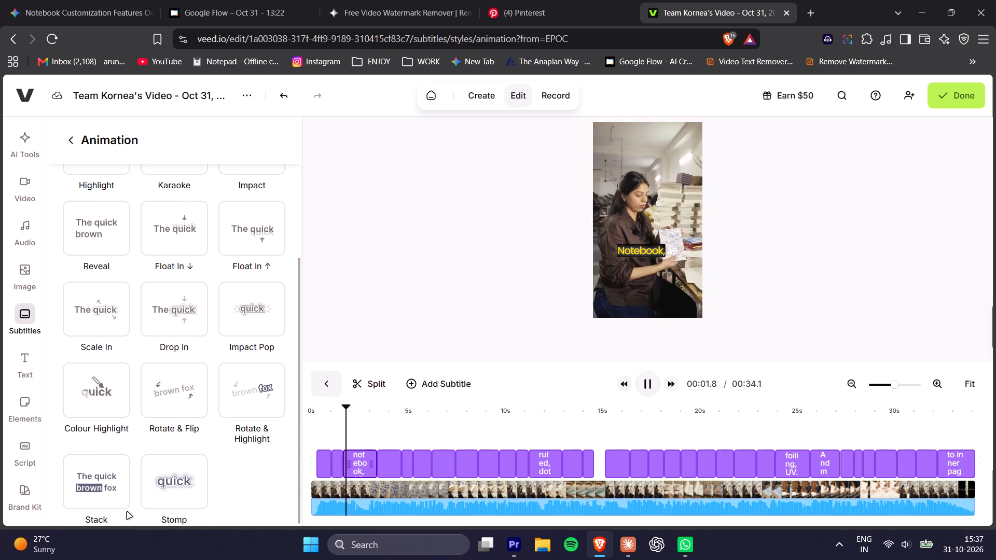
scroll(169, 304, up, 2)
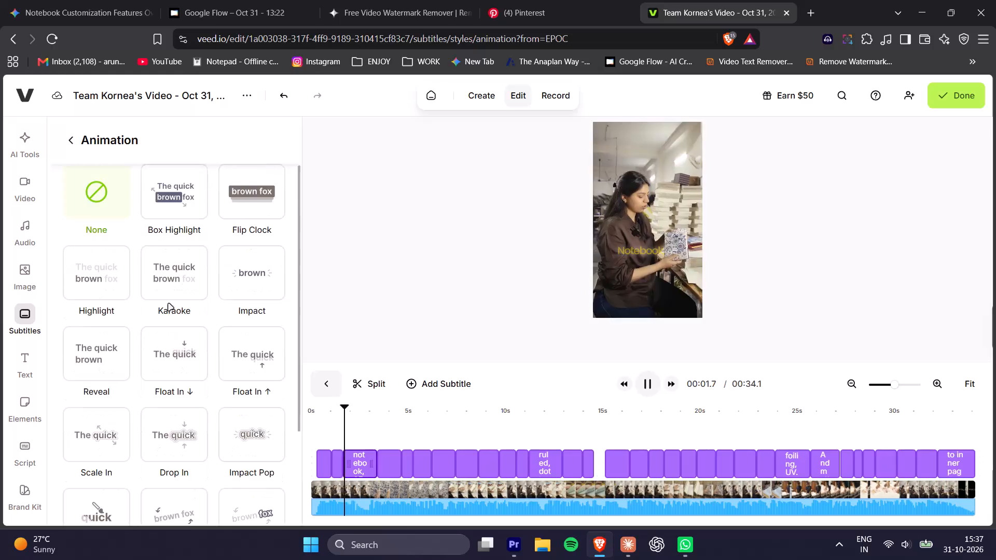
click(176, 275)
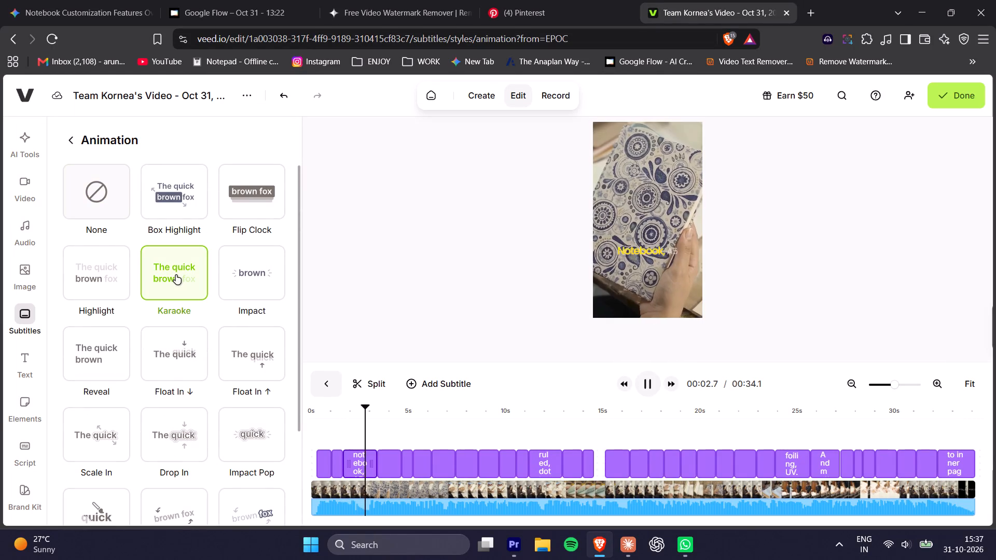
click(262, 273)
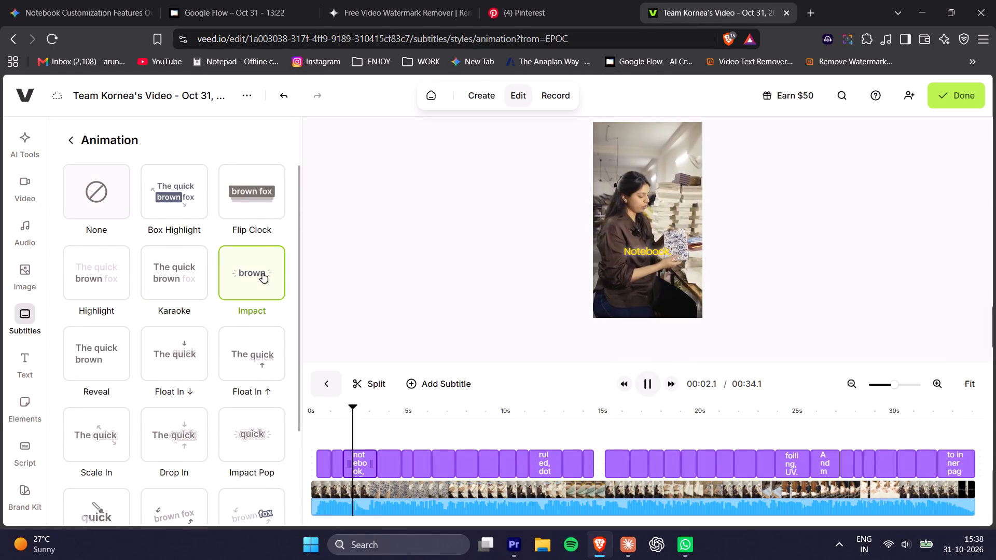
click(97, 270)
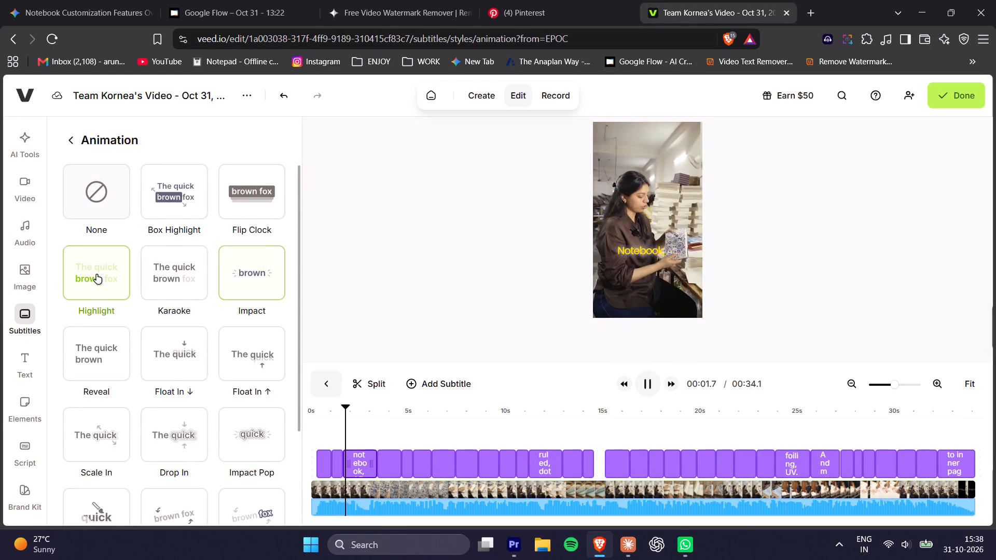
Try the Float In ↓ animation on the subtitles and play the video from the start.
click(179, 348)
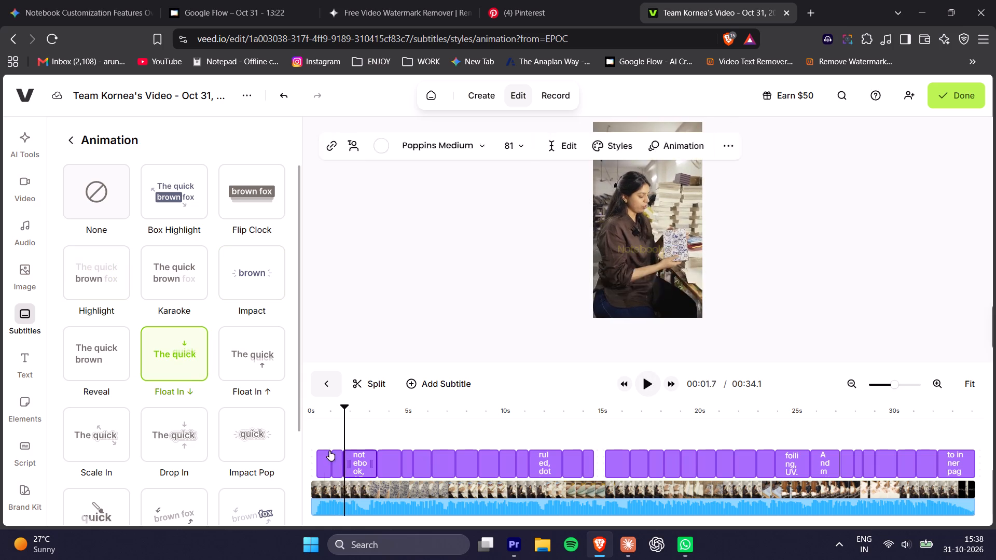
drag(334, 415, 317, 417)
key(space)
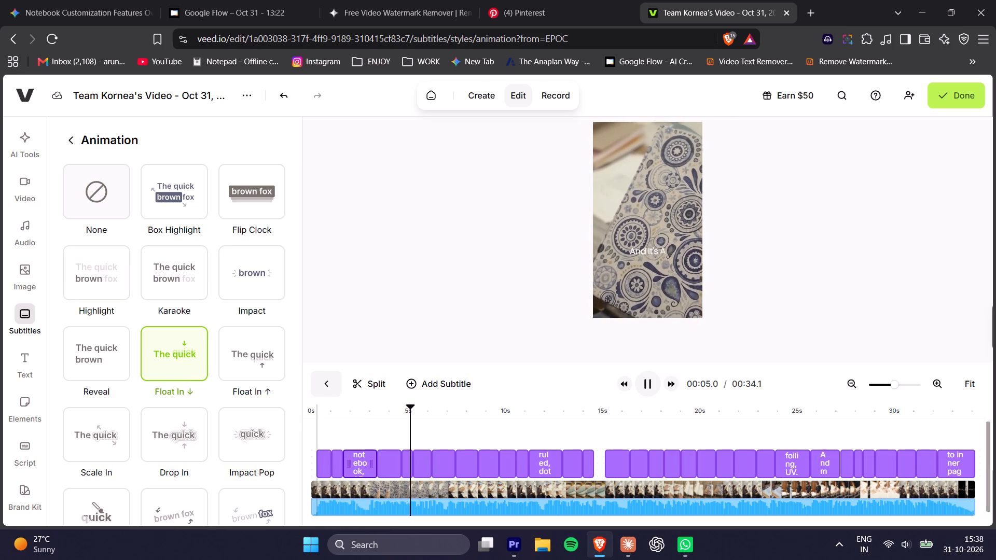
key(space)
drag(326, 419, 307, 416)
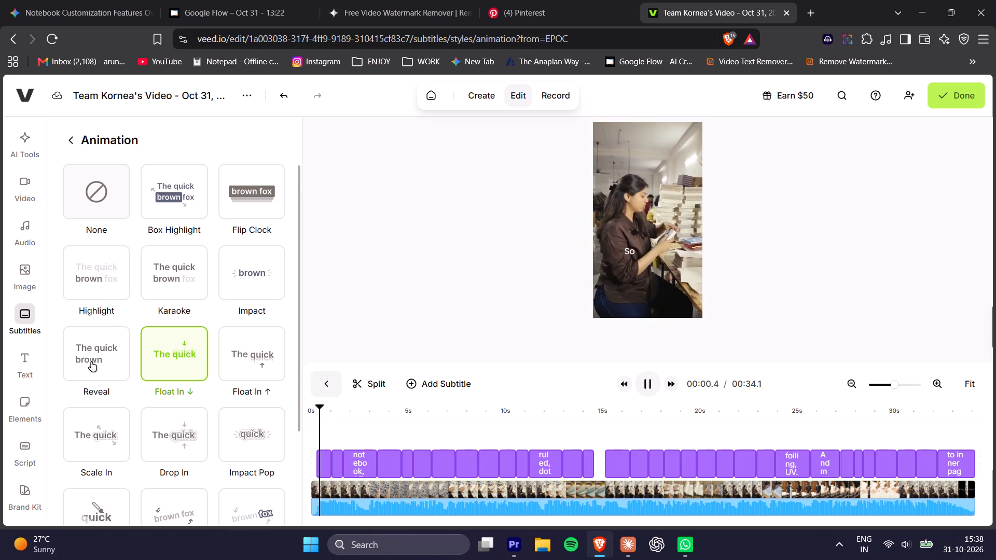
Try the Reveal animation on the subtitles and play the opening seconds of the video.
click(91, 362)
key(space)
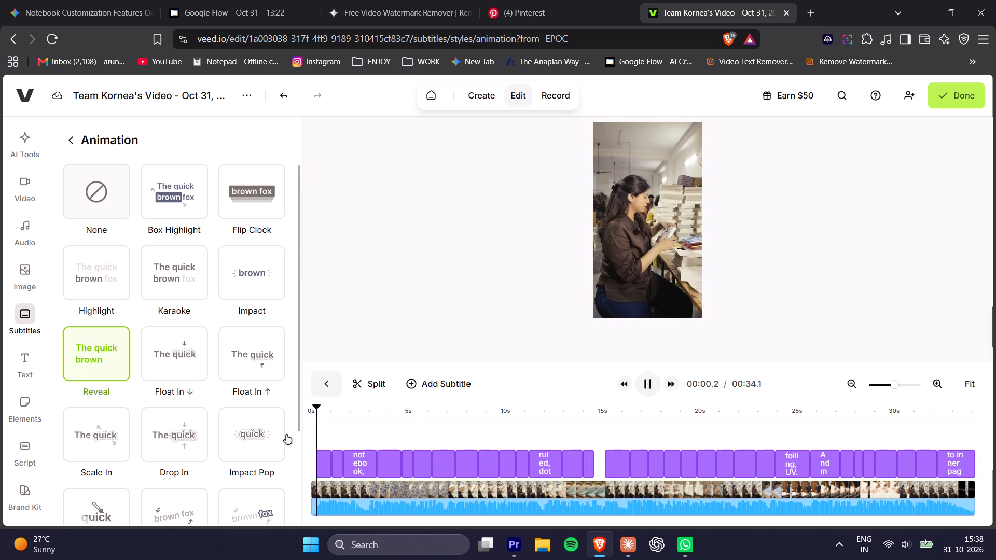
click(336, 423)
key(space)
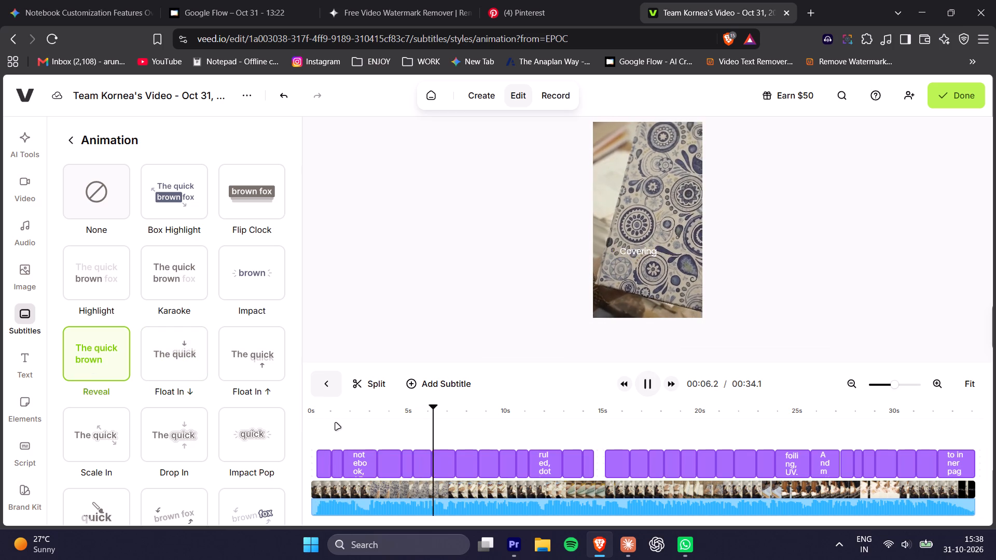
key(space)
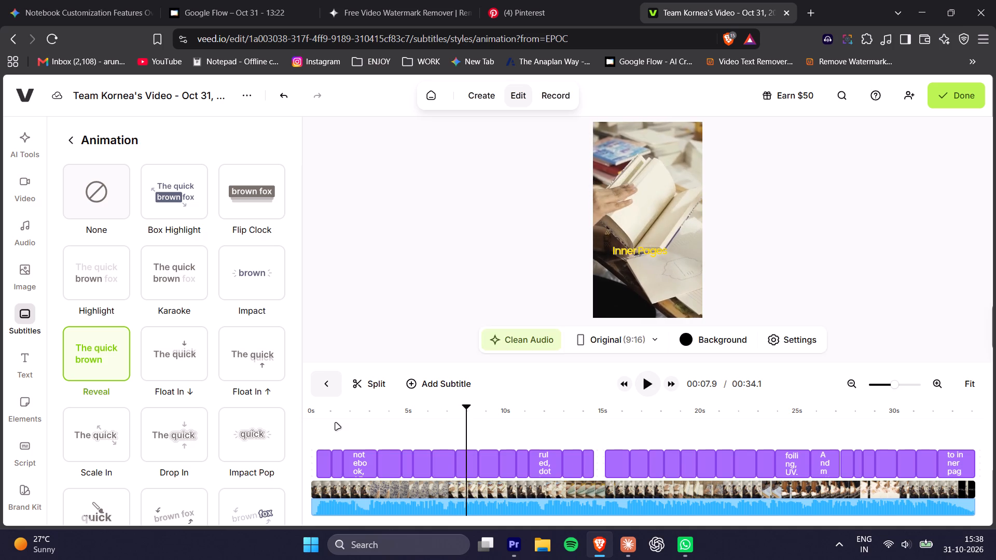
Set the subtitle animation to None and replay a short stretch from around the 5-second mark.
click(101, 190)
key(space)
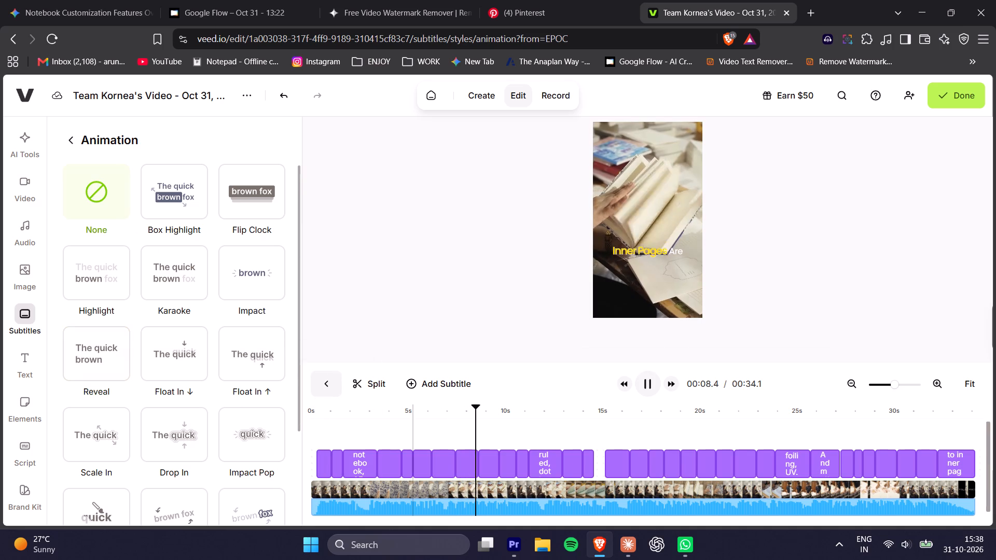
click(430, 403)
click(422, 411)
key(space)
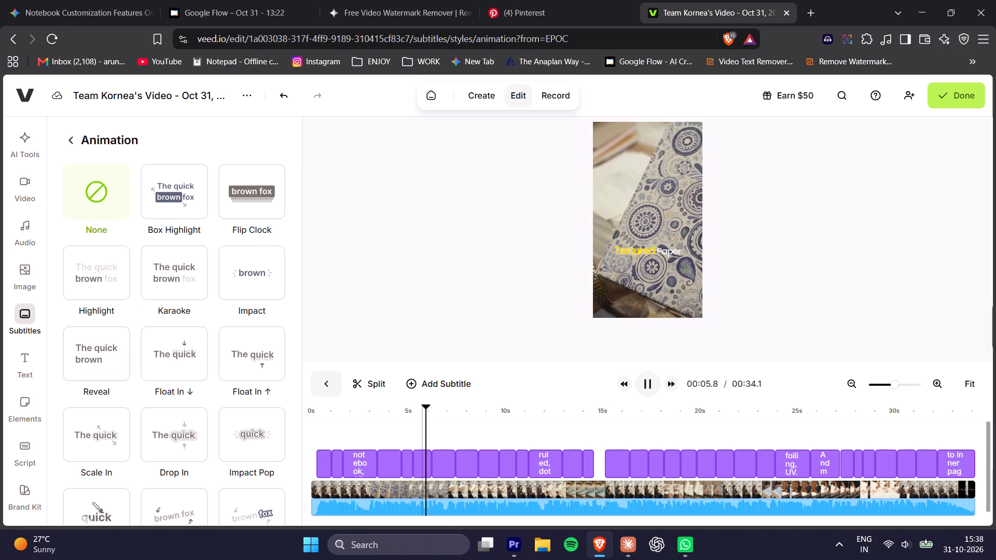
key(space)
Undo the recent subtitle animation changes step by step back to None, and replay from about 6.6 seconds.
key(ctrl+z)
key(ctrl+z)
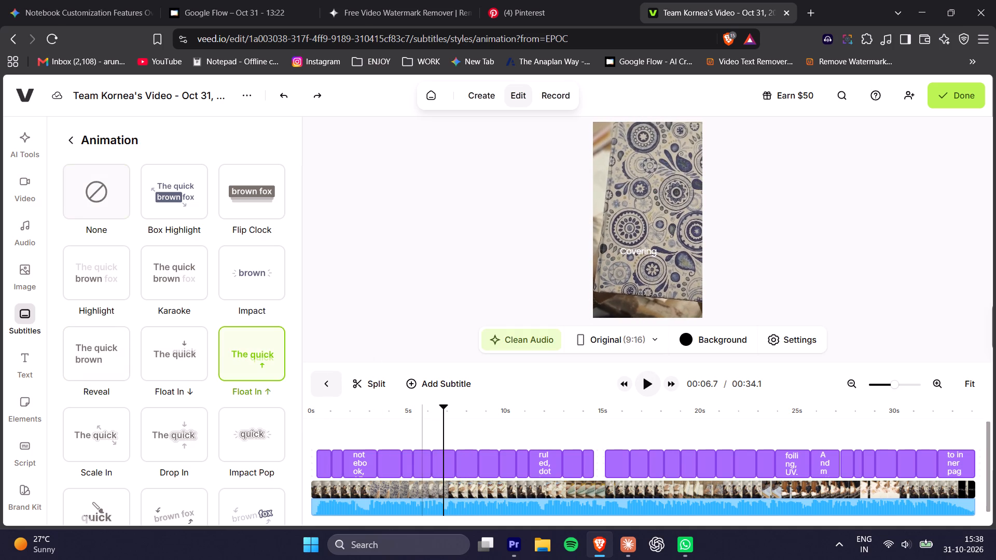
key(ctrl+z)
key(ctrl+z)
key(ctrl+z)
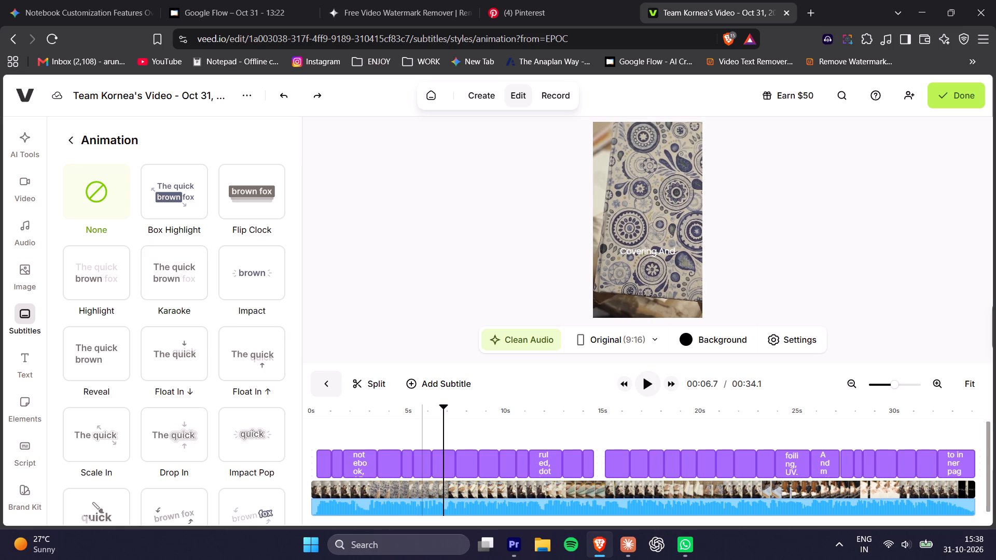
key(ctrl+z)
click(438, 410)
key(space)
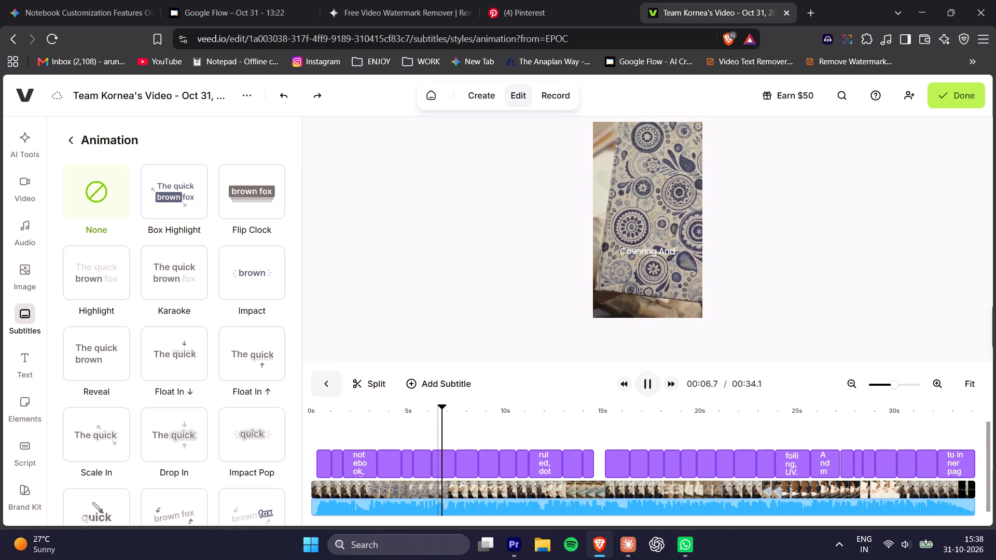
Undo the most recent subtitle animation changes and replay a short stretch from about the 8-second mark.
key(space)
key(ctrl+z)
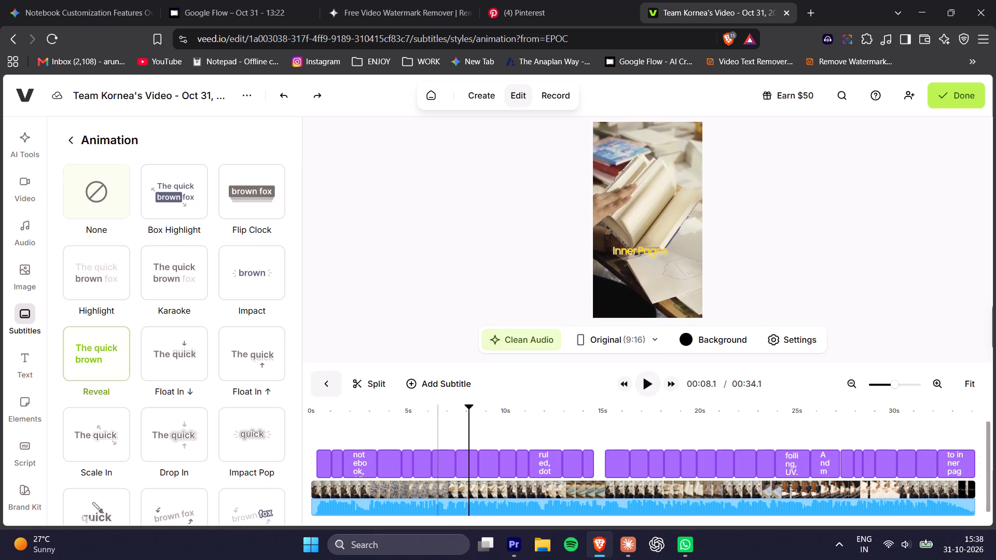
key(ctrl+z)
key(space)
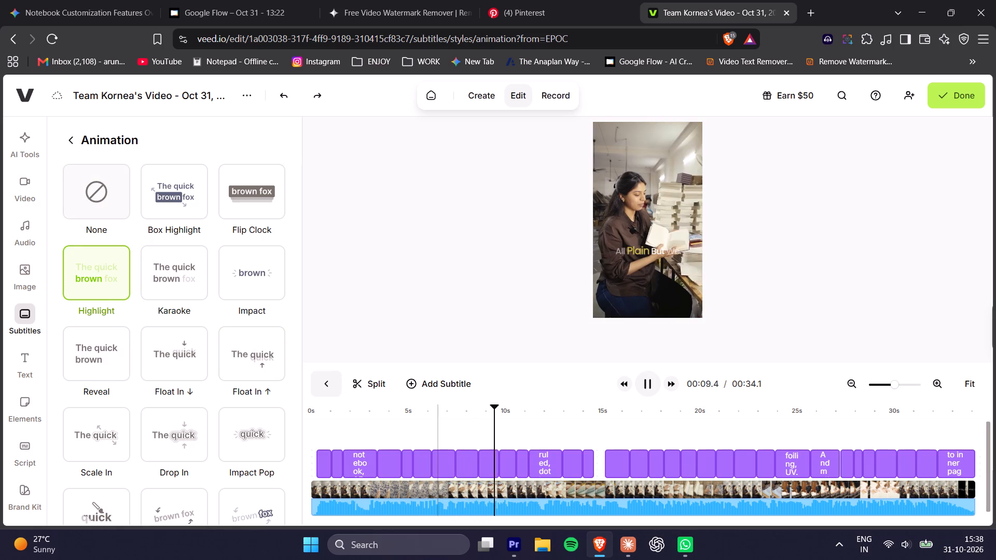
key(space)
Keep undoing the earlier subtitle animation trials one by one, back to the Highlight animation.
key(ctrl+z)
key(ctrl+z)
key(ctrl+z)
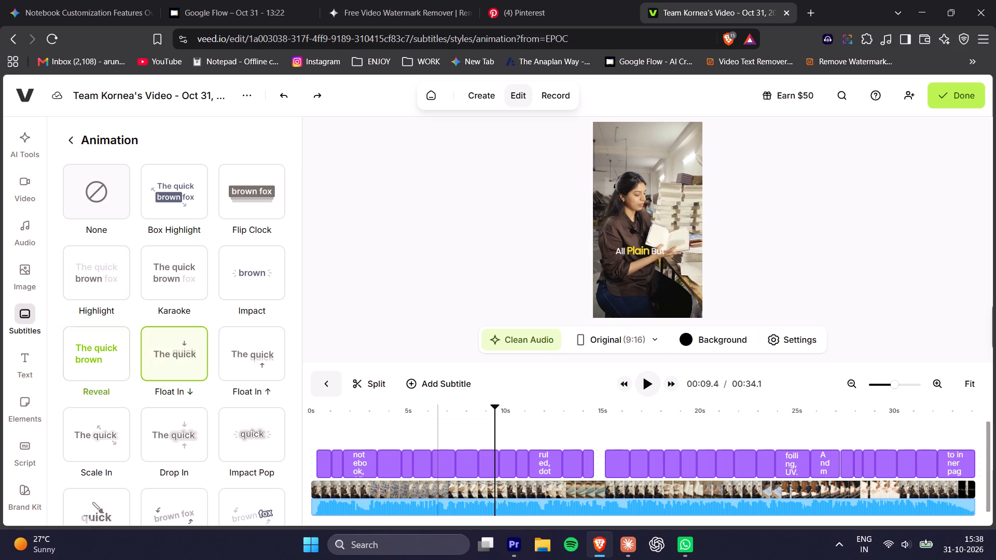
key(ctrl+z)
key(ctrl+z)
key(ctrl+z)
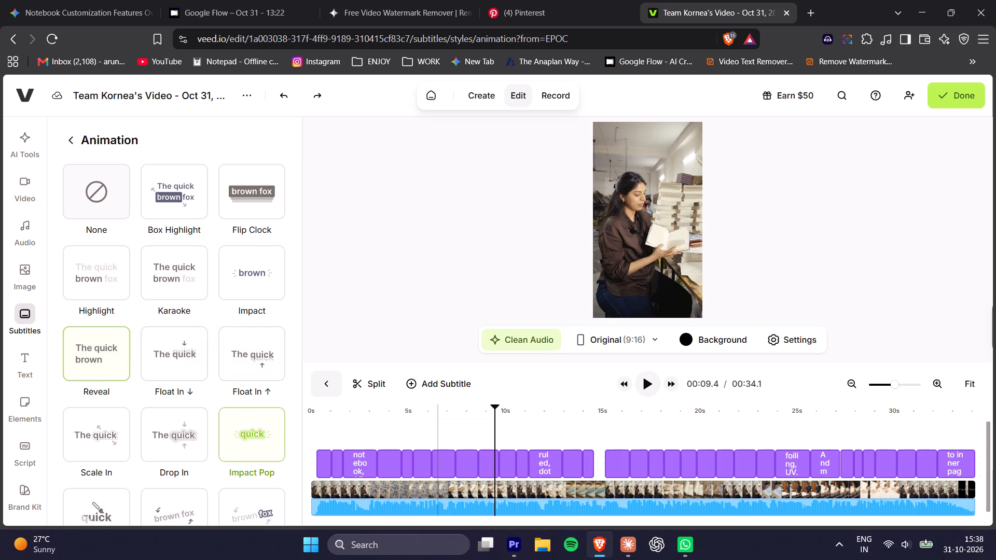
key(ctrl+z)
key(ctrl+z)
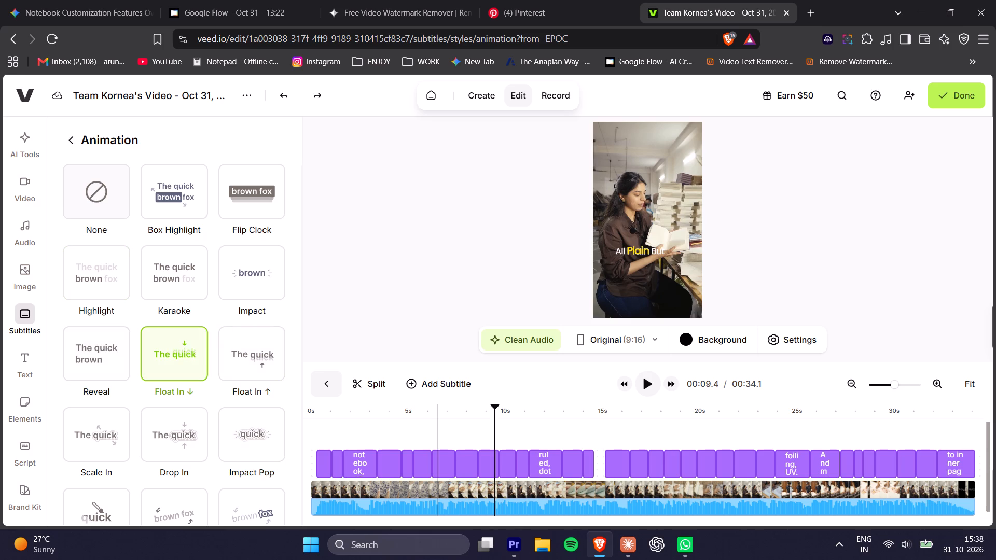
key(ctrl+z)
key(ctrl+z)
key(ctrl+z)
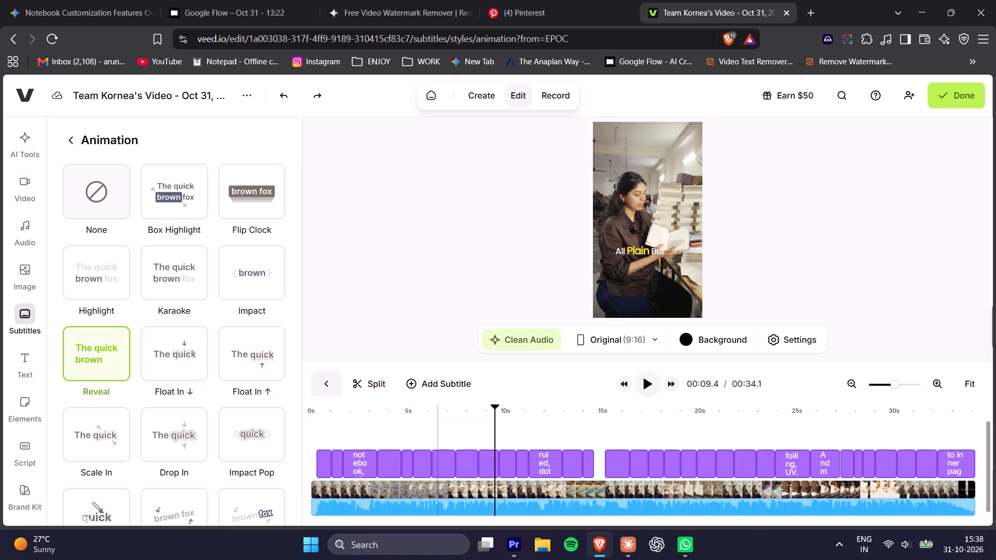
key(ctrl+z)
key(ctrl+z)
key(ctrl+z)
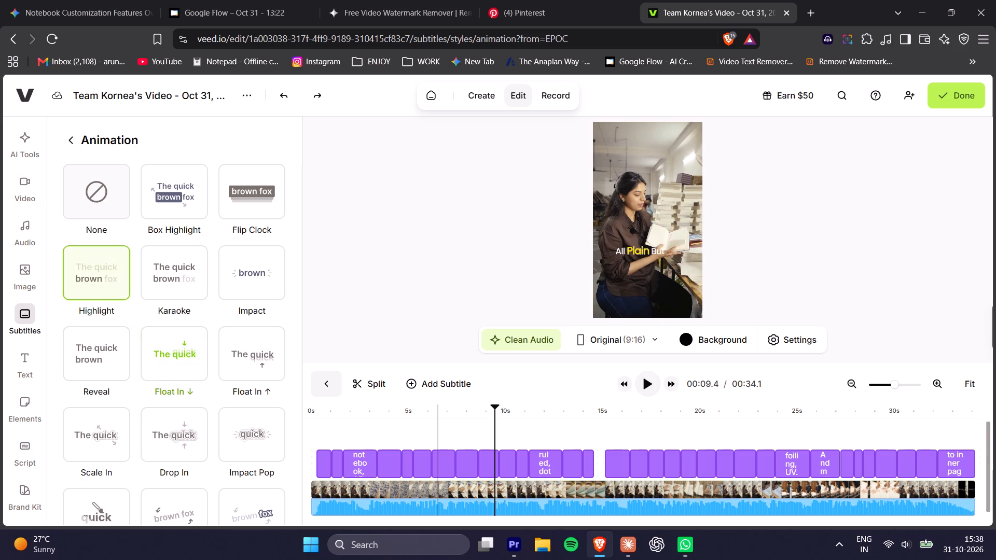
key(ctrl+z)
key(ctrl+z)
key(ctrl+z)
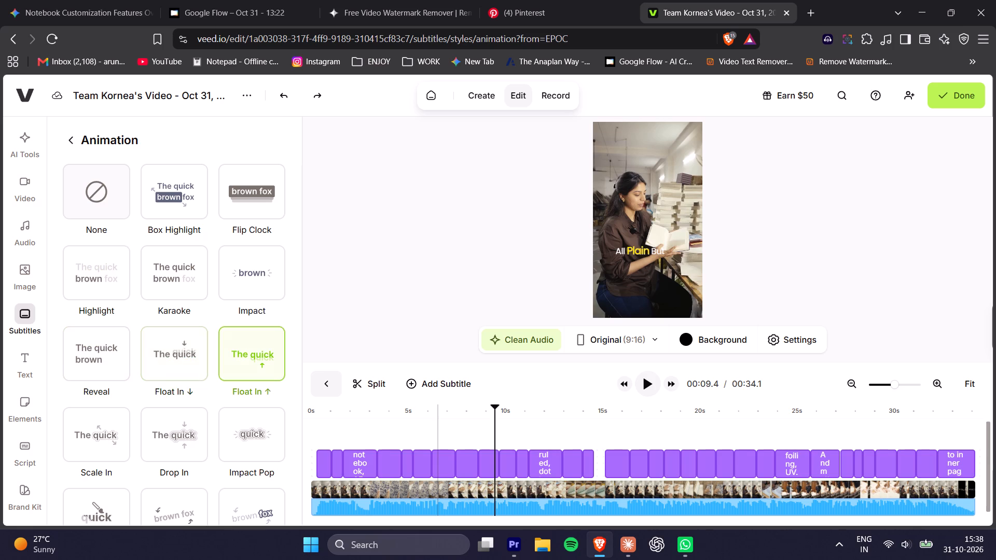
key(ctrl+z)
key(ctrl+z)
key(ctrl+z)
key(ctrl+z)
key(ctrl+z)
key(ctrl+z)
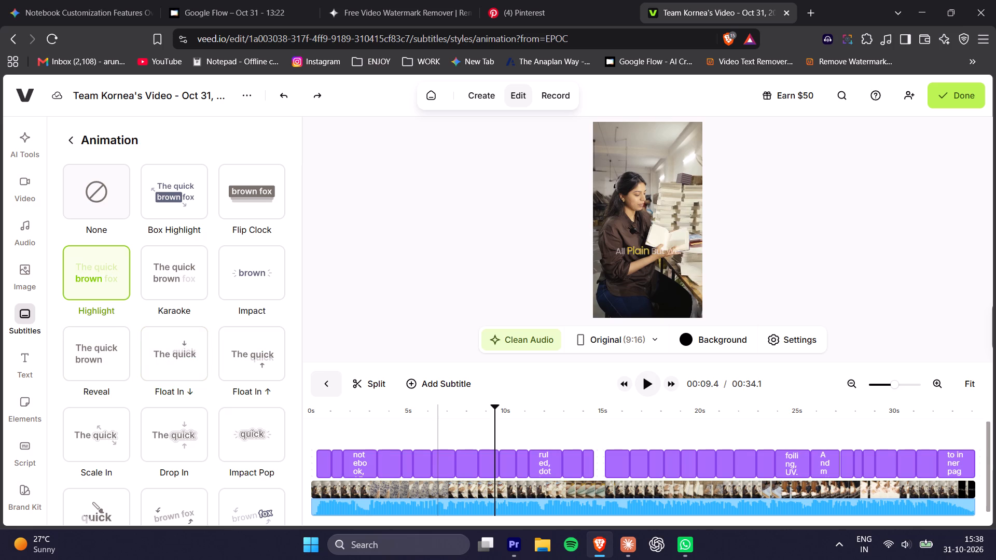
Return to the preset settings and undo further subtitle animation trials, back to the Stack animation.
drag(50, 134, 62, 139)
click(72, 143)
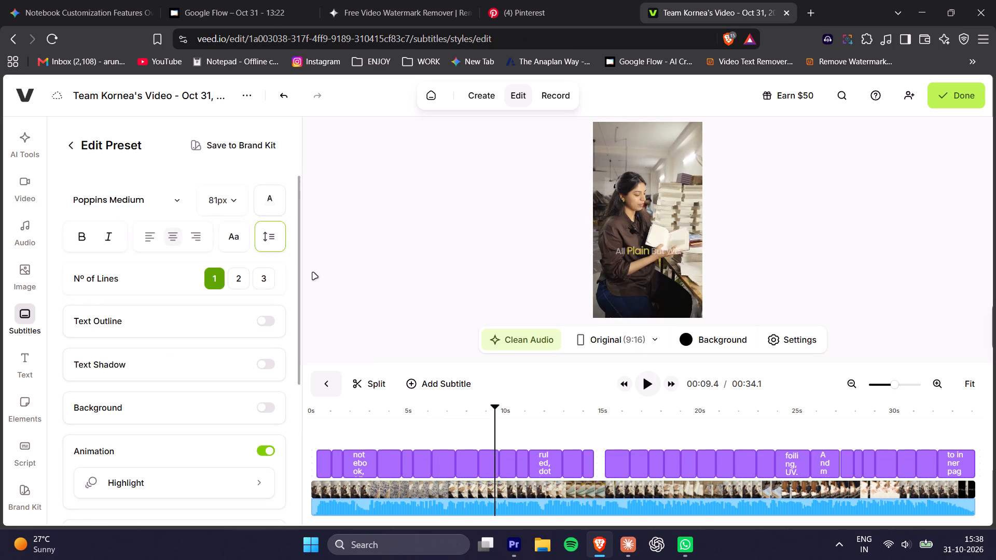
key(ctrl+z)
key(ctrl+z)
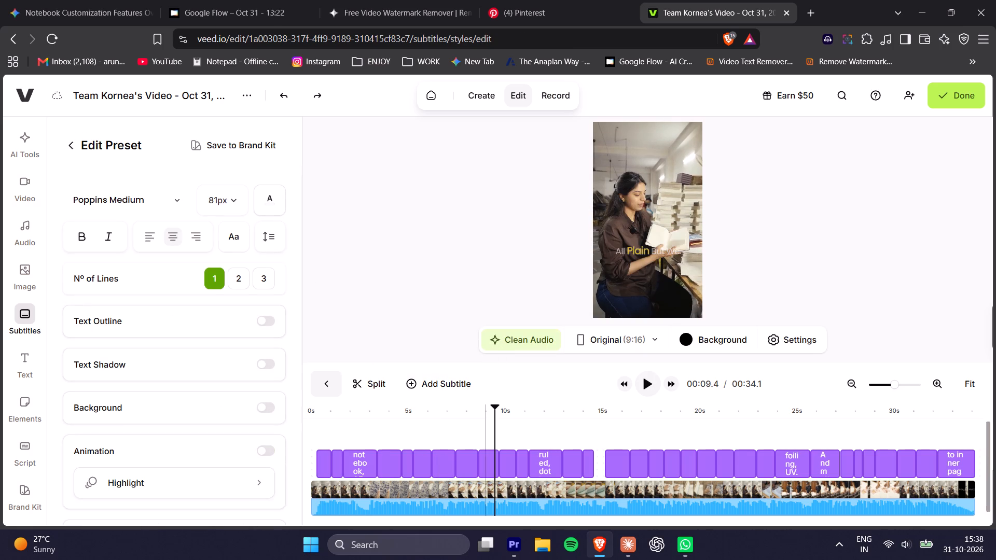
key(ctrl+z)
key(ctrl+z)
key(ctrl+z)
key(ctrl+z)
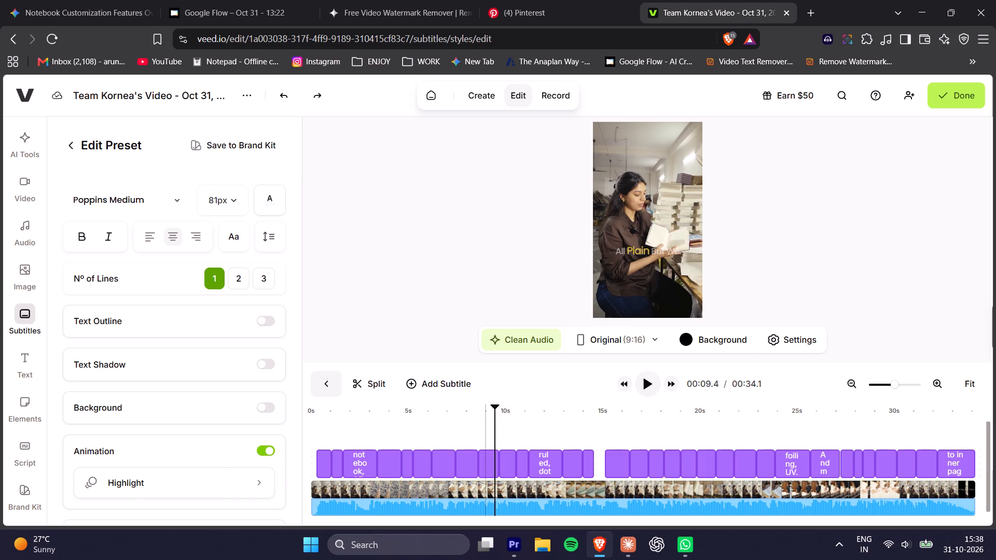
key(ctrl+z)
key(ctrl+z)
key(ctrl+z)
key(ctrl+z)
key(ctrl+z)
key(ctrl+z)
key(ctrl+z)
key(ctrl+z)
key(ctrl+z)
key(ctrl+z)
key(ctrl+z)
key(ctrl+z)
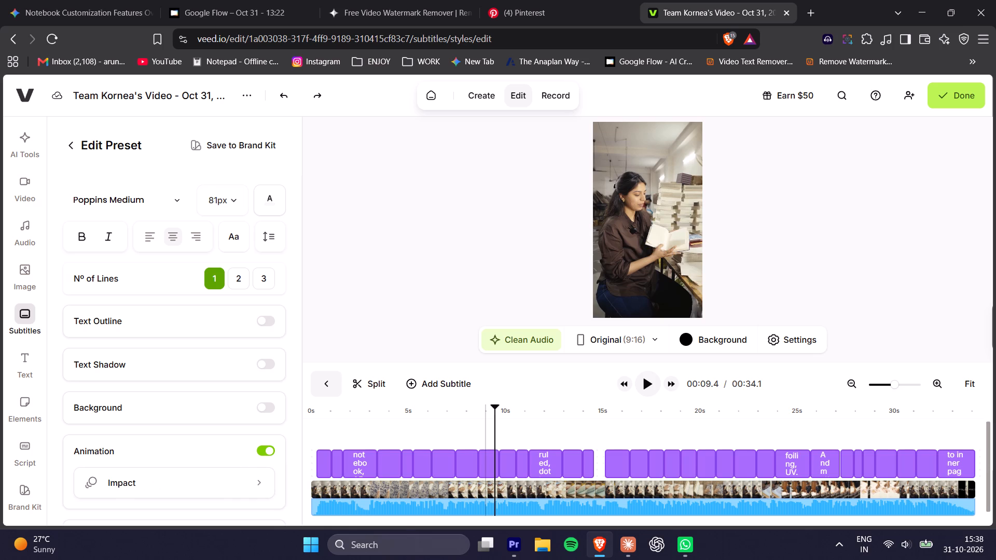
key(ctrl+z)
key(ctrl+z)
key(ctrl+z)
key(ctrl+z)
key(ctrl+z)
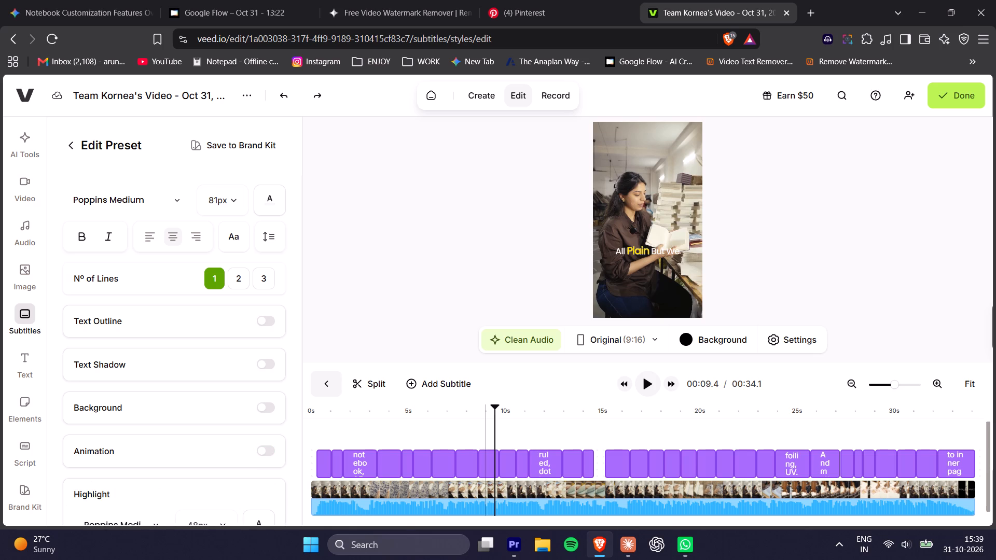
key(ctrl+z)
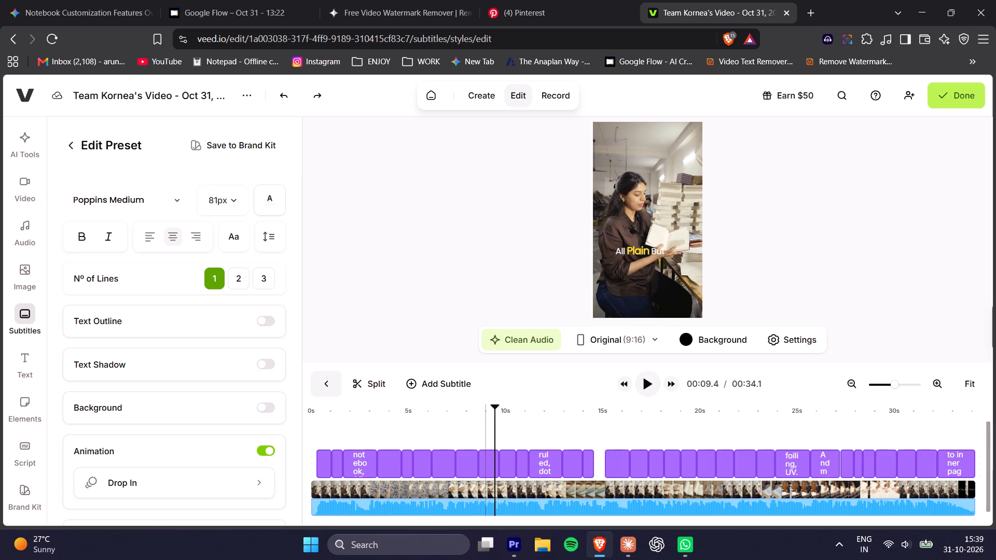
key(ctrl+z)
key(ctrl+z)
key(ctrl+z)
key(ctrl+z)
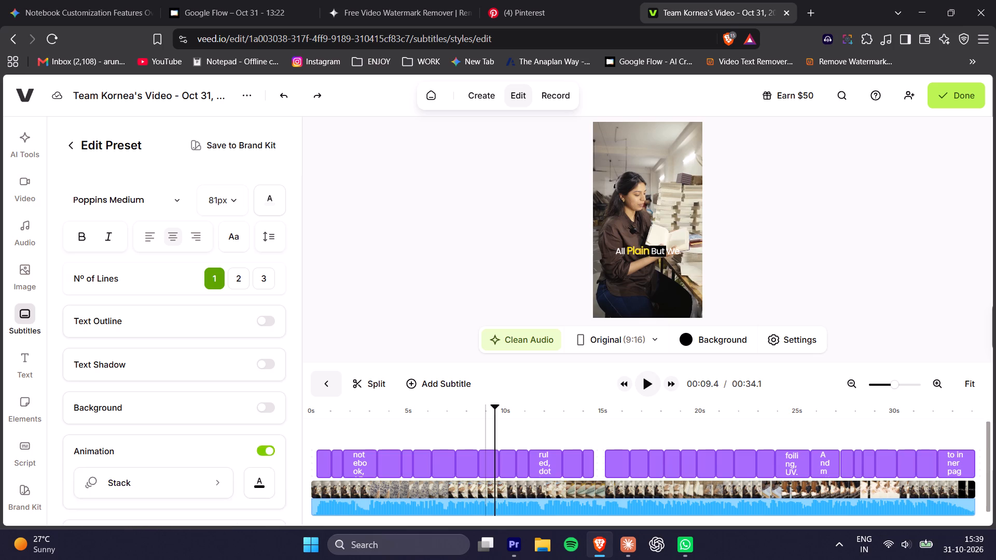
key(ctrl+z)
key(ctrl+z)
Undo the remaining animation trials together with the 81px size, subtitle position and yellow highlight changes.
key(ctrl+z)
key(ctrl+z)
key(ctrl+z)
key(ctrl+z)
key(ctrl+z)
key(ctrl+z)
key(ctrl+z)
key(ctrl+z)
key(ctrl+z)
key(ctrl+z)
key(ctrl+z)
key(ctrl+z)
key(ctrl+z)
key(ctrl+z)
key(ctrl+z)
key(ctrl+z)
key(ctrl+z)
key(ctrl+z)
key(ctrl+z)
key(ctrl+z)
key(ctrl+z)
key(ctrl+z)
key(ctrl+z)
key(ctrl+z)
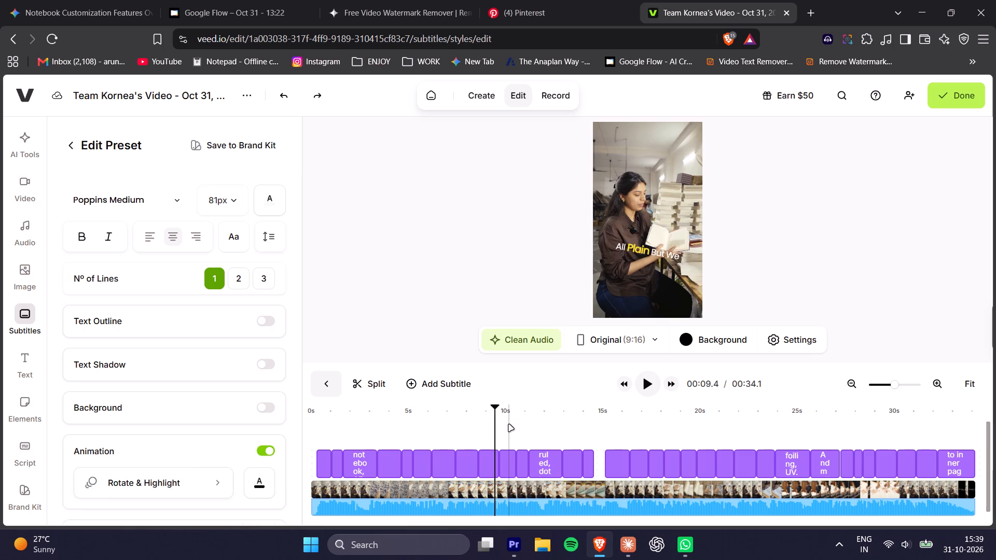
key(ctrl+z)
key(ctrl+z)
key(ctrl+z)
key(ctrl+z)
key(ctrl+z)
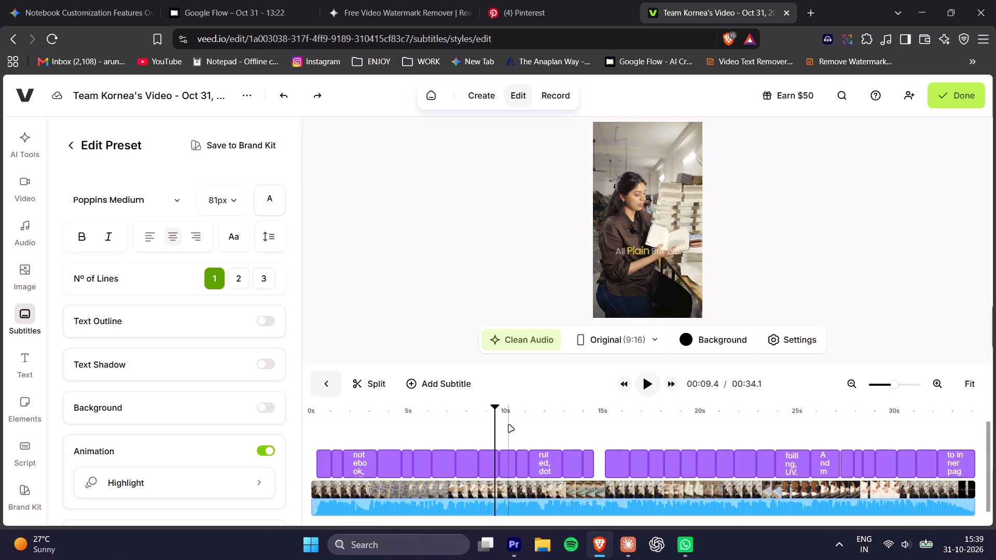
key(ctrl+z)
key(ctrl+z)
key(ctrl+z)
key(ctrl+z)
key(ctrl+z)
key(ctrl+z)
Switch the subtitle Animation option on and back off, and play the video from just before the 5-second mark.
click(270, 449)
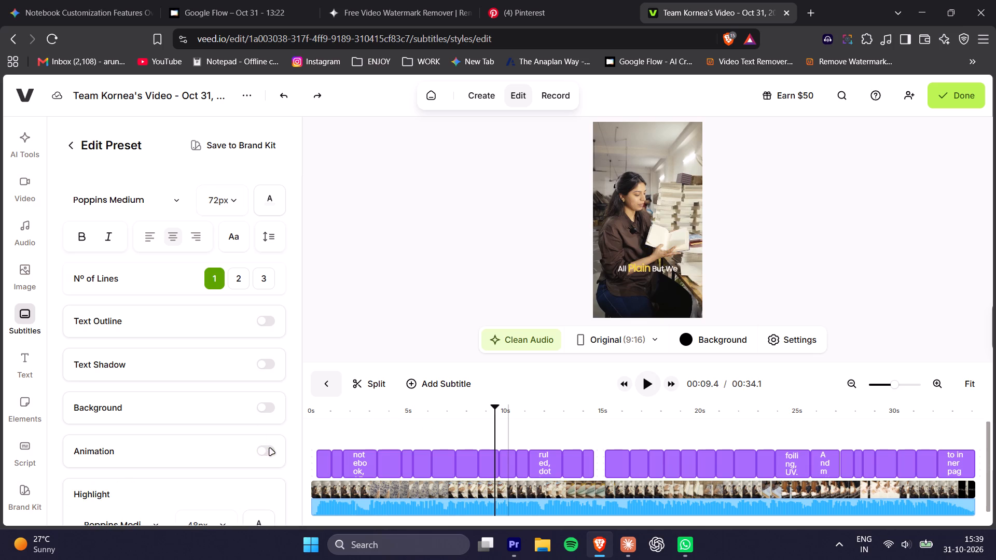
click(259, 448)
click(399, 415)
key(space)
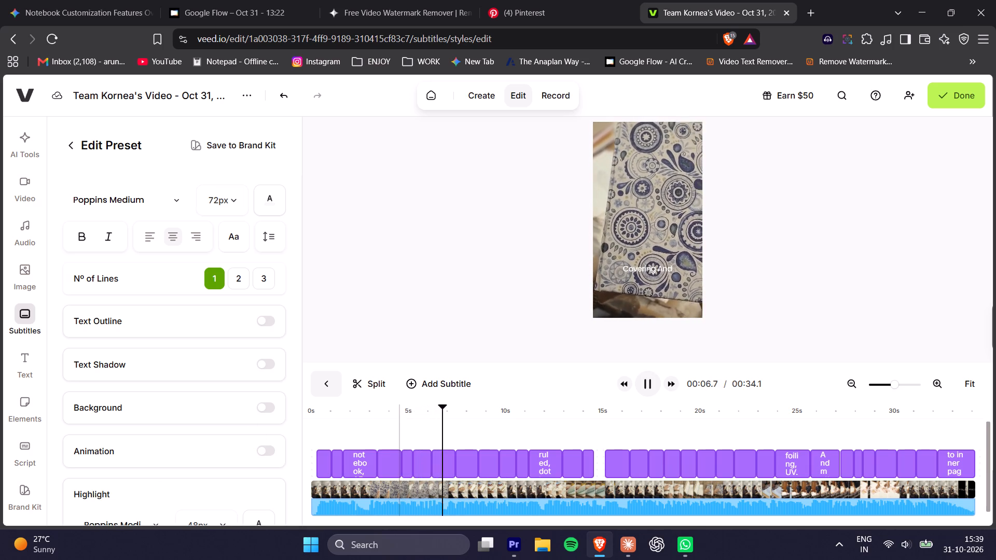
key(space)
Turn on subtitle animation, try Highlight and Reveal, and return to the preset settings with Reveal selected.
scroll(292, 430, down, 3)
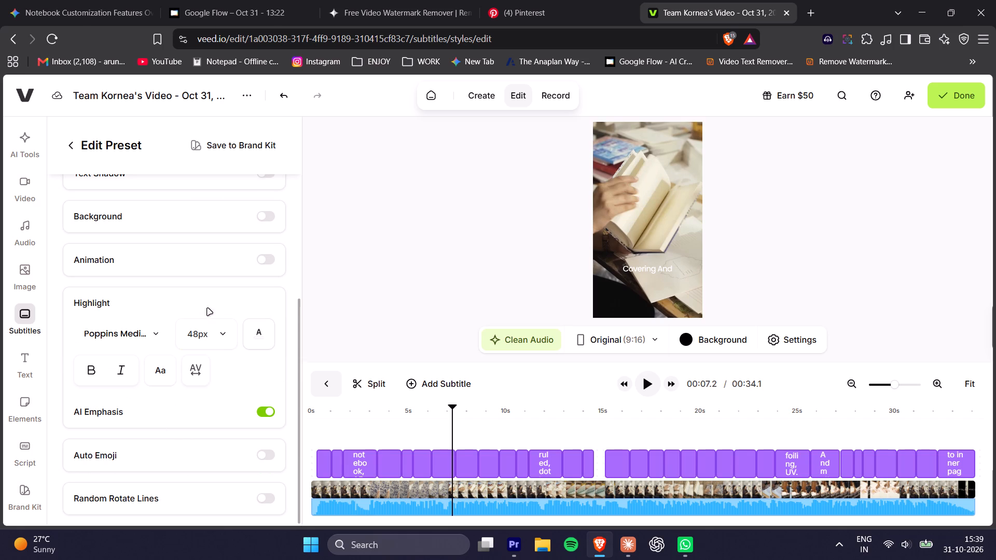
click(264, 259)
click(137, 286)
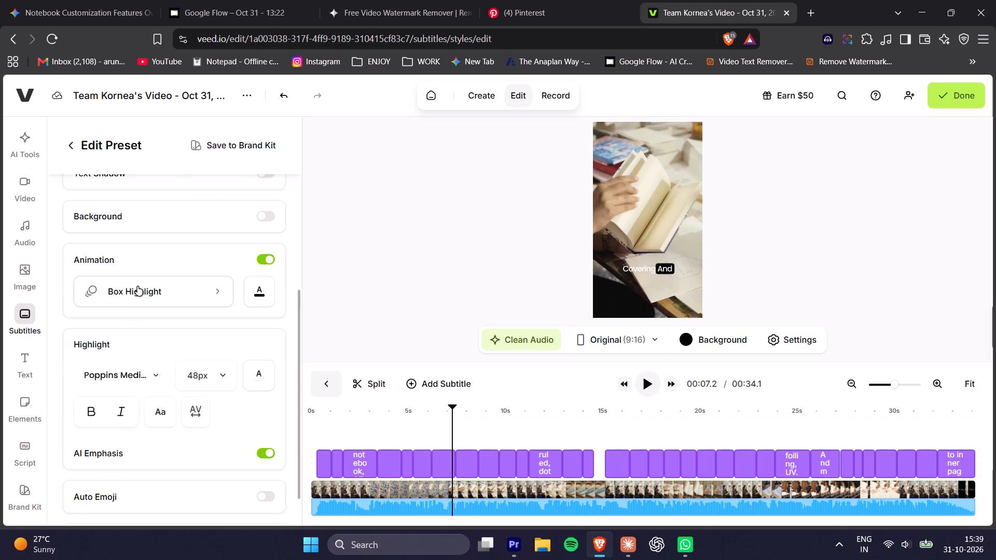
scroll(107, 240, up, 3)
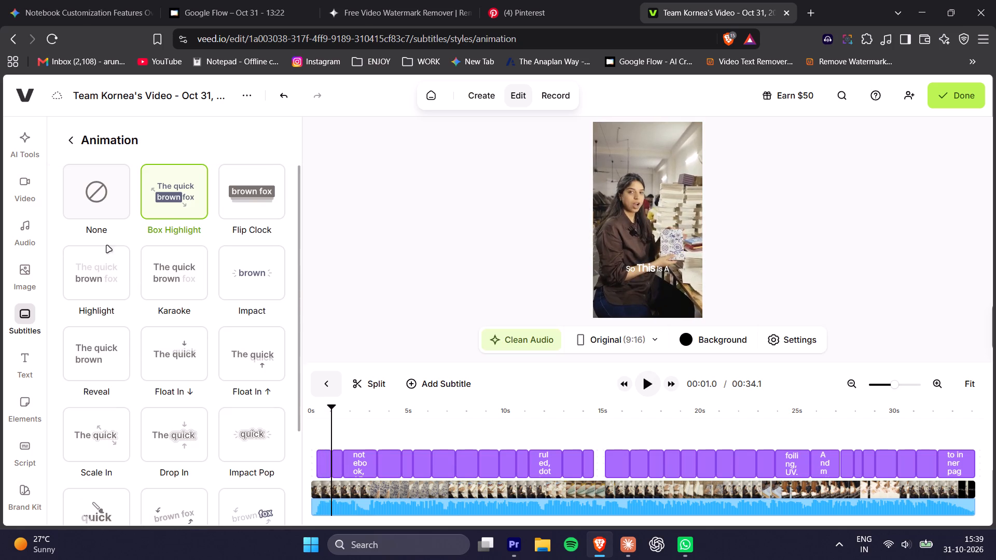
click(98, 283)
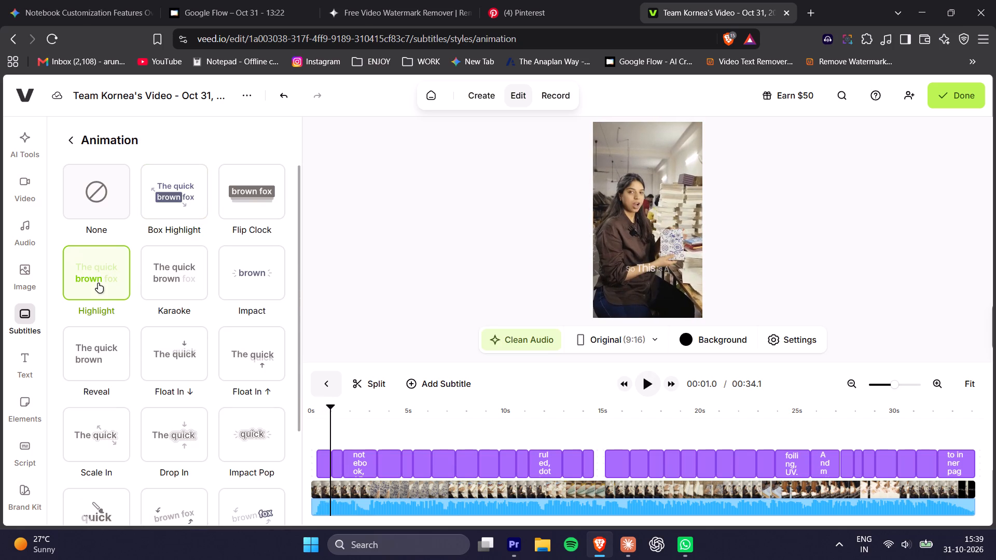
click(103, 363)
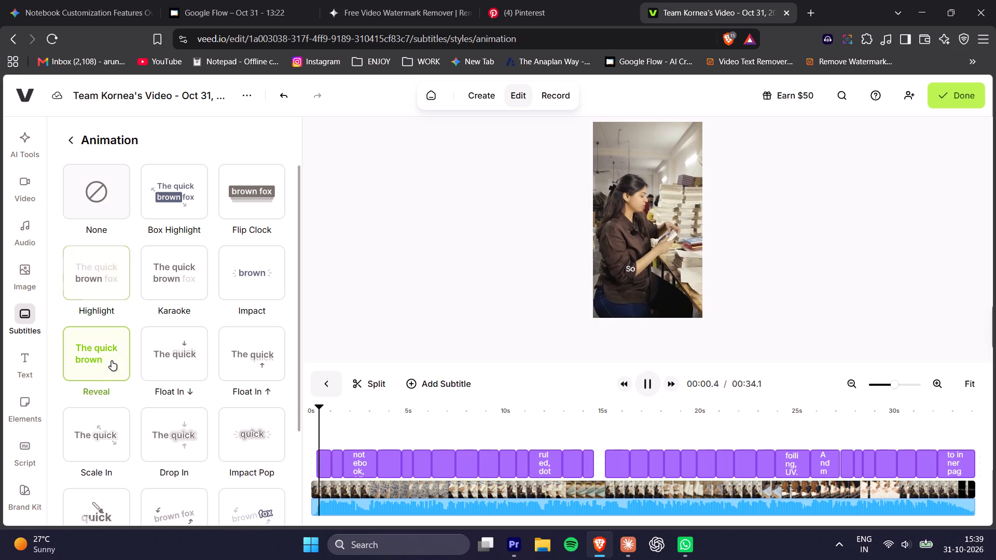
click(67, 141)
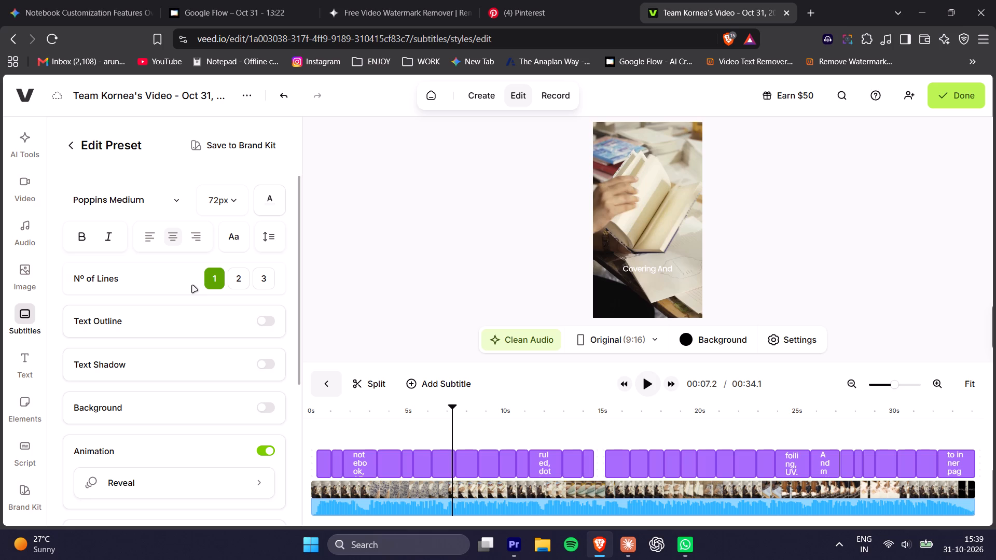
Scrub the video between about 7.9 and 8.9 seconds to examine the subtitles, and look through the preset's animation and highlight settings.
drag(438, 411, 466, 412)
scroll(175, 312, down, 2)
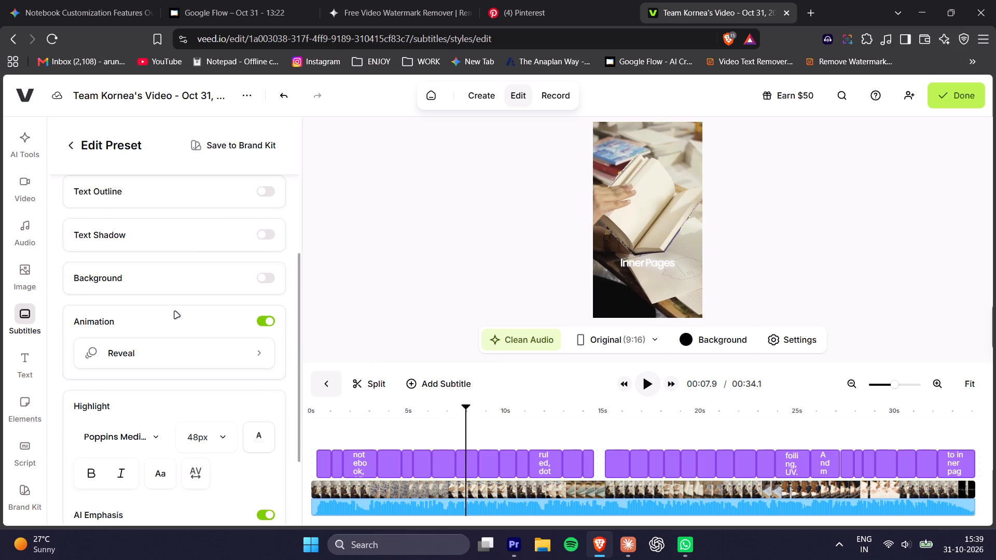
scroll(175, 312, down, 1)
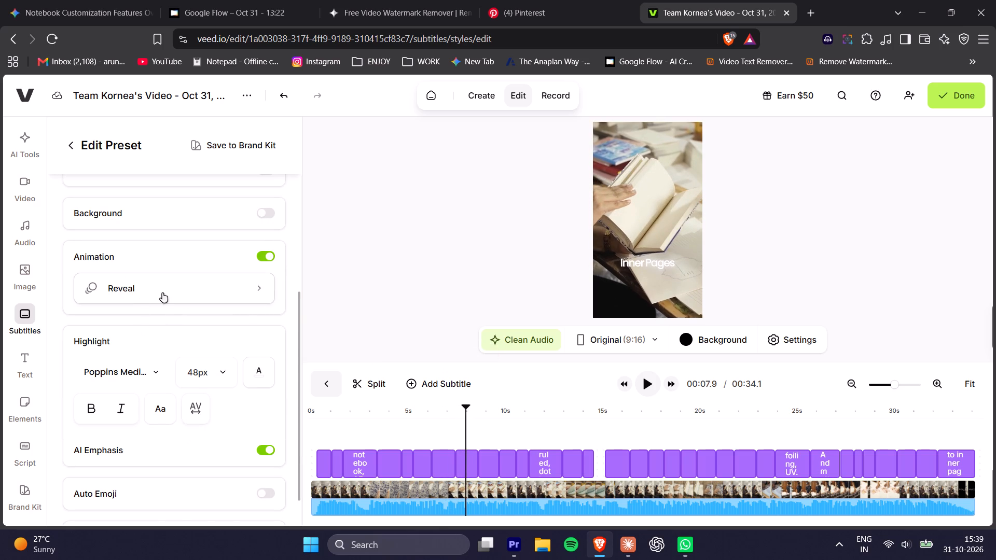
scroll(178, 331, down, 3)
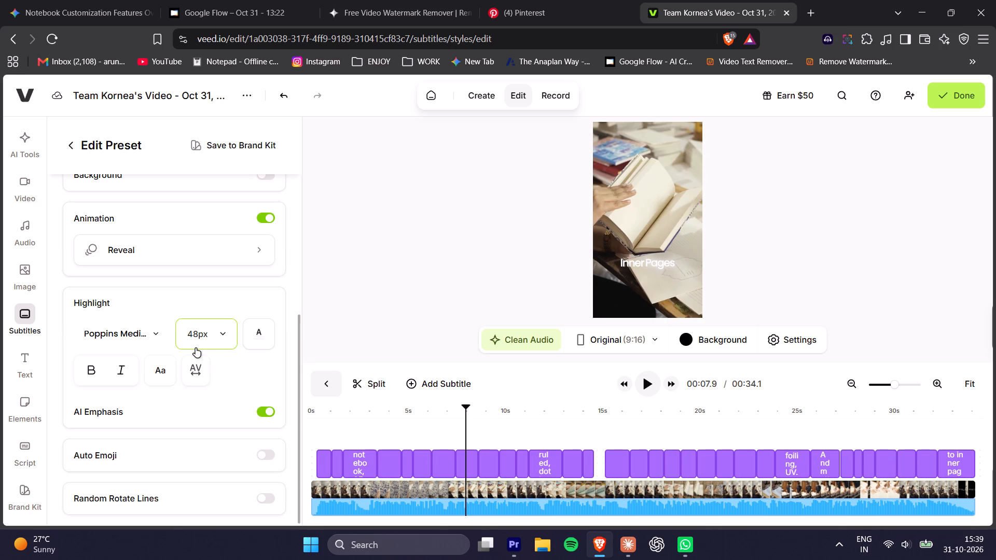
scroll(169, 328, up, 3)
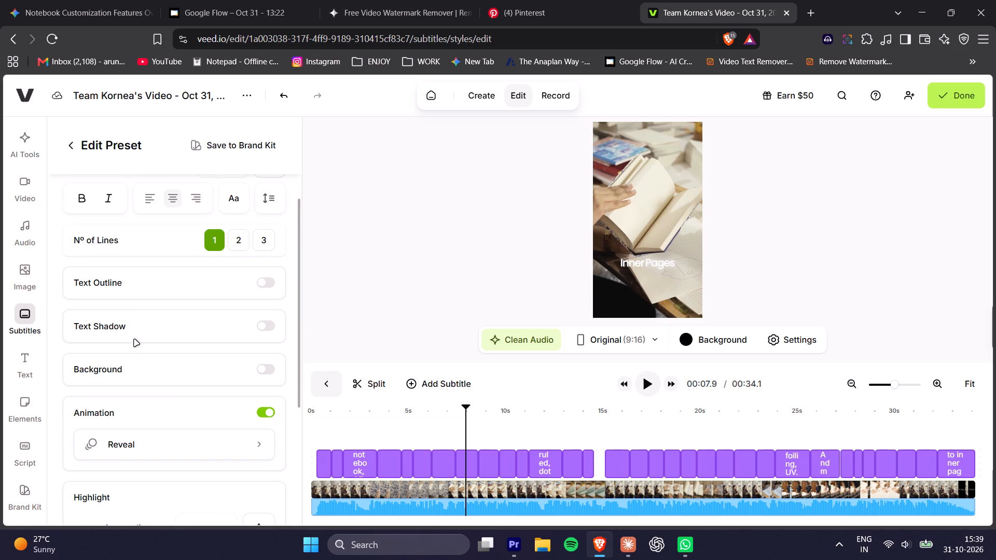
drag(469, 408, 485, 410)
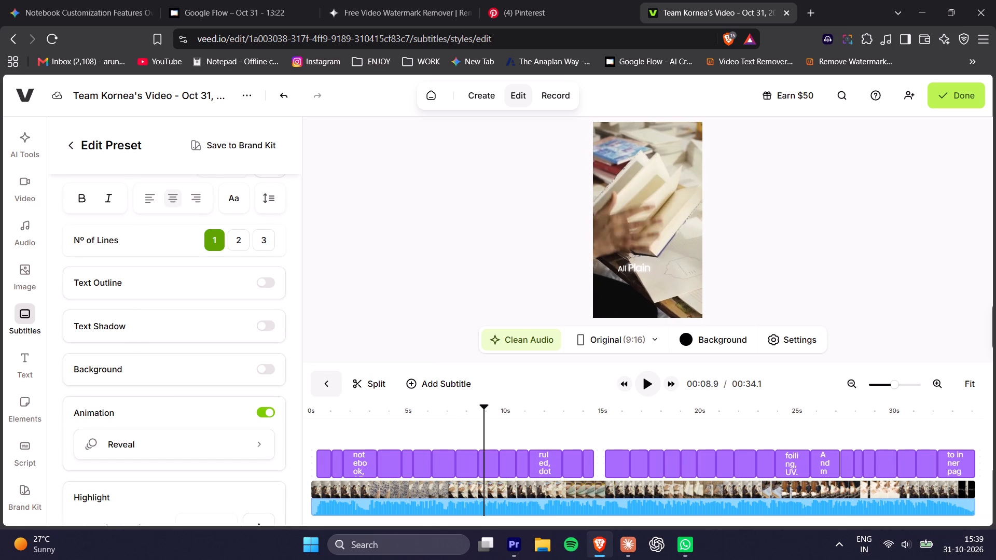
drag(485, 410, 472, 419)
Undo the latest animation trials and the earlier subtitle style and layout changes, back to two-line subtitles.
key(ctrl+z)
key(ctrl+z)
key(ctrl+z)
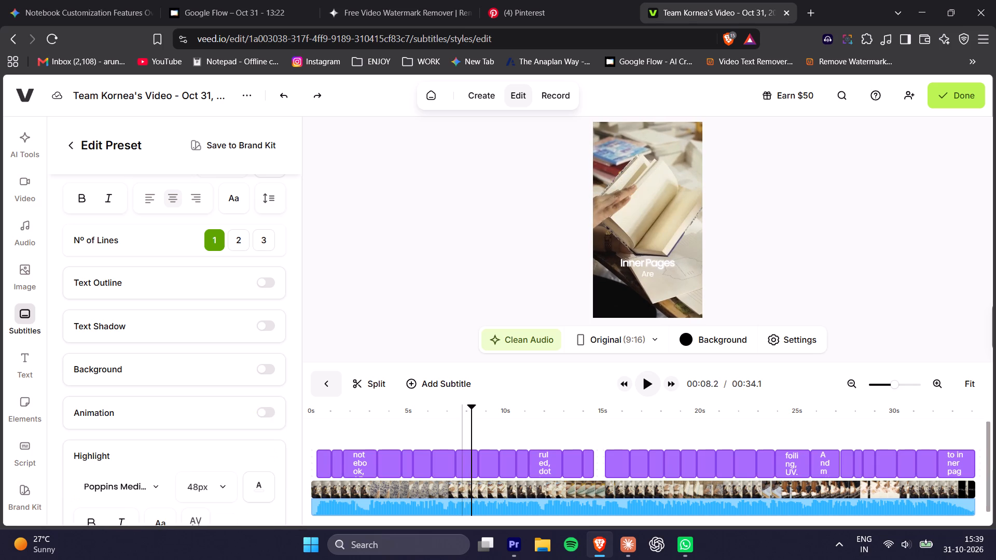
key(ctrl+z)
key(ctrl+z)
key(ctrl+z)
key(ctrl+z)
key(ctrl+z)
key(ctrl+z)
key(ctrl+z)
key(ctrl+z)
key(ctrl+z)
key(ctrl+z)
key(ctrl+z)
key(ctrl+z)
key(ctrl+z)
key(ctrl+z)
key(ctrl+z)
key(ctrl+z)
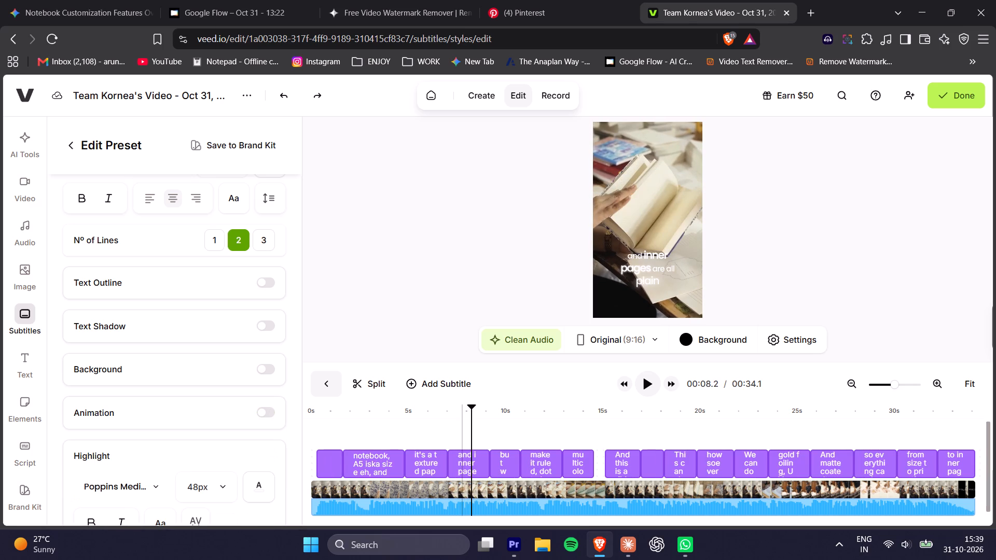
Undo further subtitle style changes, back to the yellow-highlighted centred preset with text shadow, and play the video from the start.
key(ctrl+z)
key(ctrl+z)
key(ctrl+z)
key(ctrl+z)
key(ctrl+z)
key(ctrl+z)
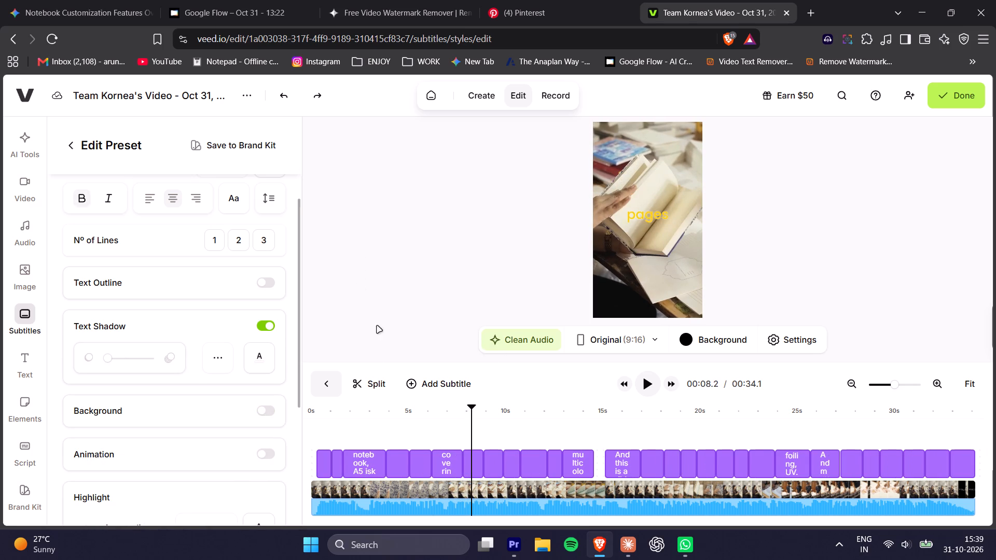
drag(412, 416, 236, 435)
key(space)
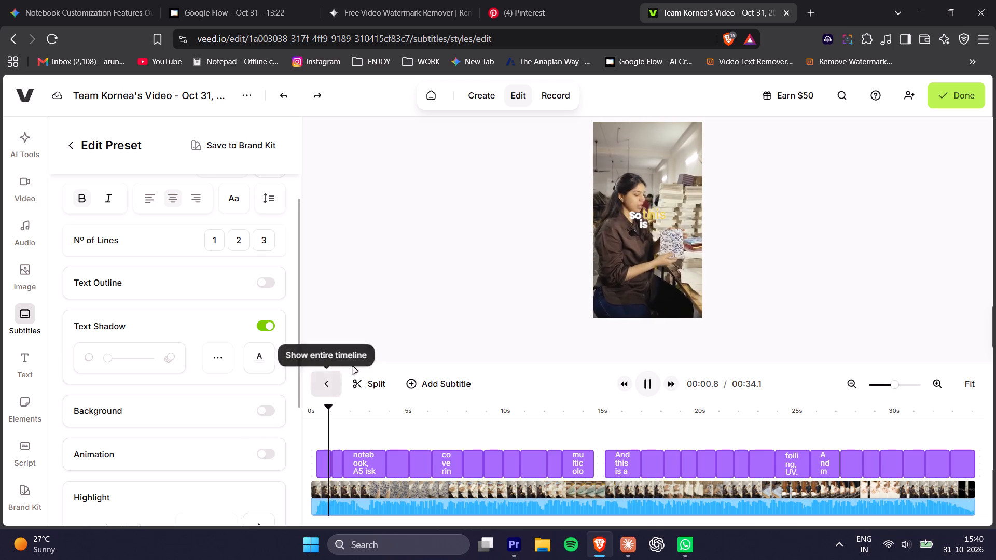
key(space)
key(space)
key(space)
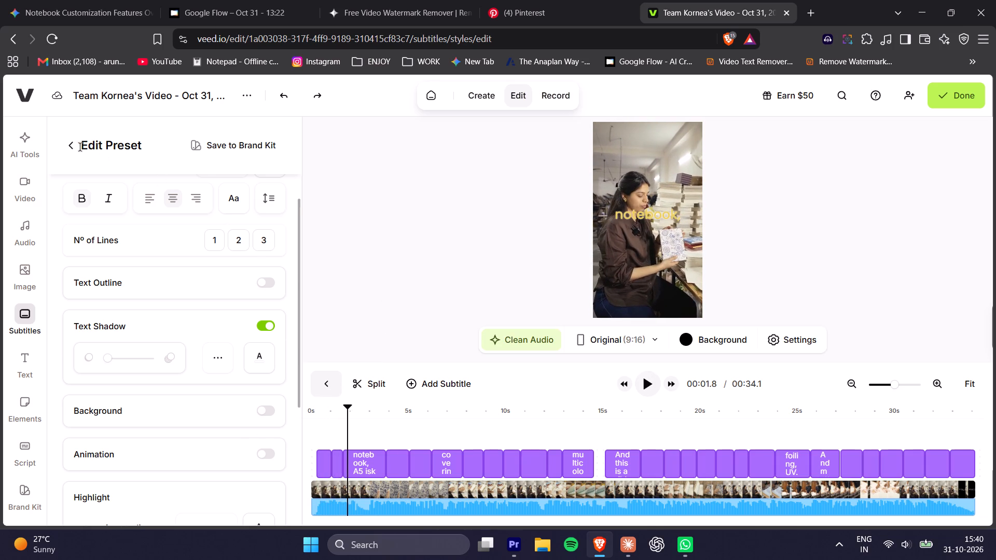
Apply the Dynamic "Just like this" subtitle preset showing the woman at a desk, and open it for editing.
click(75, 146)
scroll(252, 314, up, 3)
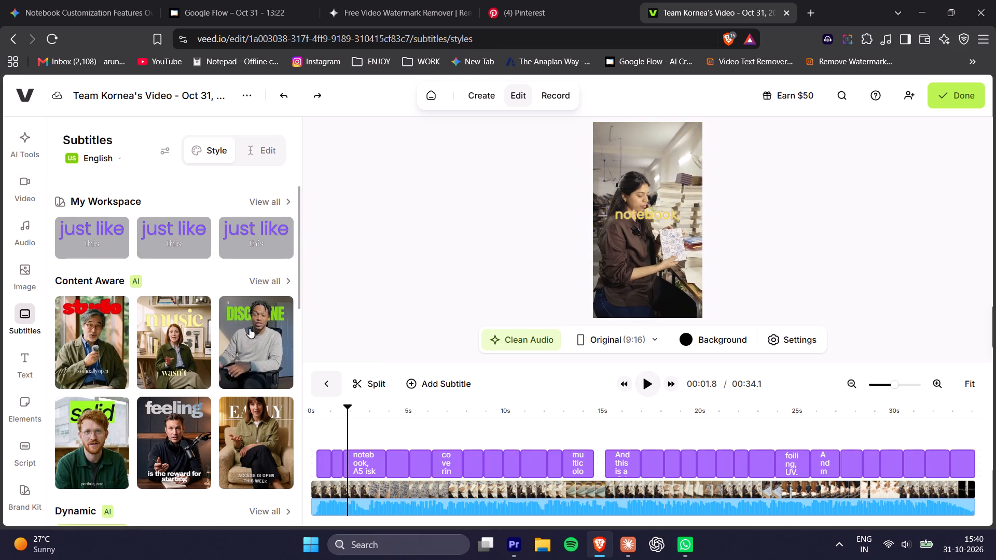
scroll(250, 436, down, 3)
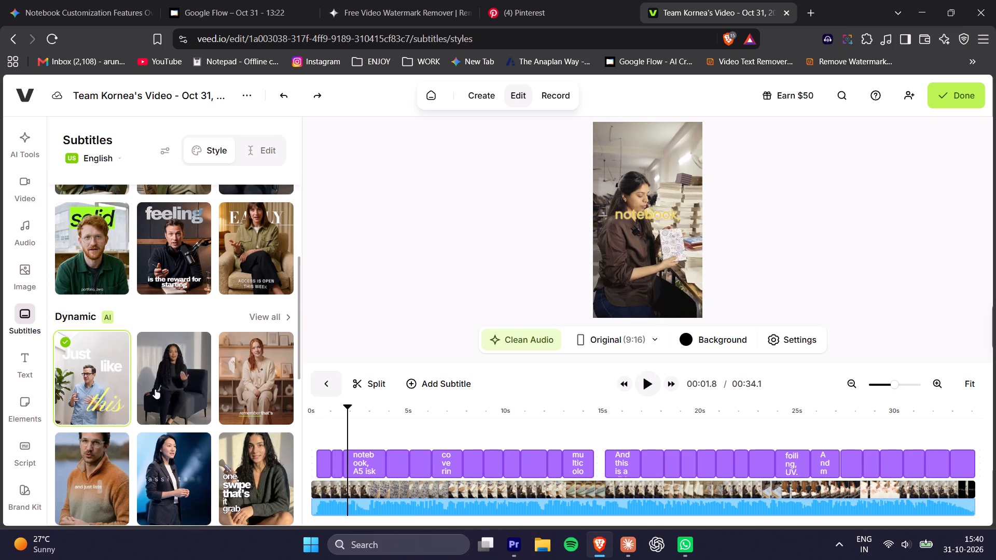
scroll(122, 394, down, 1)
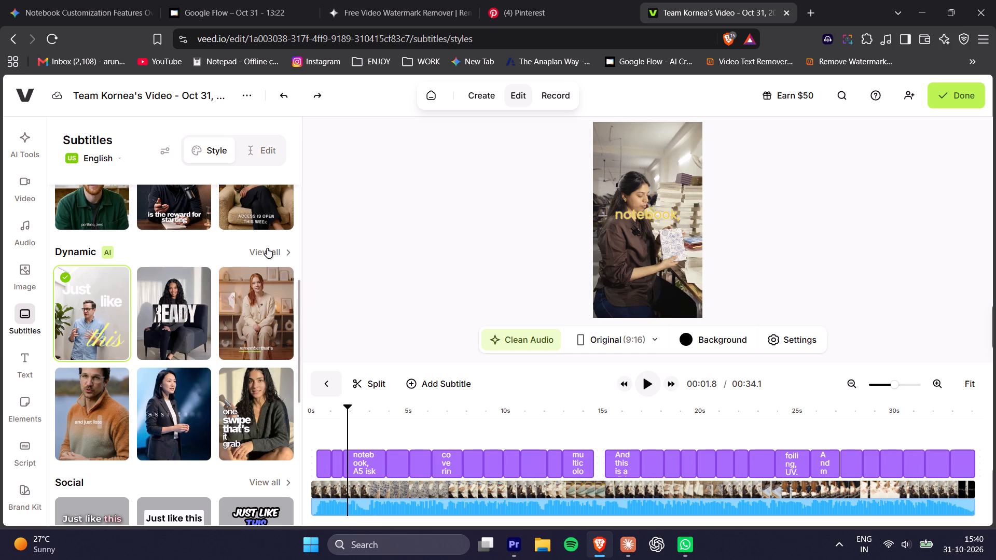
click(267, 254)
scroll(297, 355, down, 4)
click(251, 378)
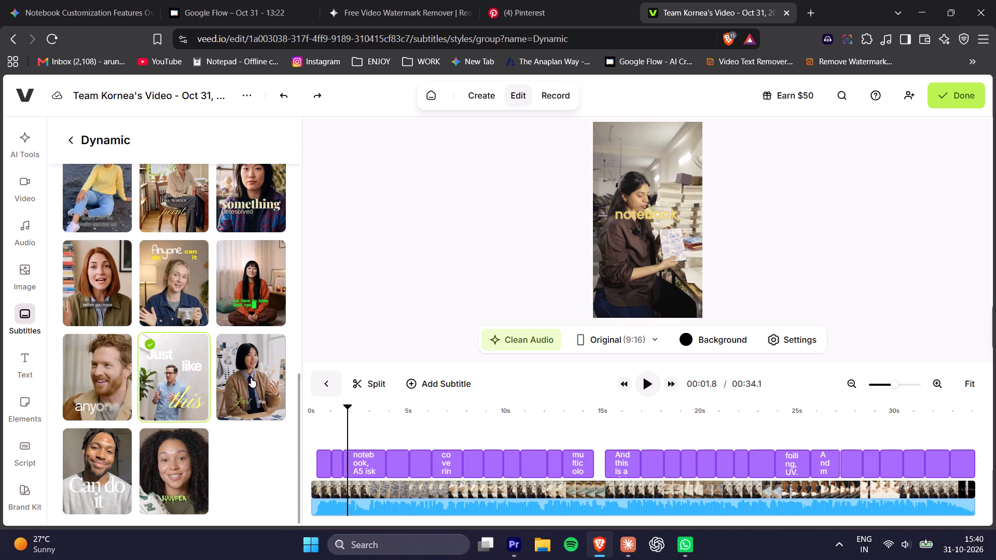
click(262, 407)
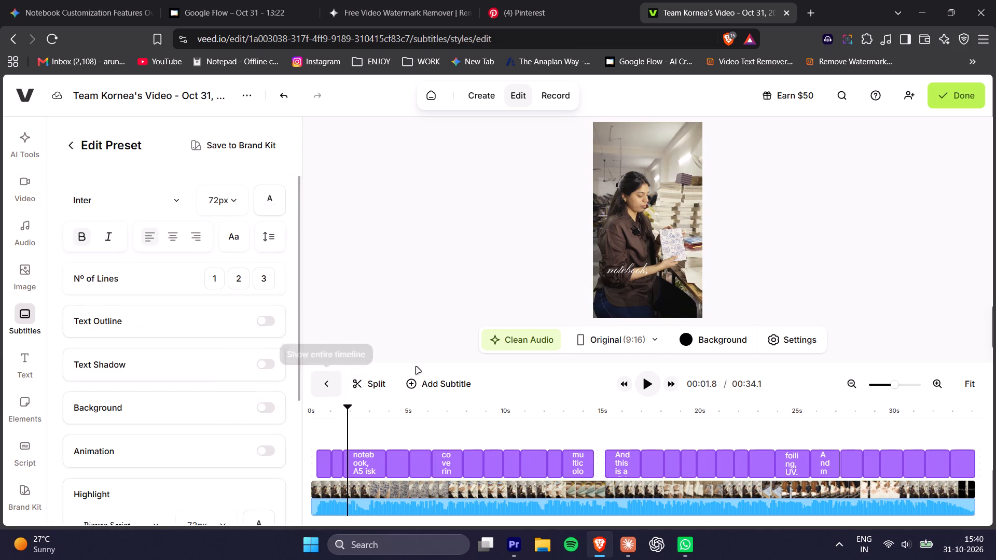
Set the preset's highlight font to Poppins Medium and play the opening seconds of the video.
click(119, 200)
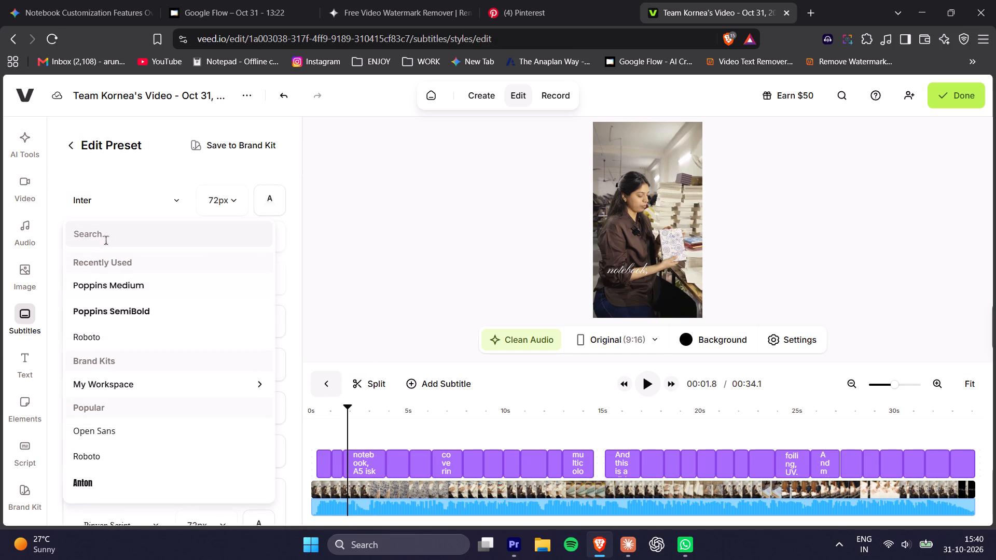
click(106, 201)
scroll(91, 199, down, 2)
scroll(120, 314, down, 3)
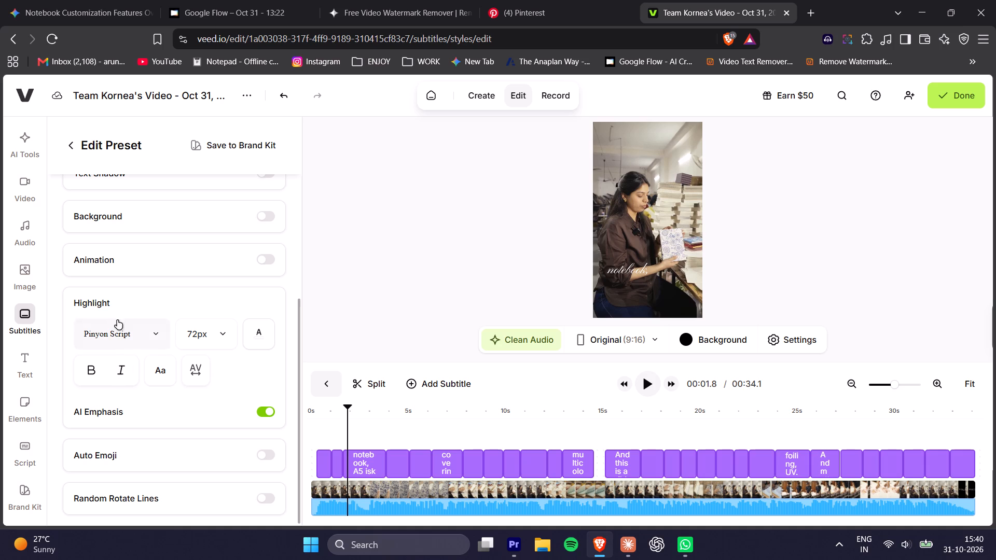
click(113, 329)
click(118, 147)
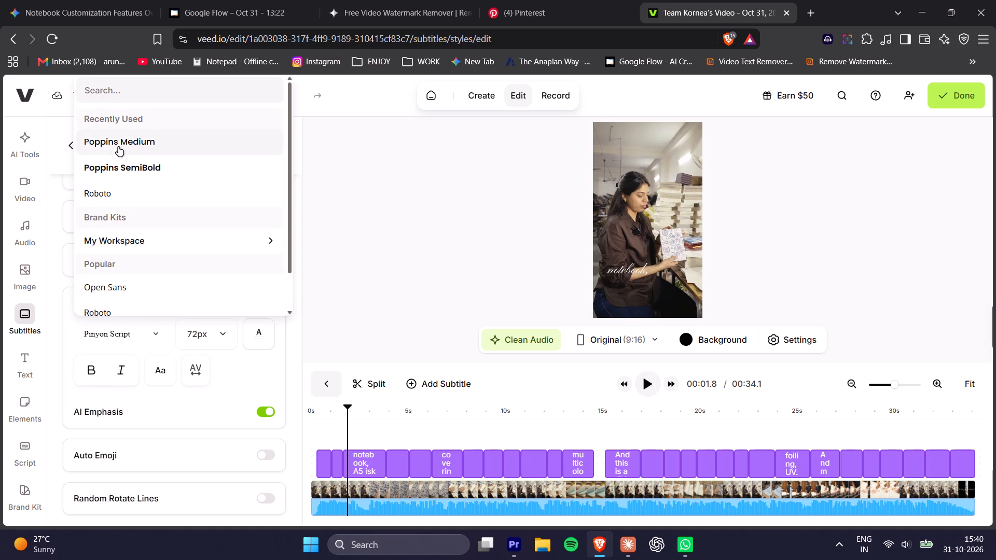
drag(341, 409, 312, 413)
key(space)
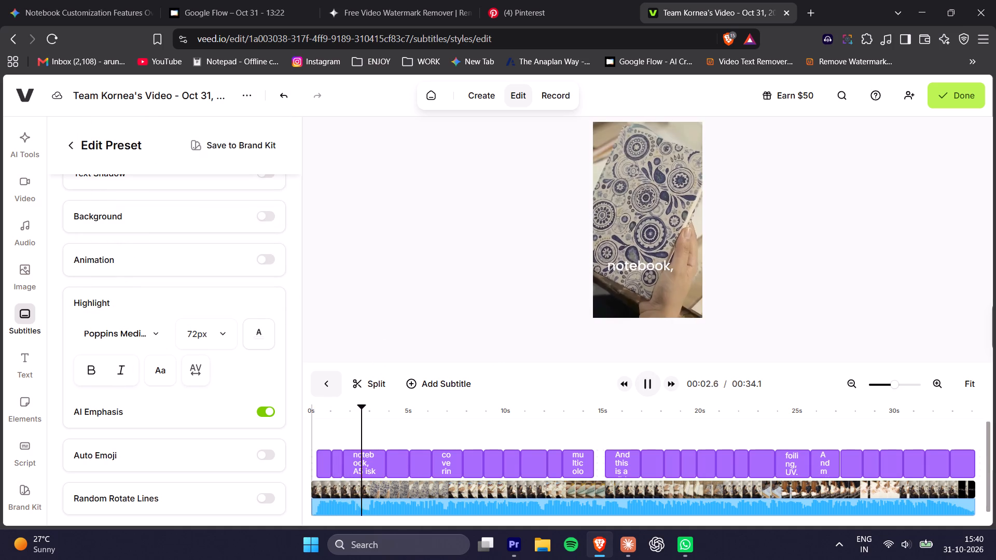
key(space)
Set the subtitles' number of lines to 1 and play the video from the start.
scroll(251, 263, up, 4)
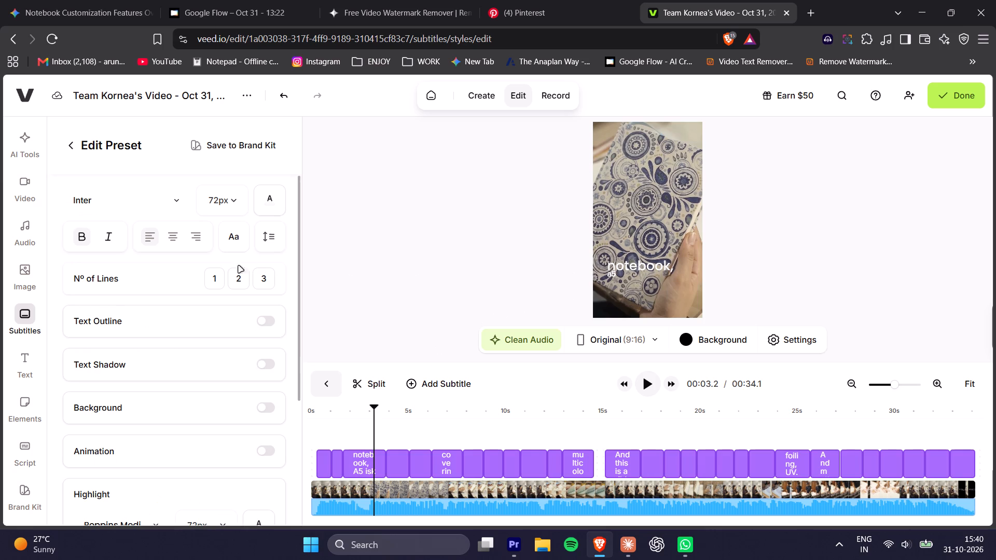
scroll(239, 266, up, 2)
click(217, 277)
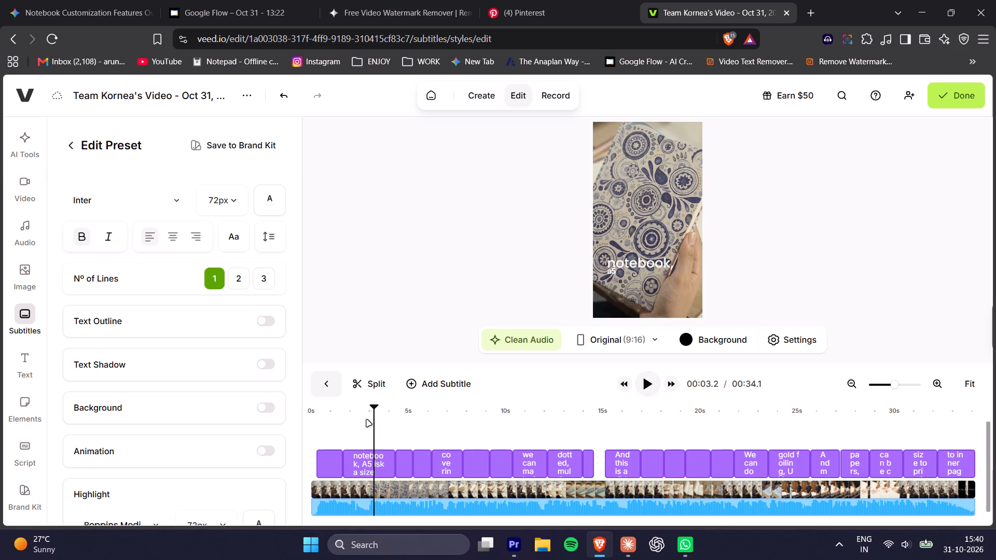
drag(348, 419, 303, 420)
drag(321, 410, 298, 410)
key(space)
key(space)
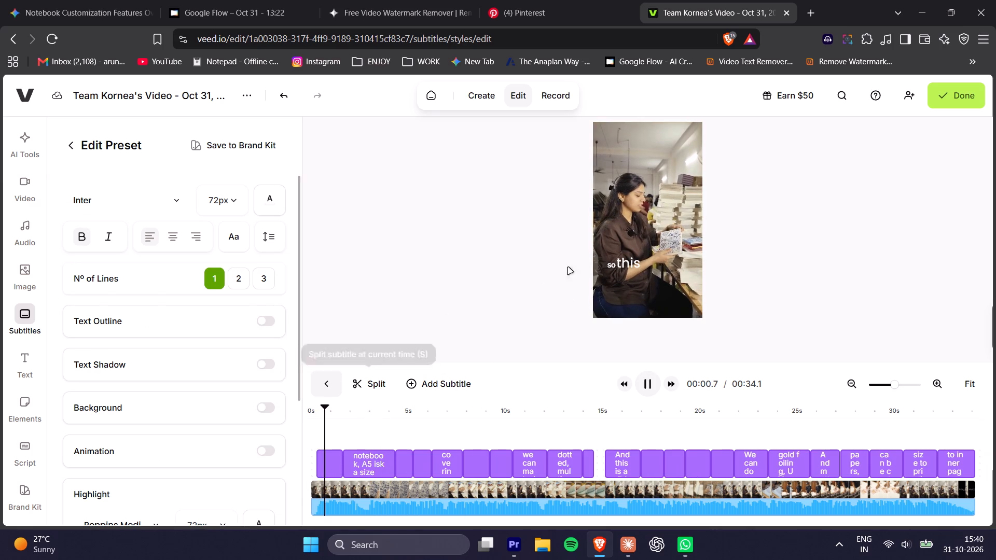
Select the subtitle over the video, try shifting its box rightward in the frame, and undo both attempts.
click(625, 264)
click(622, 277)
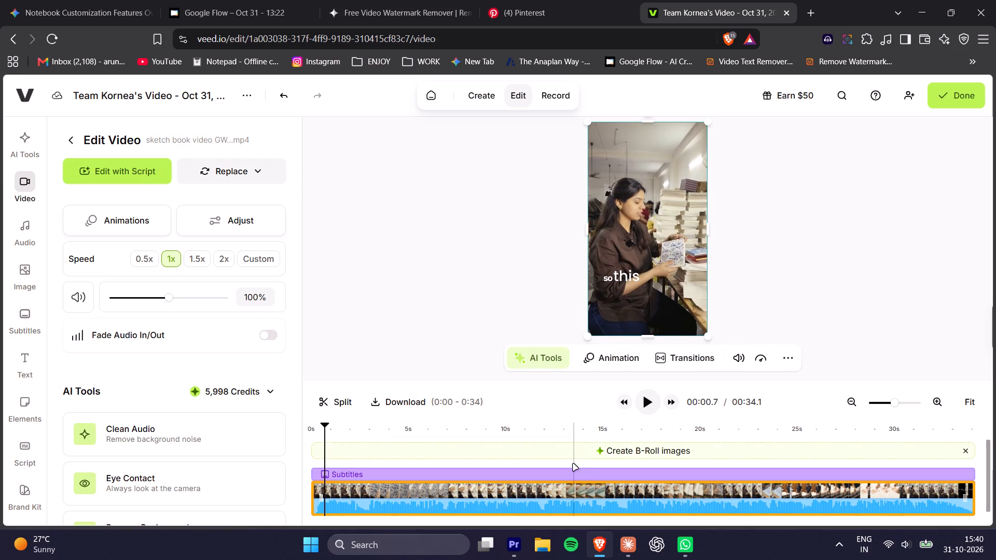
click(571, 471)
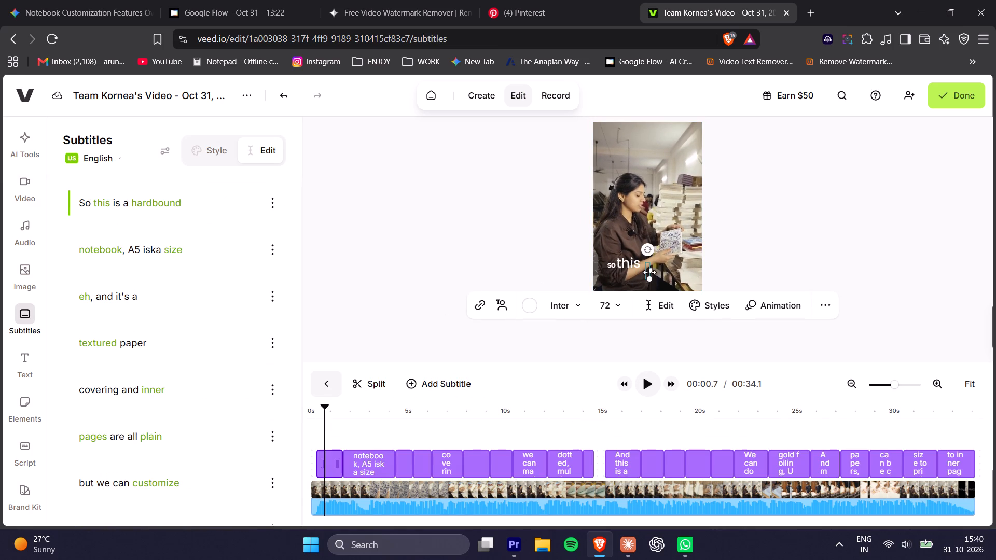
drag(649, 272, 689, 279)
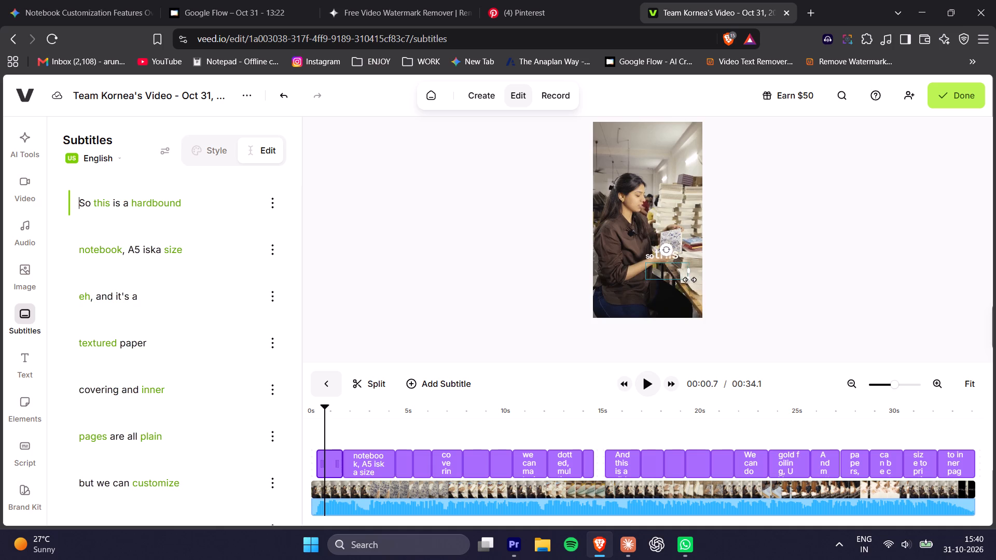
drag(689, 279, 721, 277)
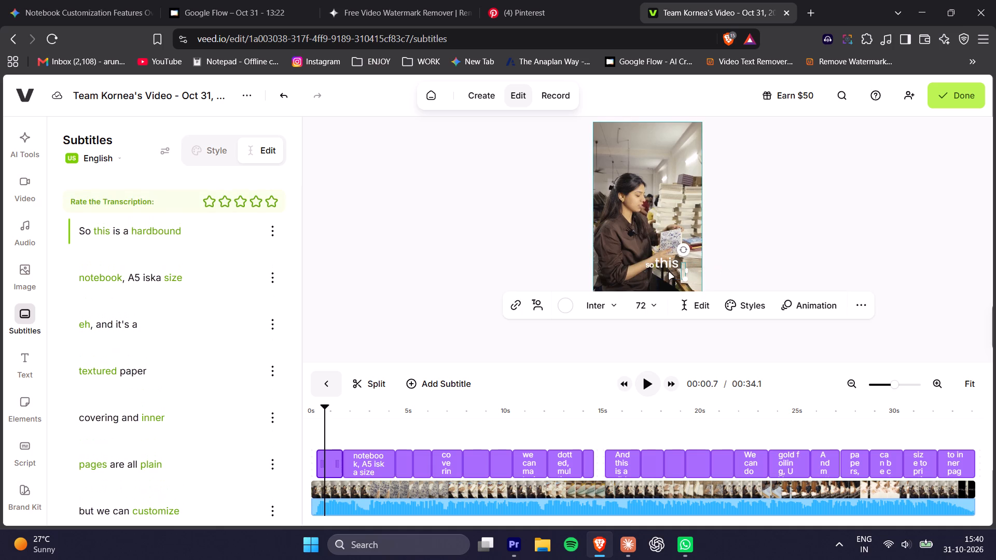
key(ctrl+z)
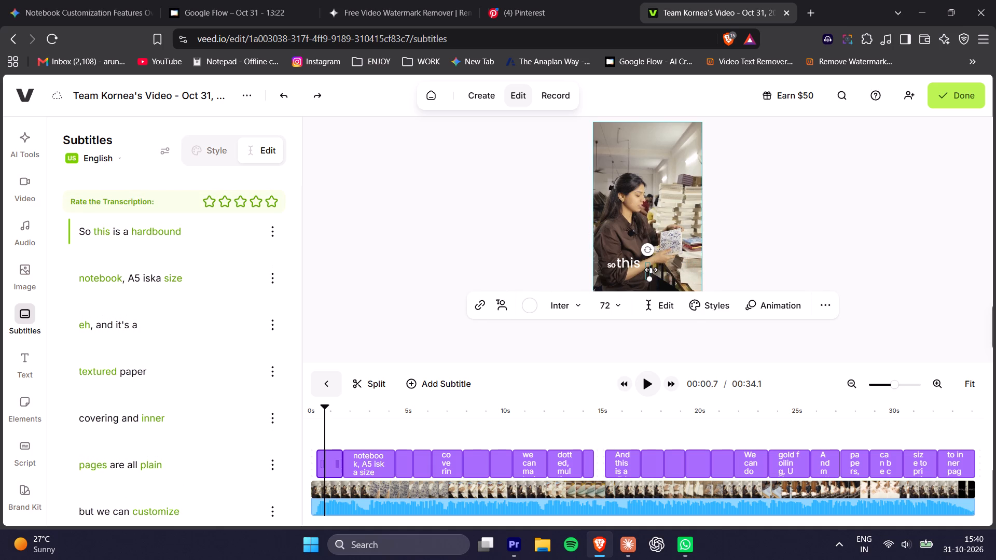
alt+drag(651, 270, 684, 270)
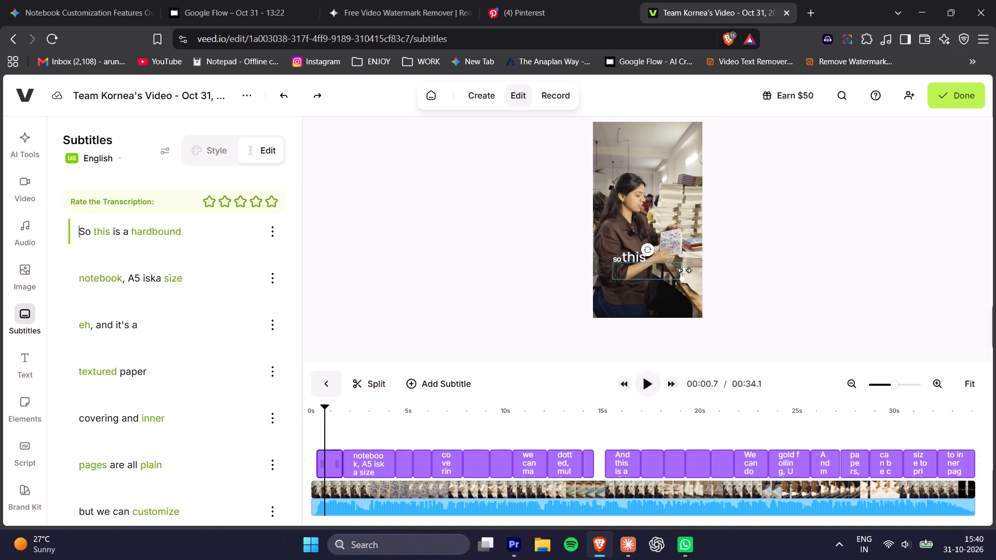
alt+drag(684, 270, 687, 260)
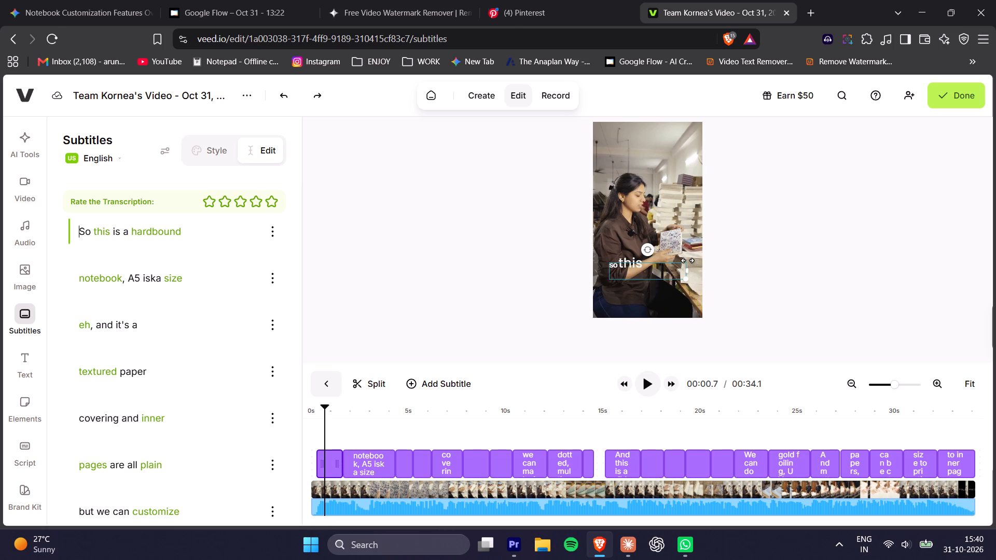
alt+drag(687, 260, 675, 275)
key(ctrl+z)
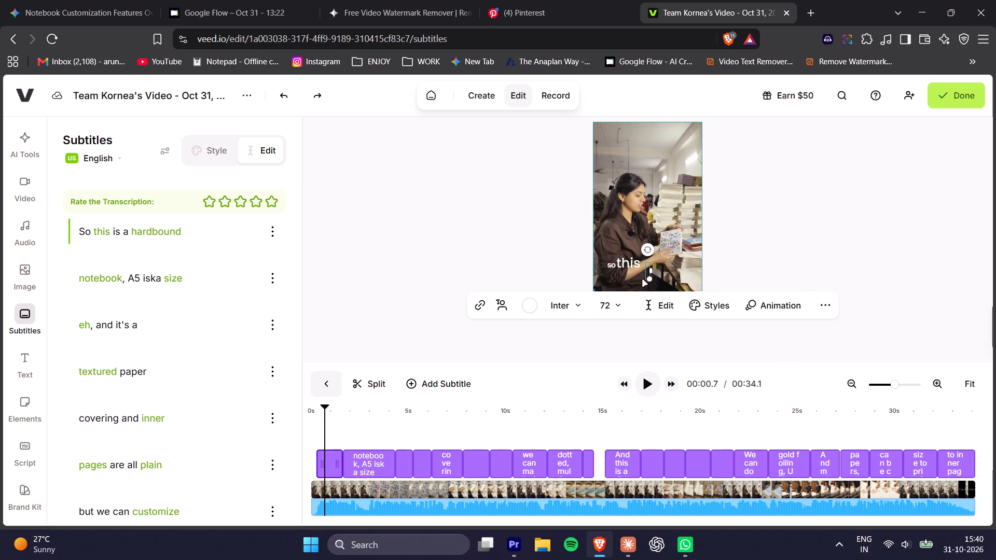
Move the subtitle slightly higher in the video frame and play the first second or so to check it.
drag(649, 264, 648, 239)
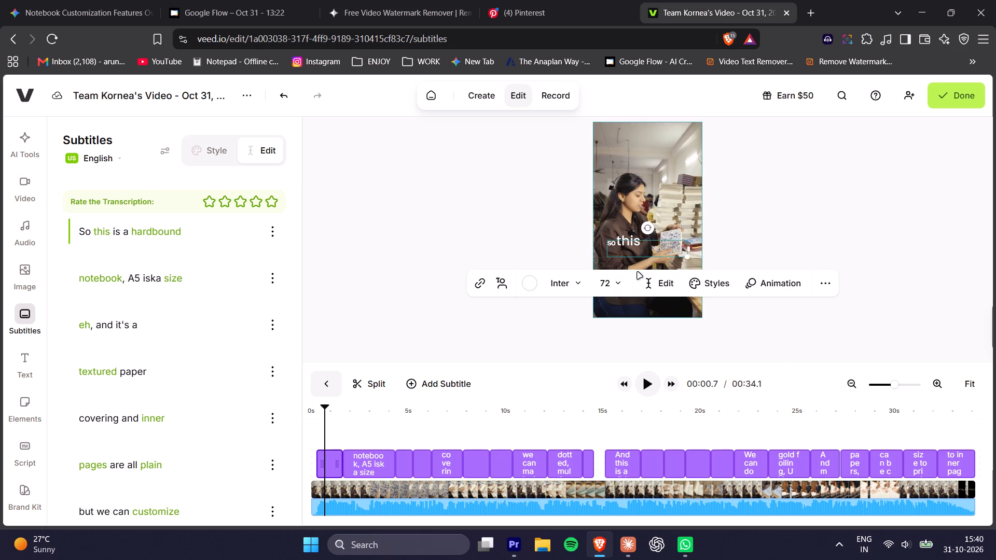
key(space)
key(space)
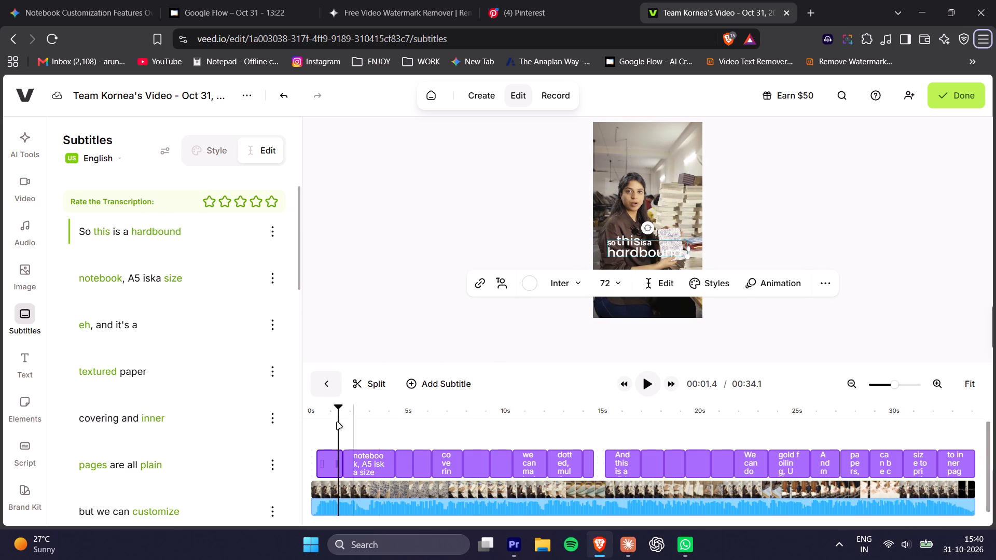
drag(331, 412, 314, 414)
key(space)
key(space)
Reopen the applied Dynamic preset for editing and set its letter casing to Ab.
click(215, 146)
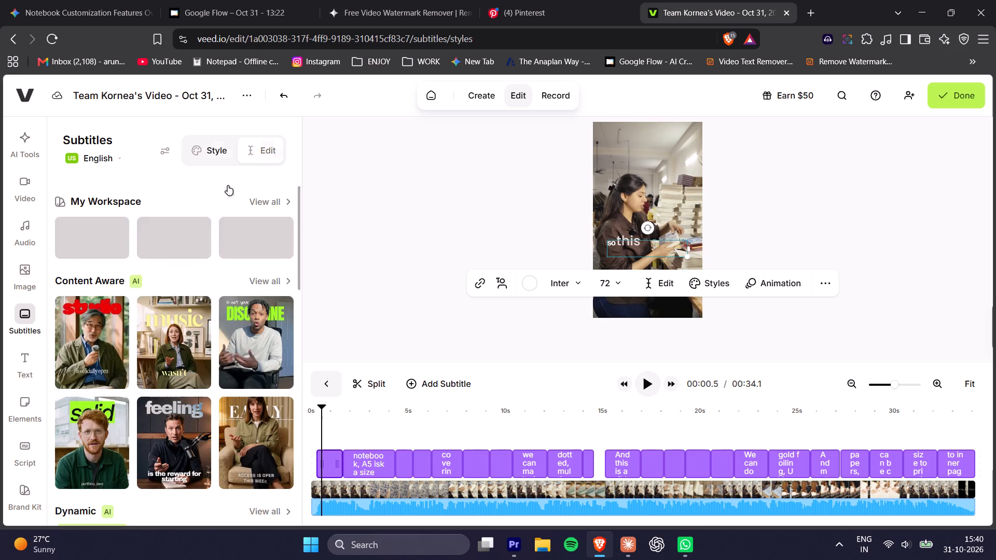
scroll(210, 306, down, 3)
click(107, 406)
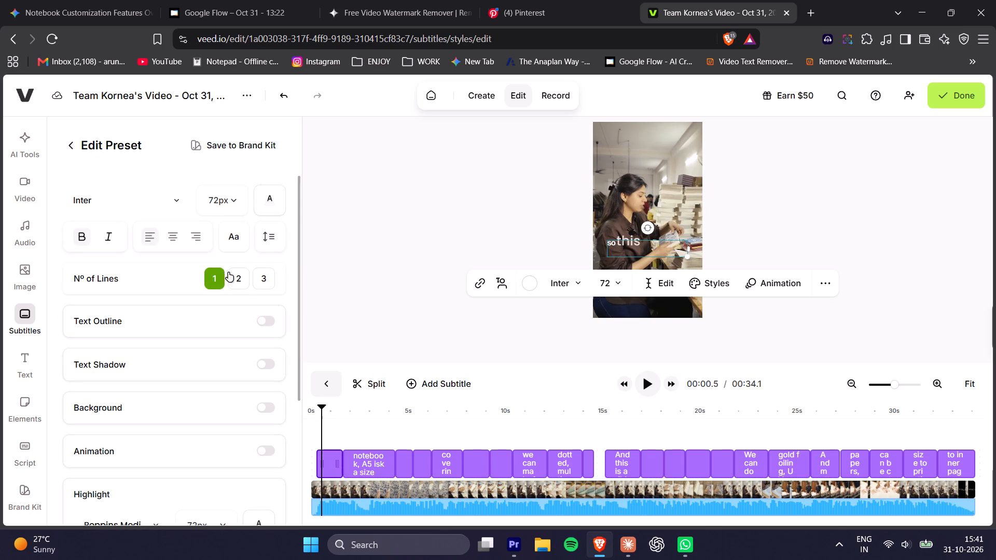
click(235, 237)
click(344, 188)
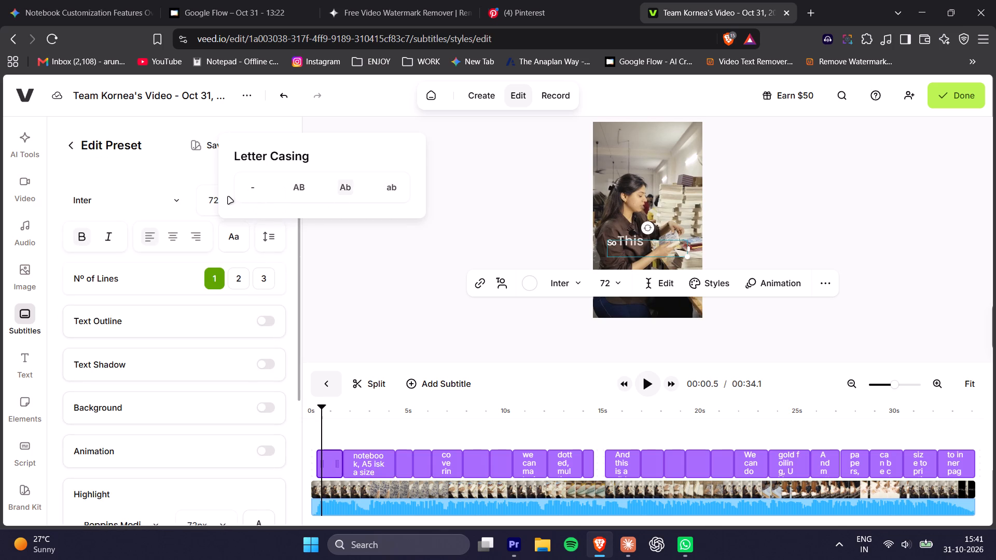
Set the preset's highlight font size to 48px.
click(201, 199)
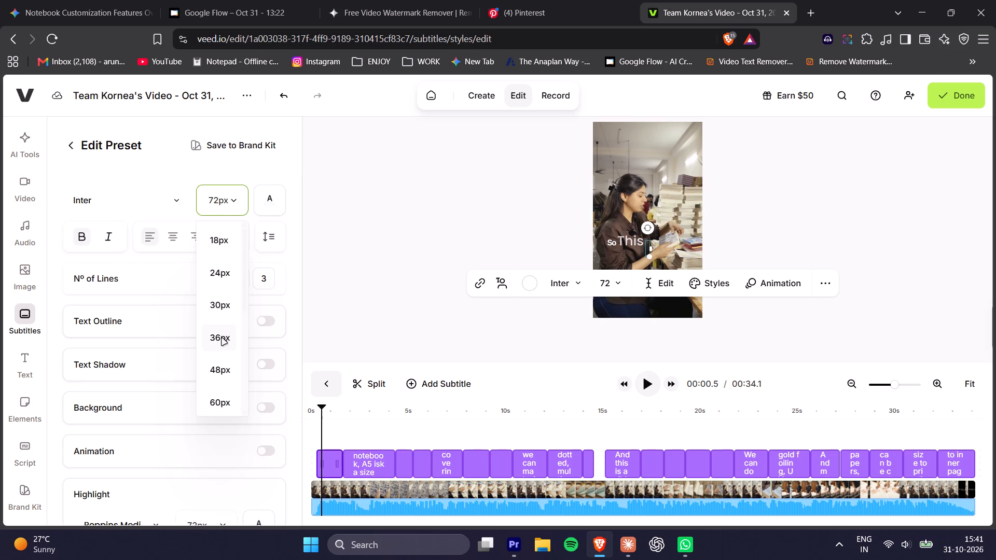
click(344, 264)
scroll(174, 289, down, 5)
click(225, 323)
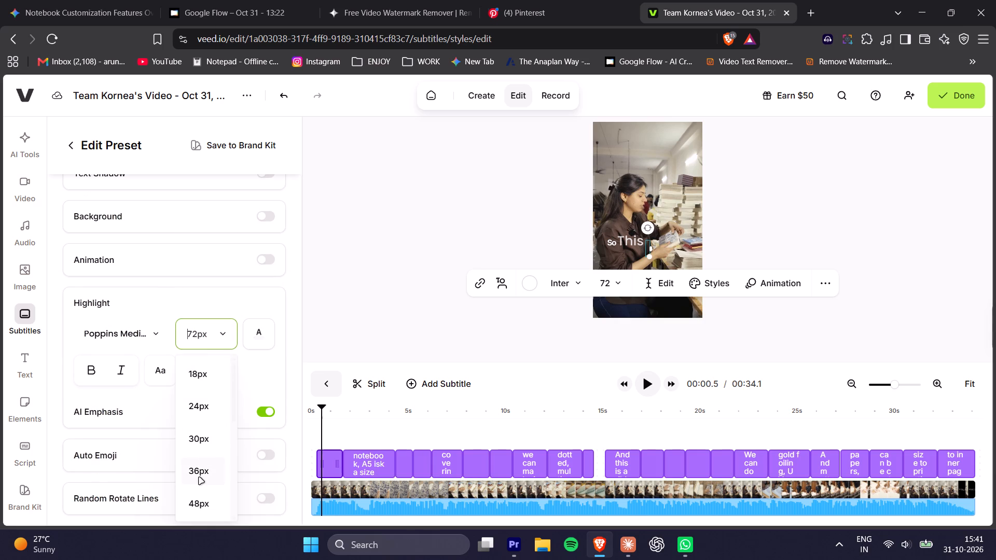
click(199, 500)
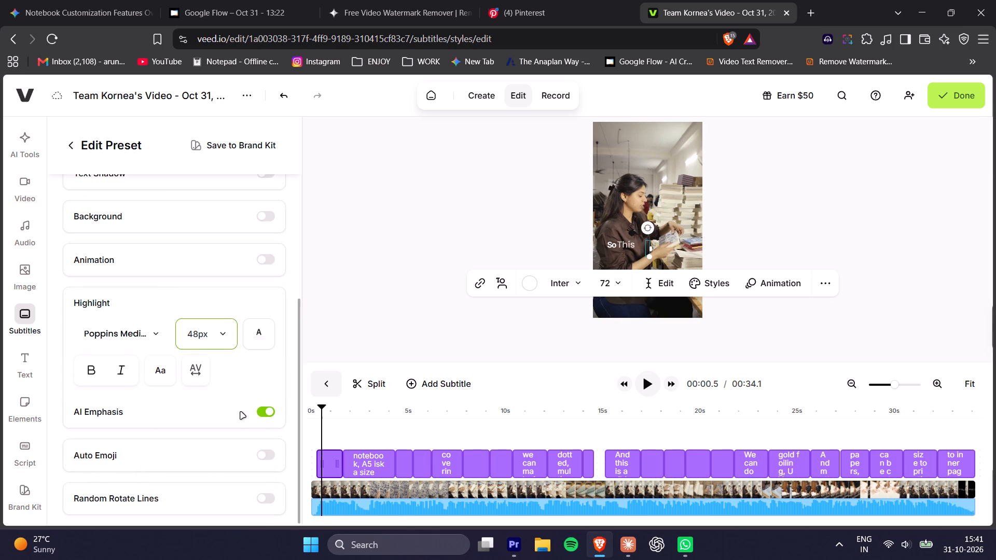
Browse all the Dynamic subtitle presets and apply the "Can do it" preset that uses Libre Caslon Text.
click(71, 143)
scroll(172, 348, down, 3)
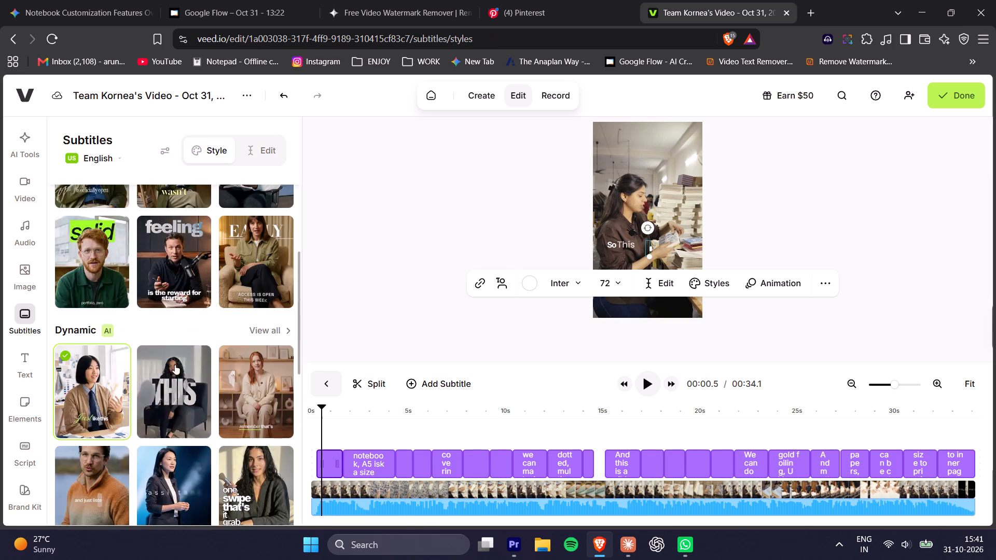
scroll(242, 245, up, 1)
click(258, 198)
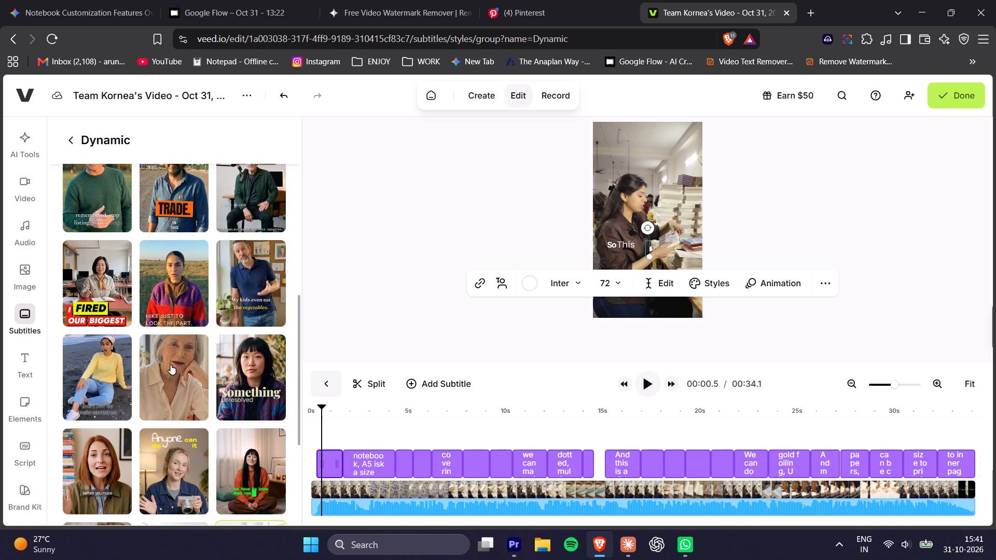
scroll(81, 371, down, 2)
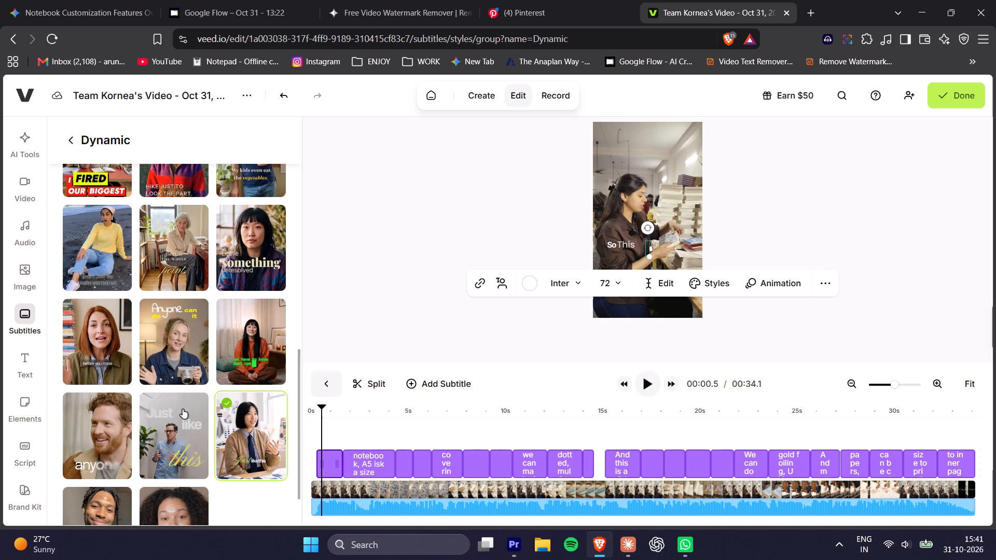
scroll(122, 423, down, 2)
click(97, 459)
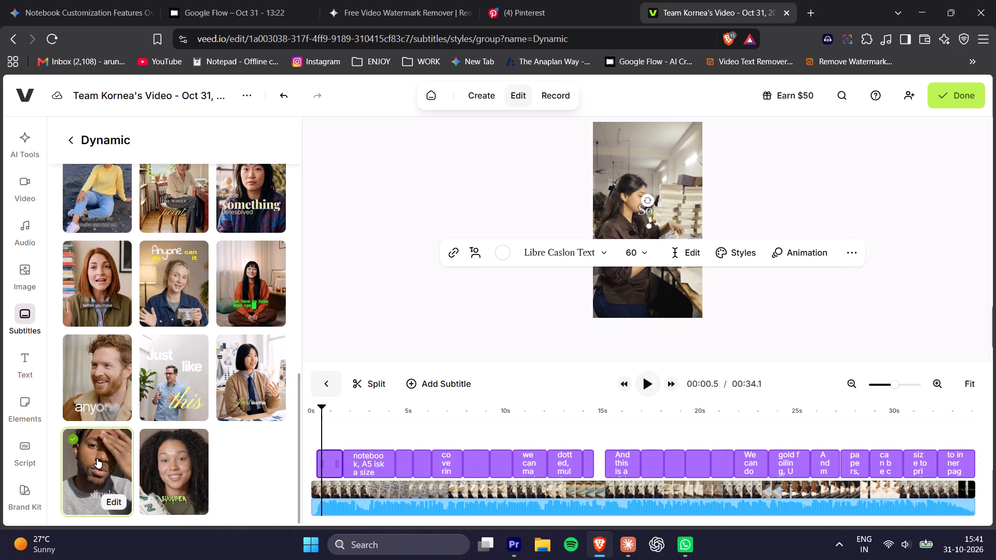
Play the first few seconds of the video to check the subtitles in the applied preset.
click(321, 420)
key(space)
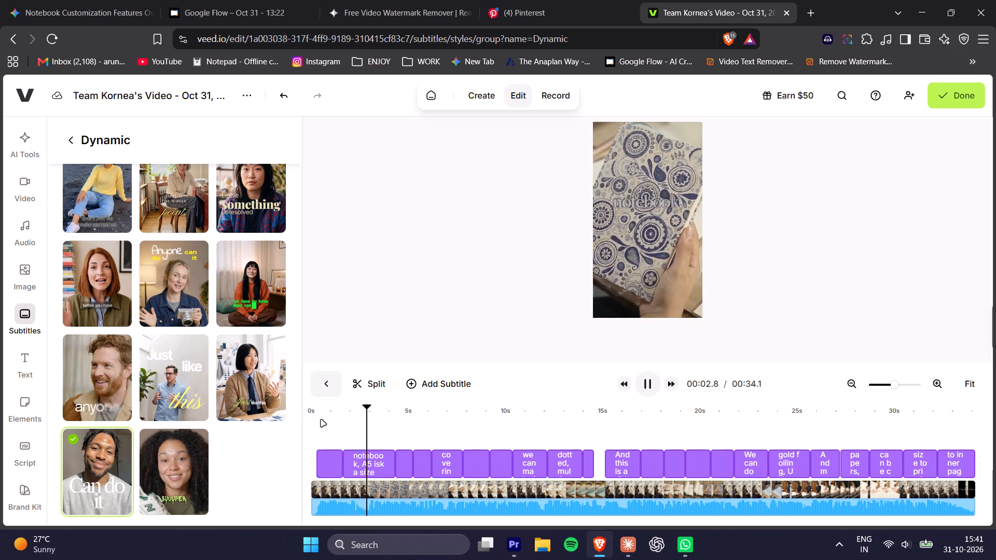
key(space)
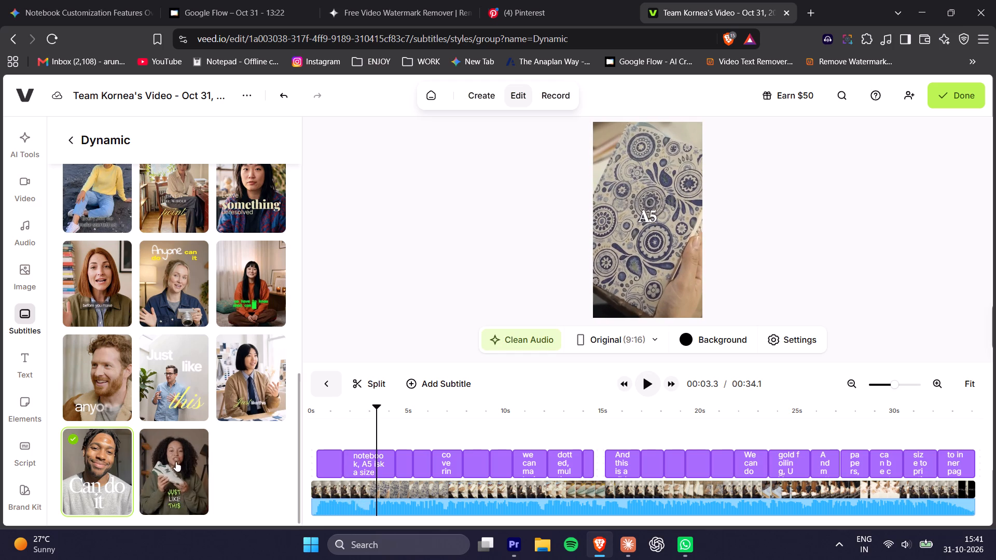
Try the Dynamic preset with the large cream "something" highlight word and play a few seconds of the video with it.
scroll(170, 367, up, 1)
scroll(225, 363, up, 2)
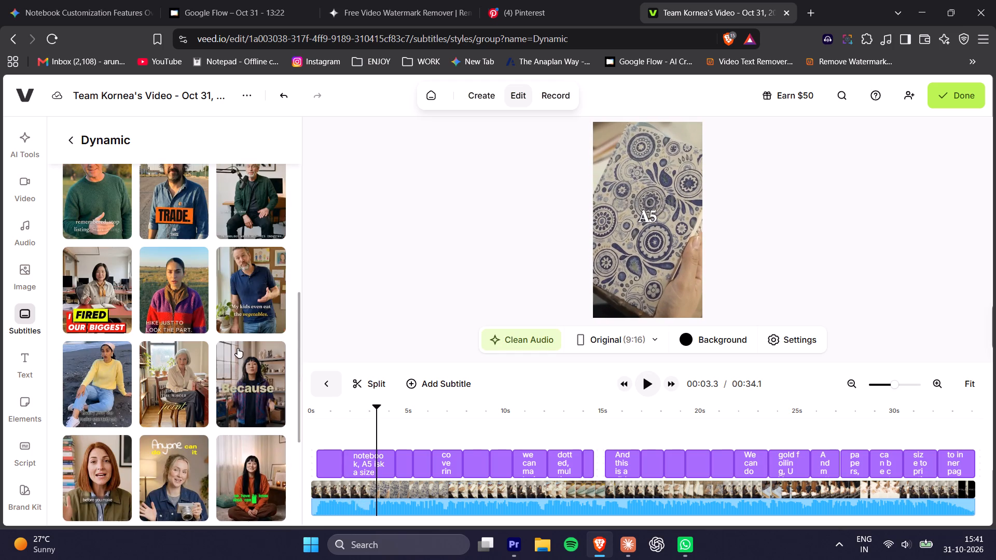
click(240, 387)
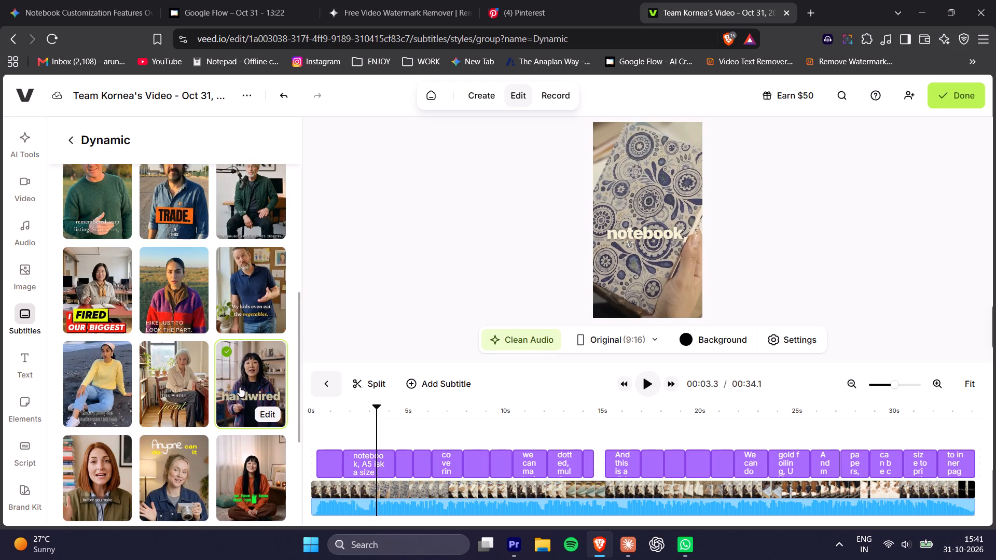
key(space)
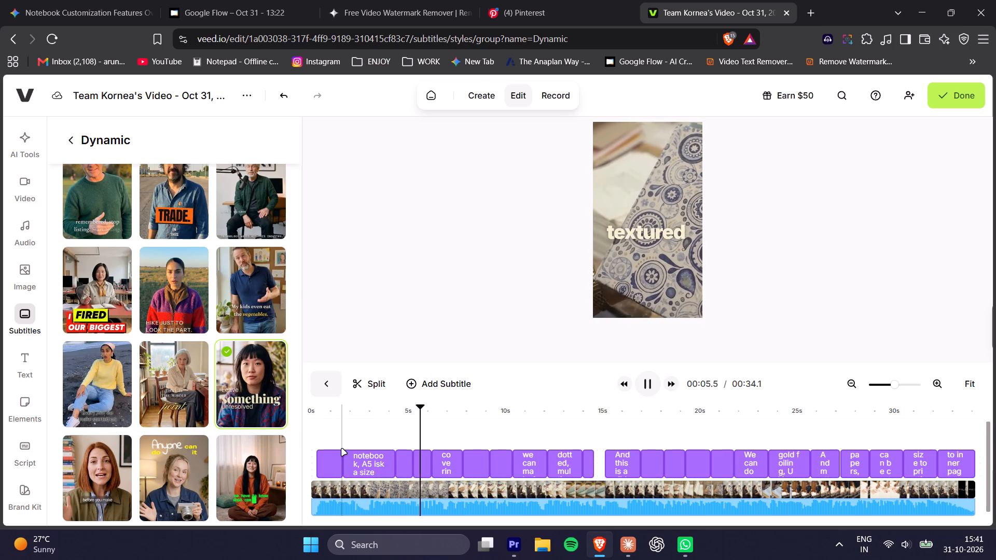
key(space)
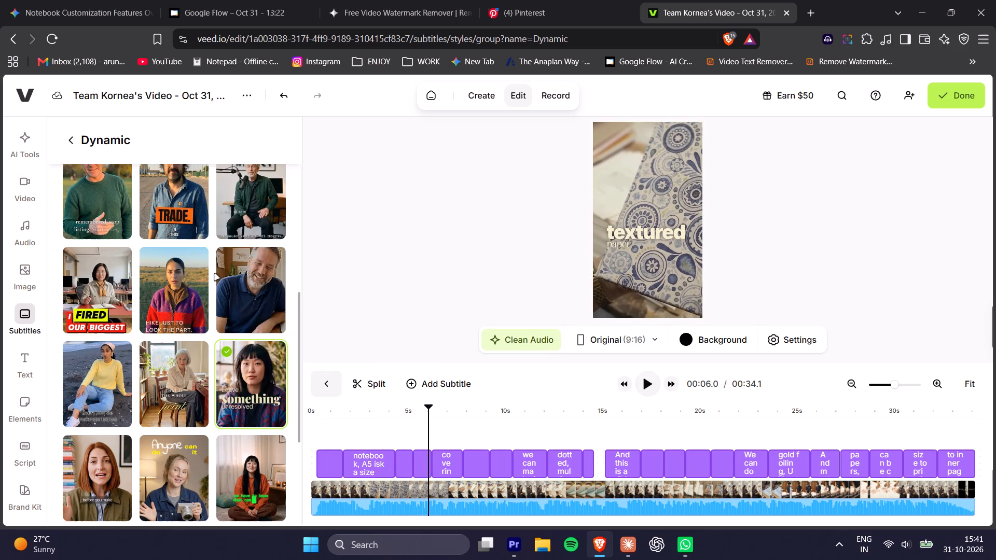
Apply the yellow Dynamic preset with blackletter highlight words, shown on the person in pink.
scroll(178, 283, up, 1)
scroll(123, 274, up, 2)
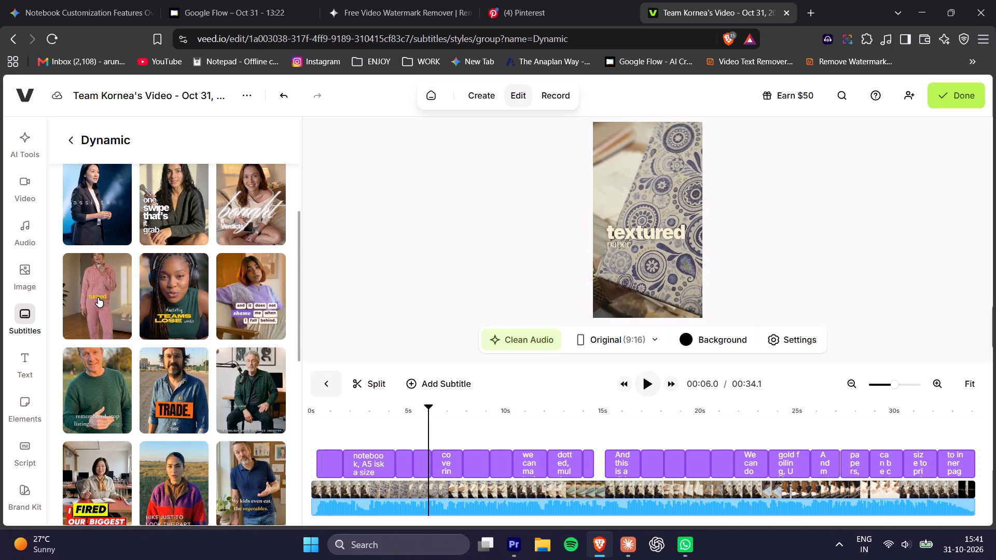
click(98, 298)
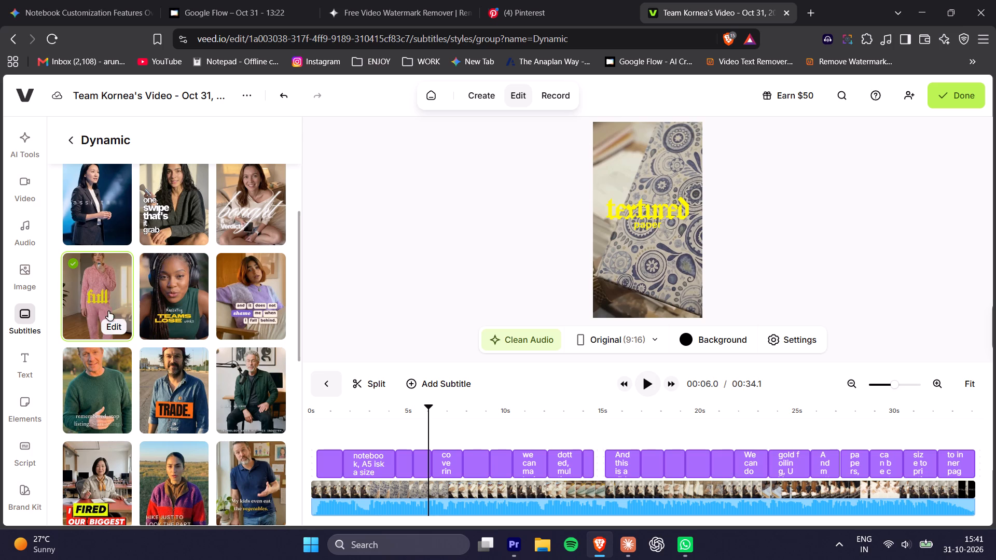
Open the yellow preset for editing and change its highlight font to Poppins Medium.
click(115, 327)
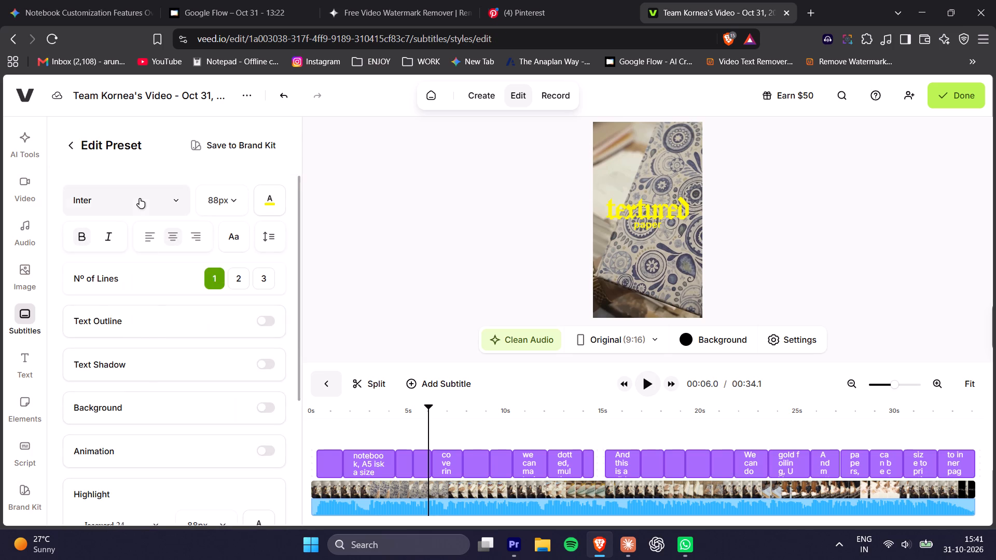
click(140, 199)
click(140, 199)
scroll(179, 217, down, 4)
click(135, 332)
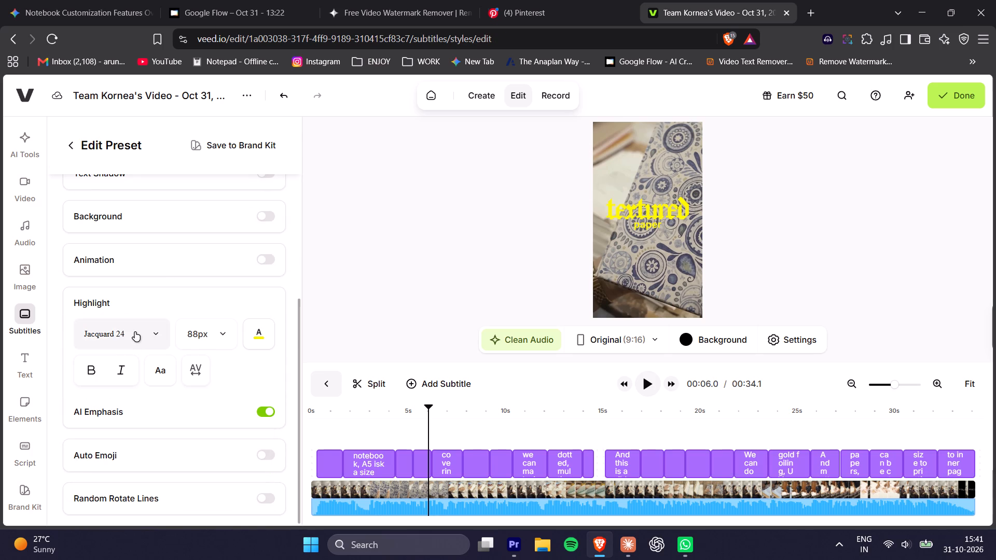
click(124, 148)
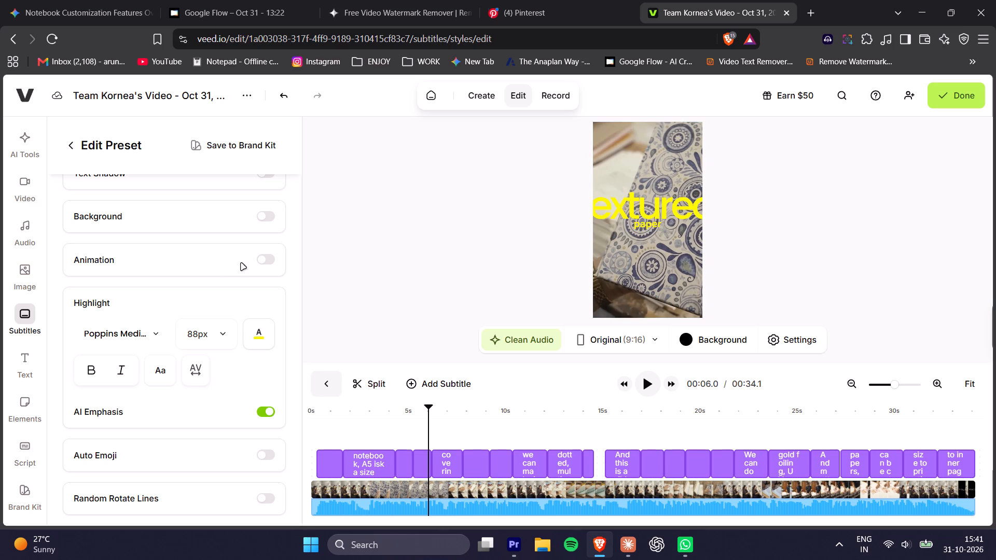
Reduce the preset's highlight font size, trying 48px and settling on 60px.
click(230, 332)
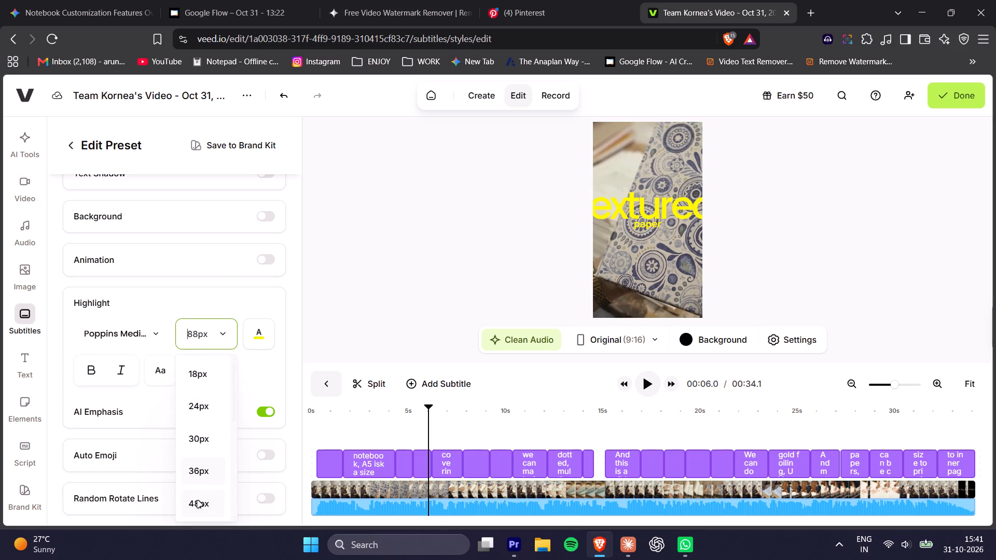
click(198, 501)
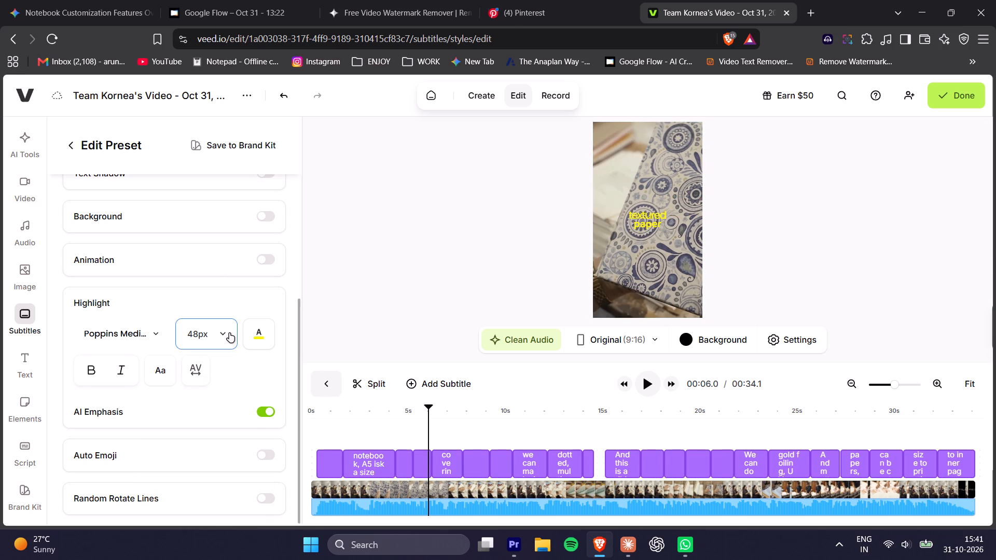
click(228, 332)
scroll(202, 503, down, 1)
click(201, 467)
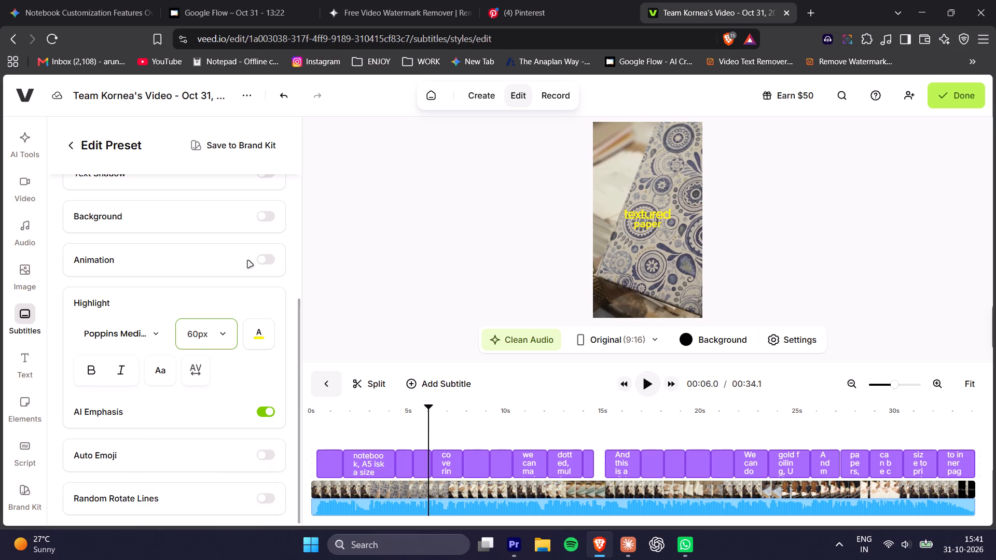
Turn on Text Shadow for the preset and raise its strength slightly.
scroll(179, 231, up, 1)
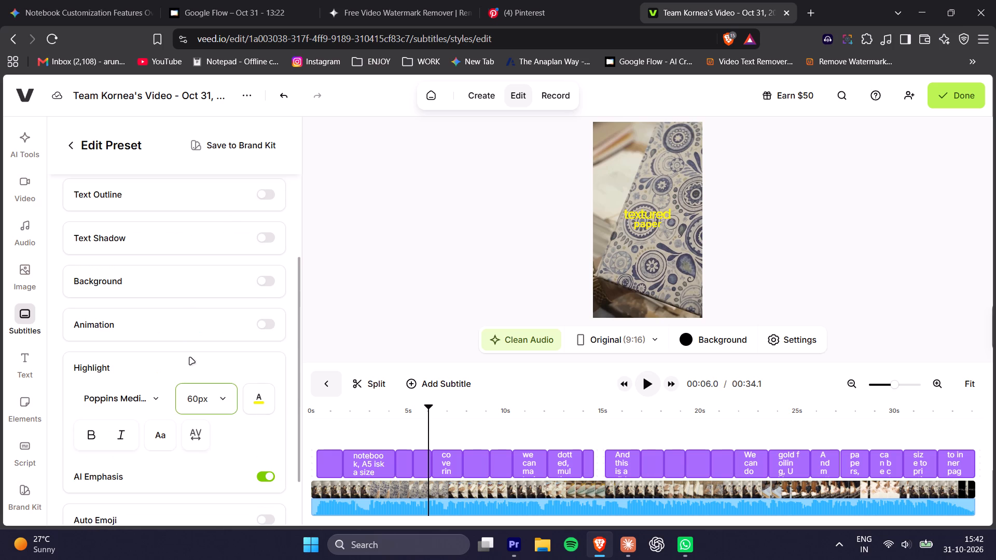
scroll(150, 312, up, 1)
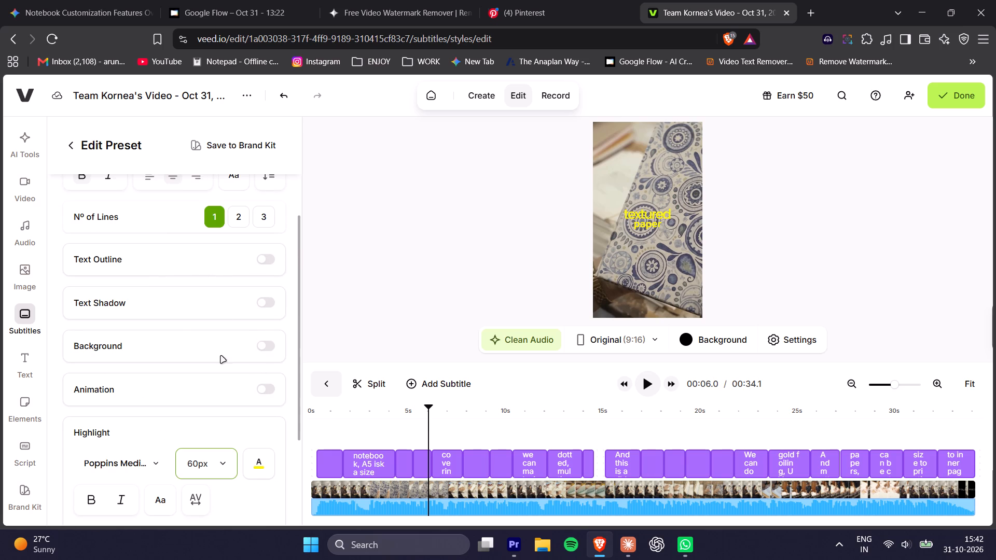
click(260, 297)
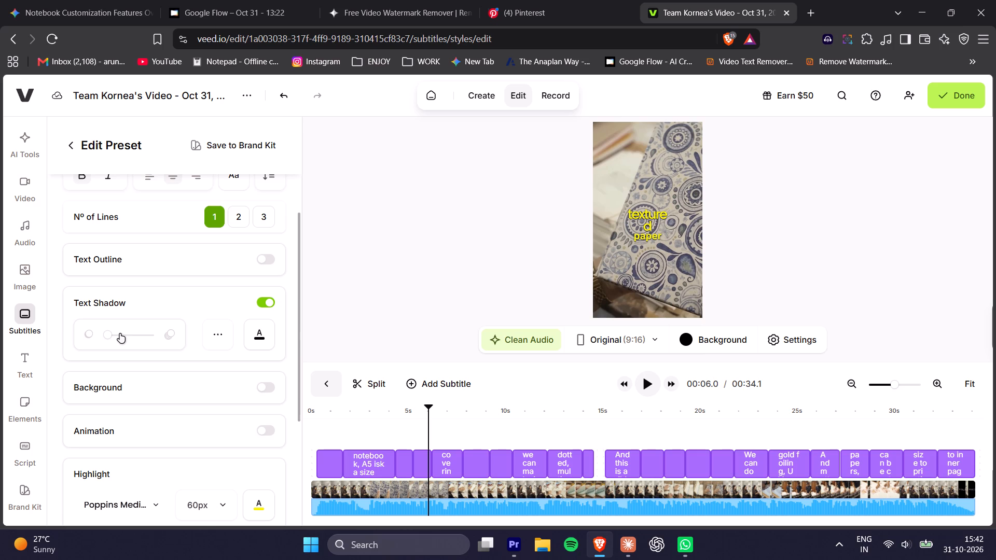
drag(114, 333, 119, 334)
Set the preset's base Inter text size to 72px after trying 60px.
scroll(179, 280, up, 3)
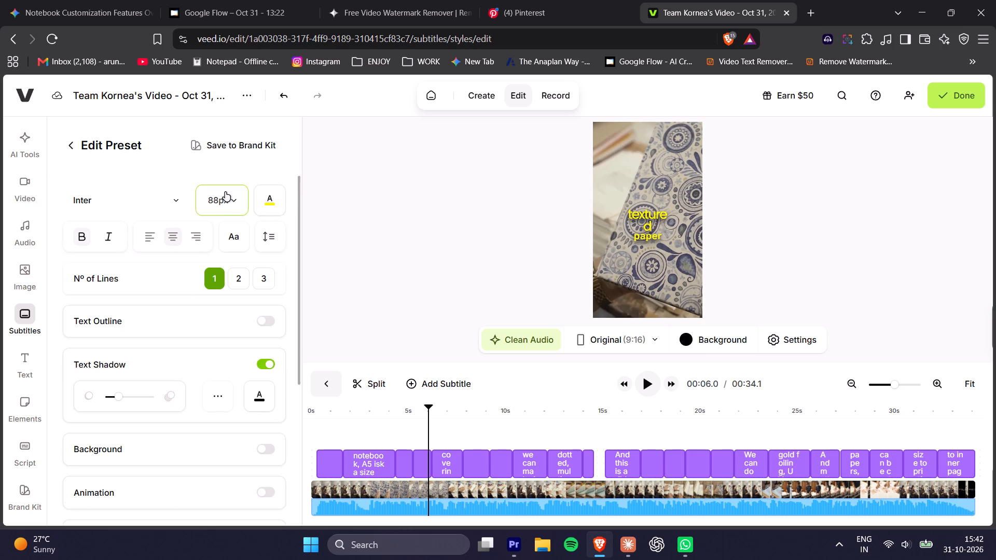
click(237, 199)
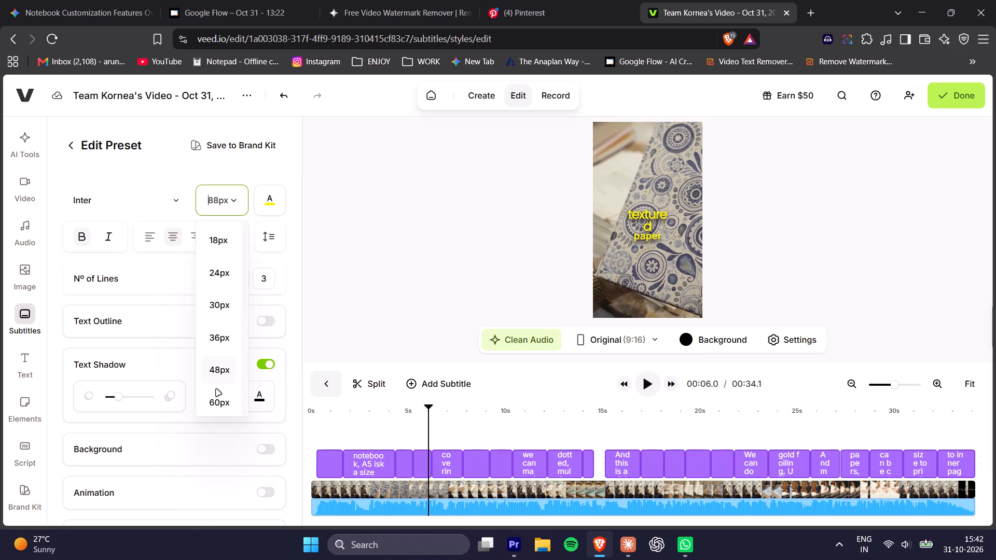
click(217, 409)
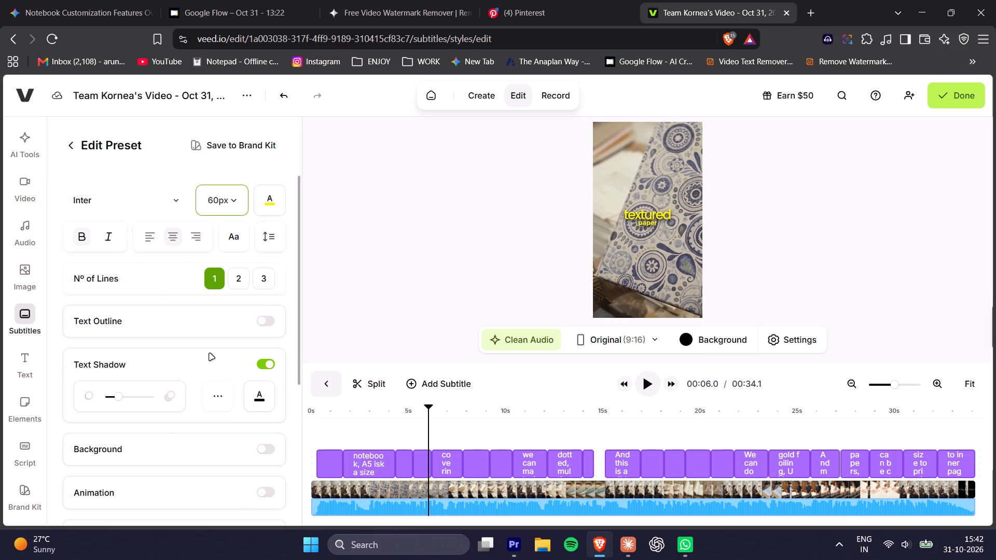
click(236, 204)
scroll(212, 355, down, 1)
click(218, 367)
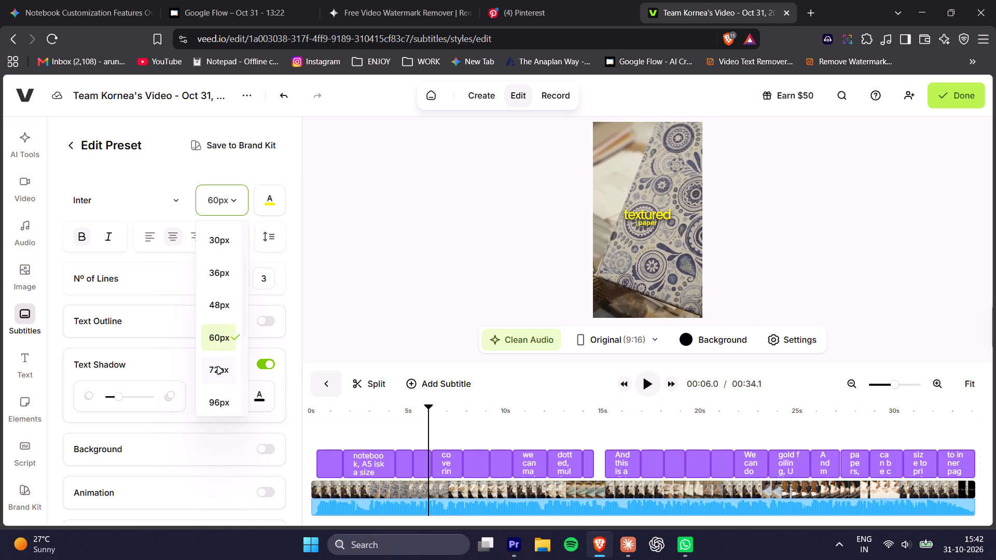
Change the preset's base text colour to white, leaving the highlight colour yellow.
click(269, 200)
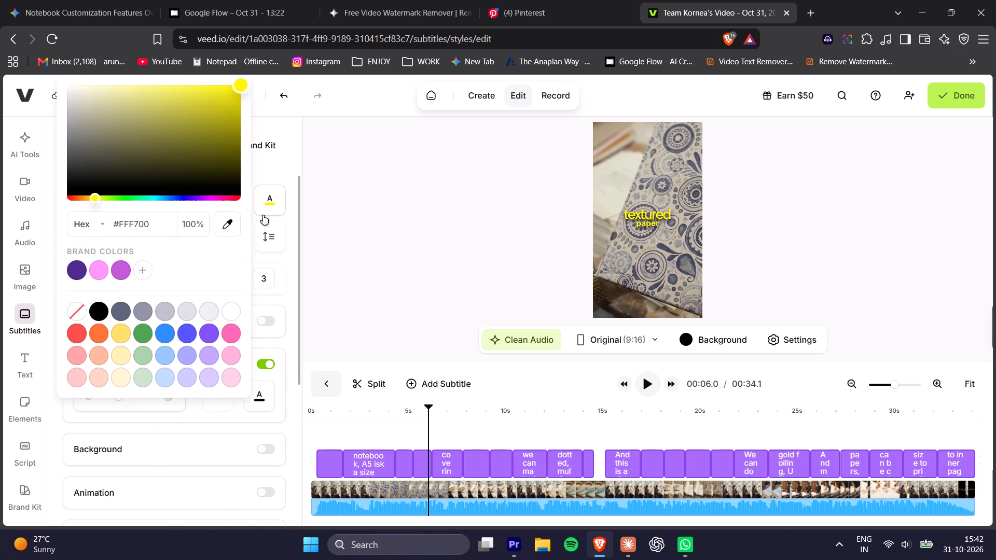
drag(202, 157, 50, 85)
click(288, 167)
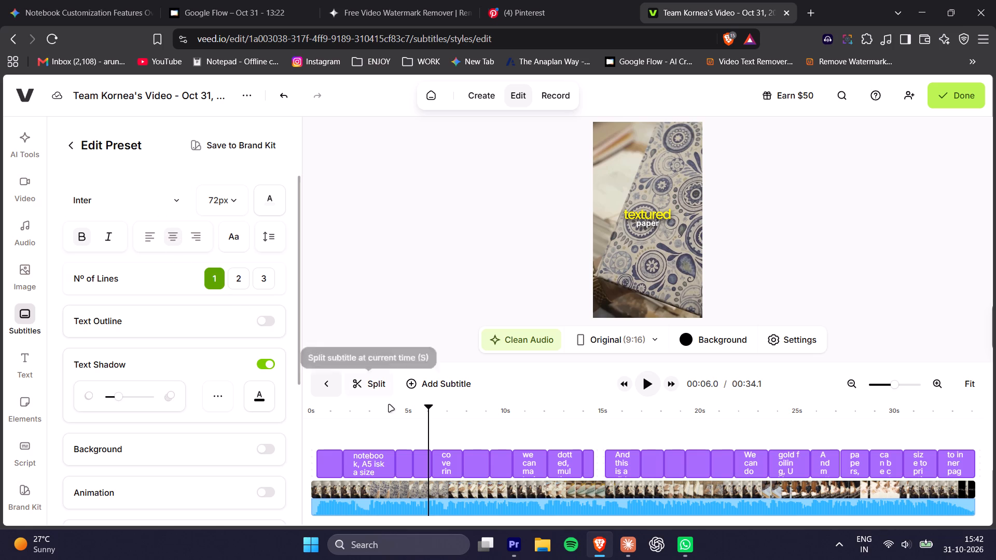
Play the opening couple of seconds of the video to check the edited subtitle style.
drag(357, 413, 317, 419)
key(space)
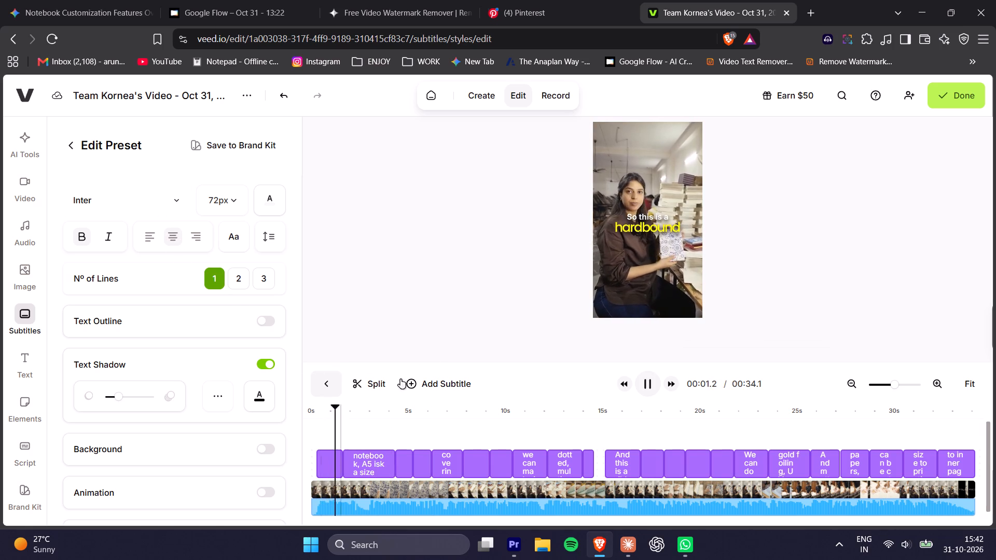
key(space)
Move the subtitle lower in the video frame and widen its text box so "notebook," fits on one line.
drag(648, 216, 648, 226)
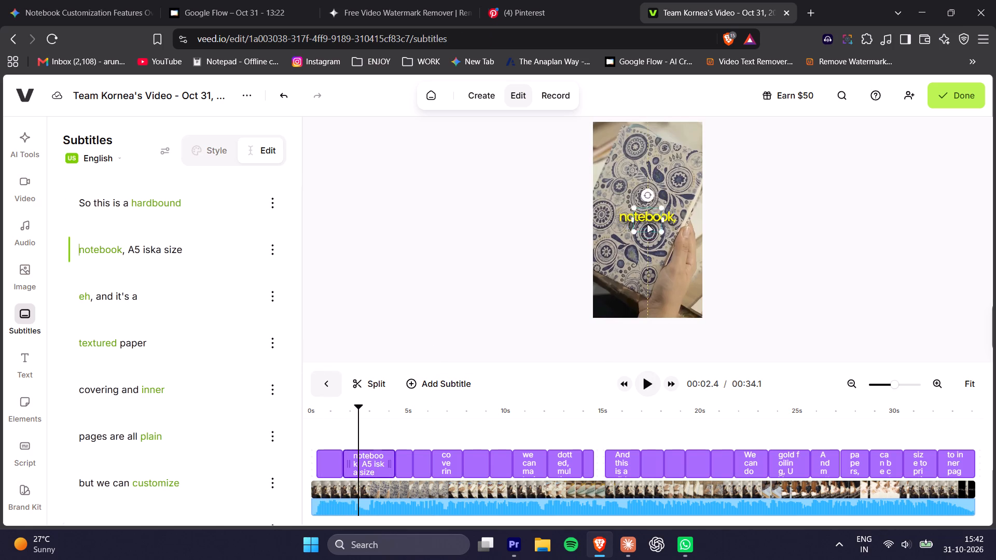
drag(648, 226, 646, 250)
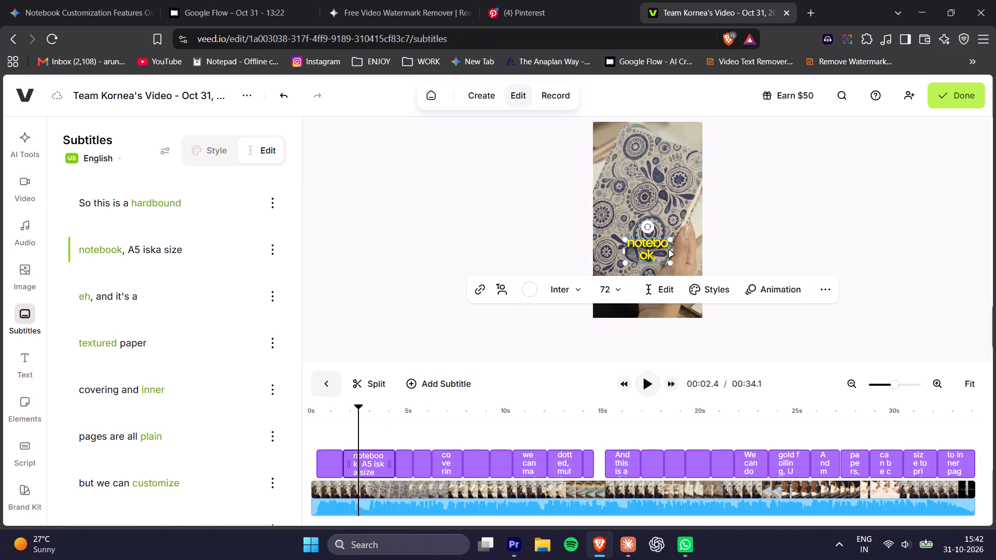
alt+drag(672, 251, 690, 252)
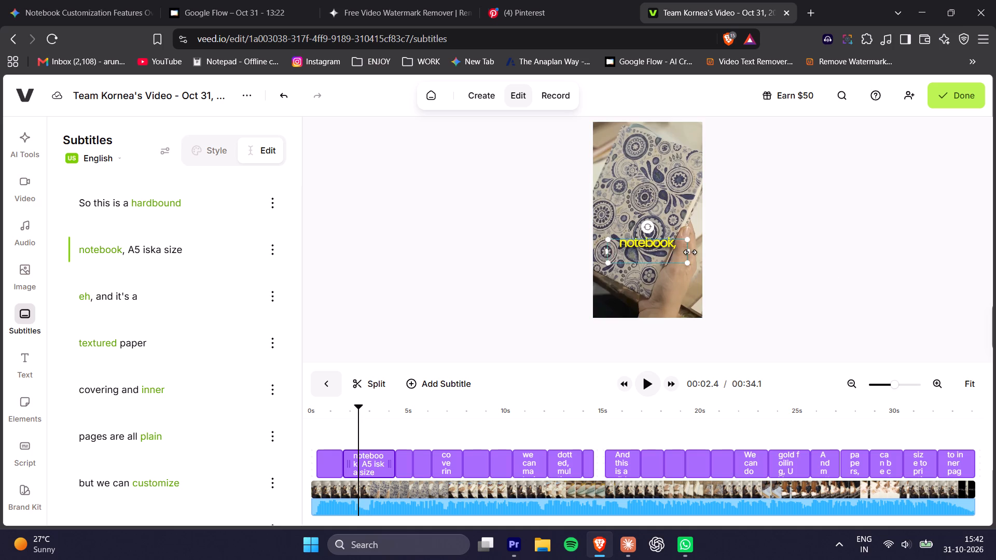
alt+drag(690, 252, 692, 252)
Play the opening seconds to check the repositioned subtitles, and replay the video from the very beginning.
drag(344, 408, 322, 411)
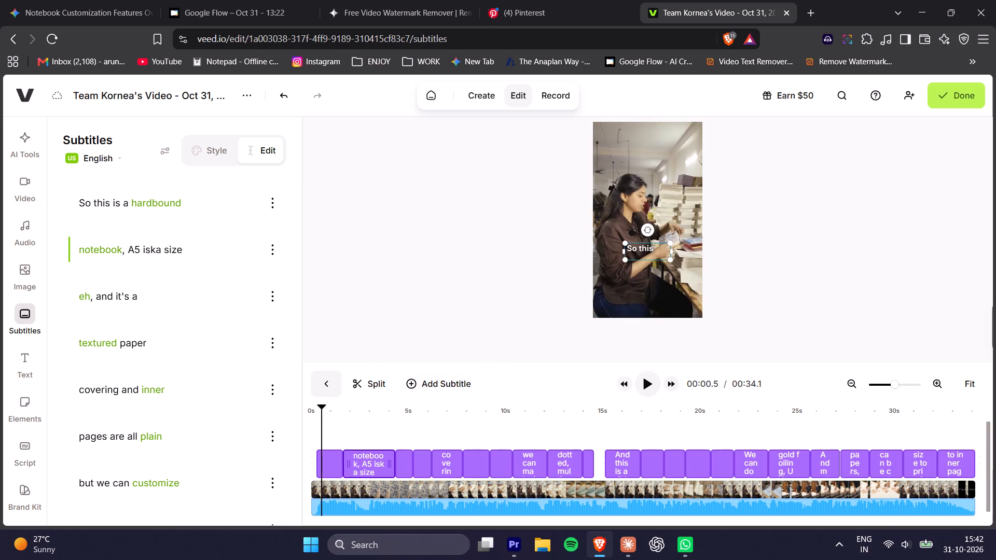
key(space)
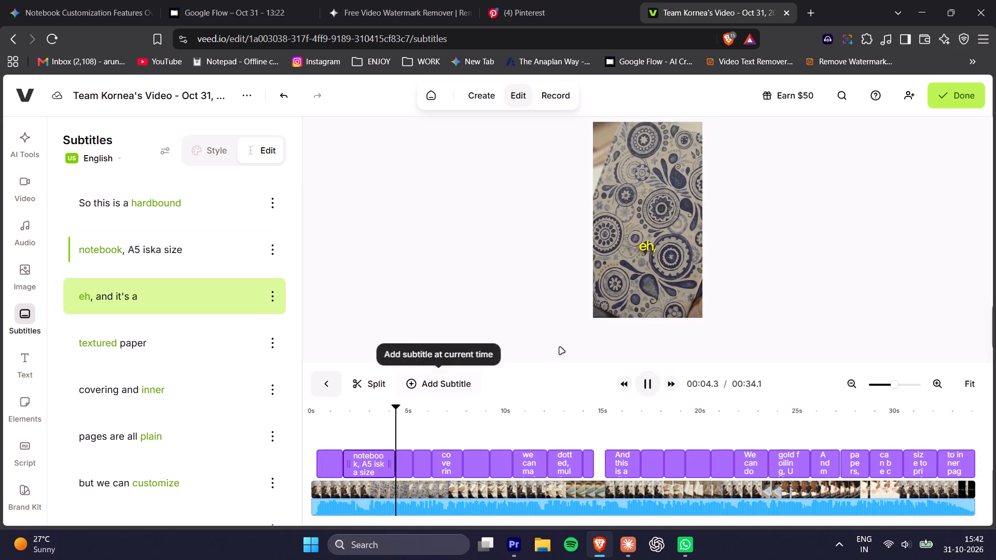
key(space)
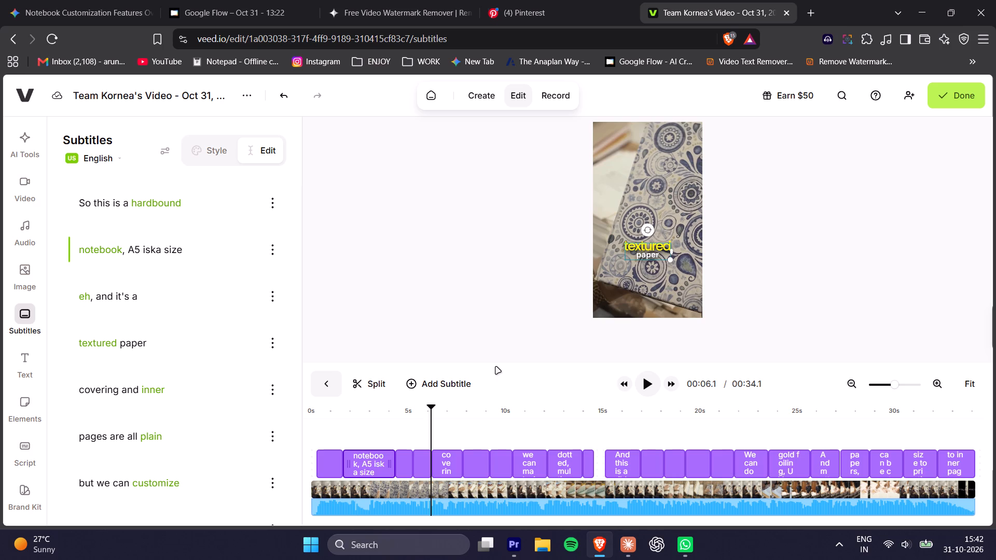
click(411, 421)
drag(405, 411, 247, 419)
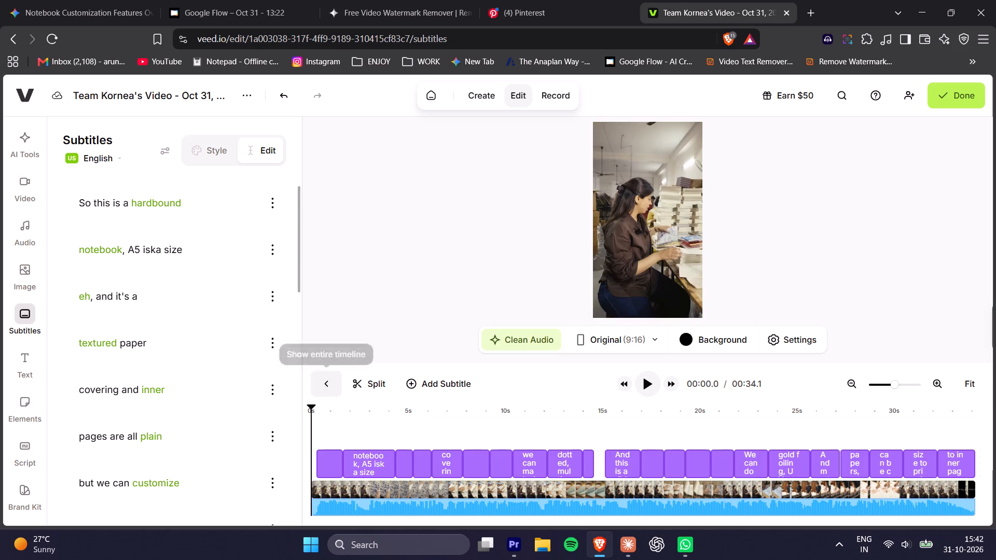
key(space)
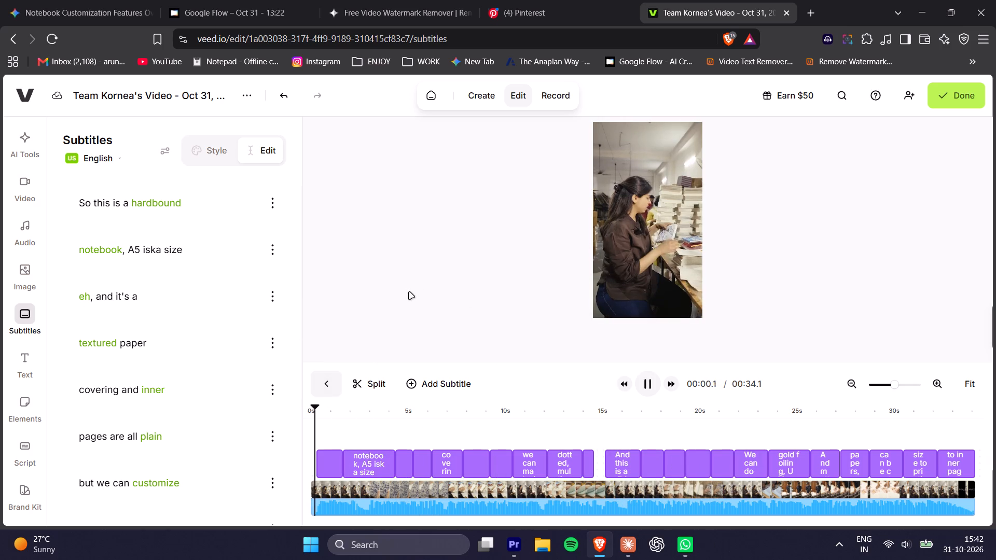
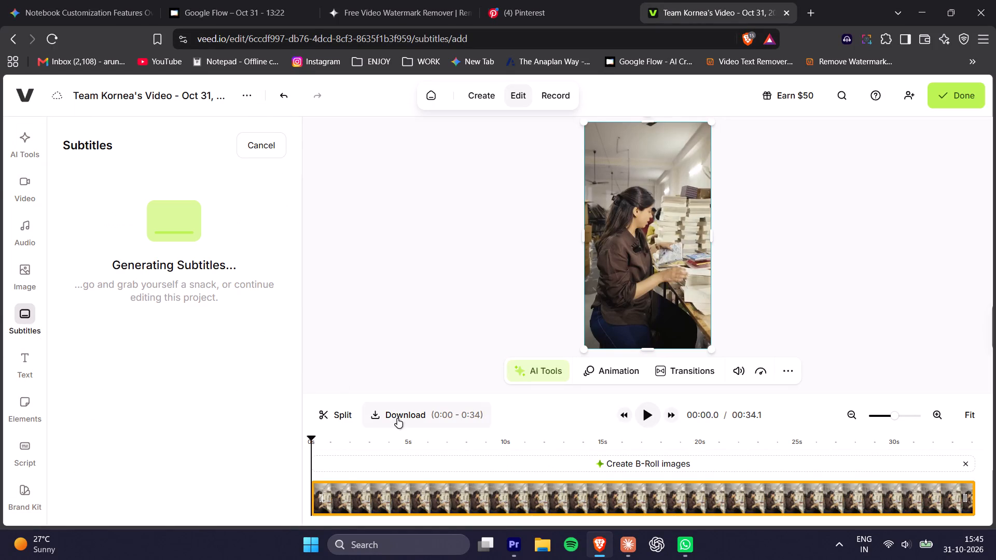
Open the full collection of Dynamic subtitle styles for the newly generated English subtitles.
drag(343, 440, 351, 445)
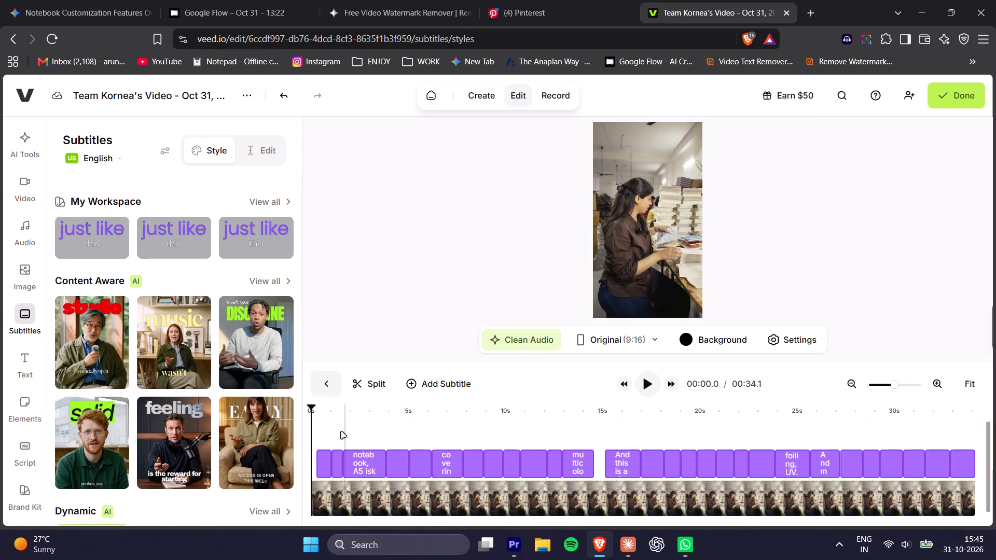
drag(322, 414, 289, 412)
scroll(155, 357, down, 4)
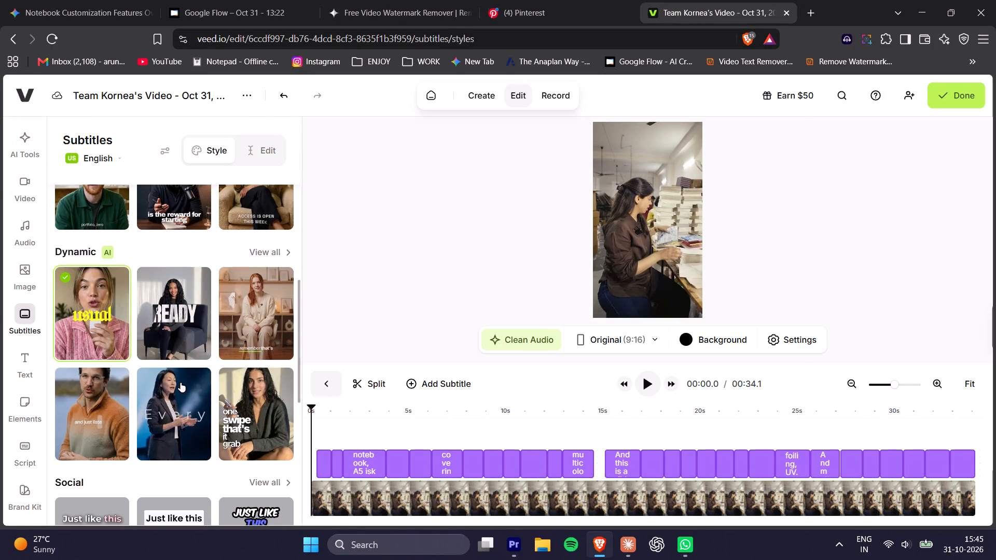
scroll(216, 409, down, 1)
click(278, 187)
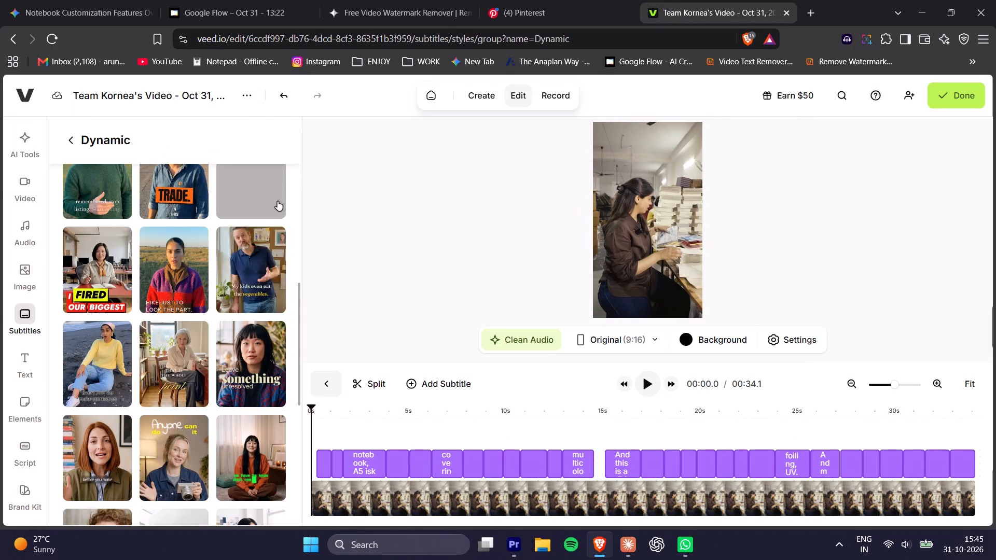
Open the applied yellow-highlight Dynamic subtitle preset for editing and set its number of lines to 1.
scroll(151, 244, up, 3)
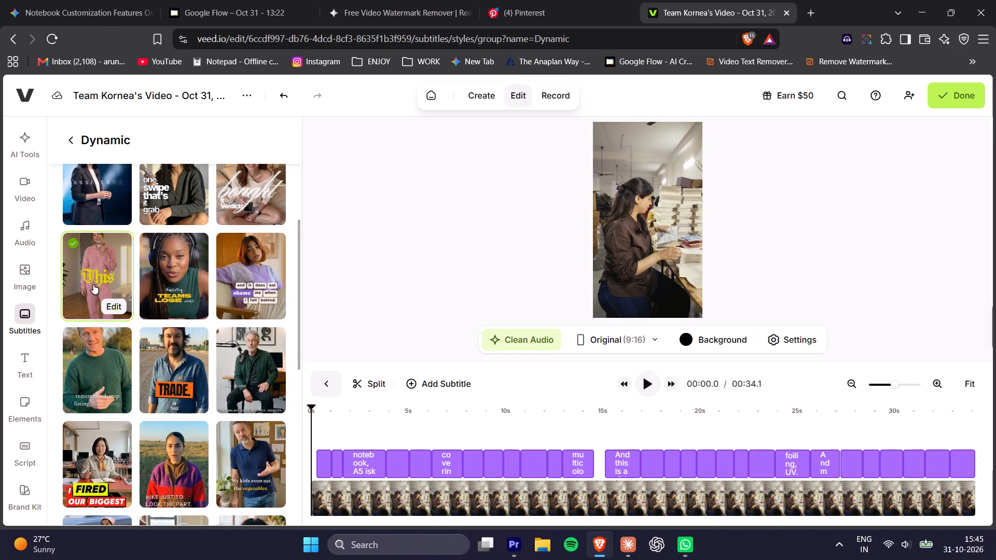
click(108, 305)
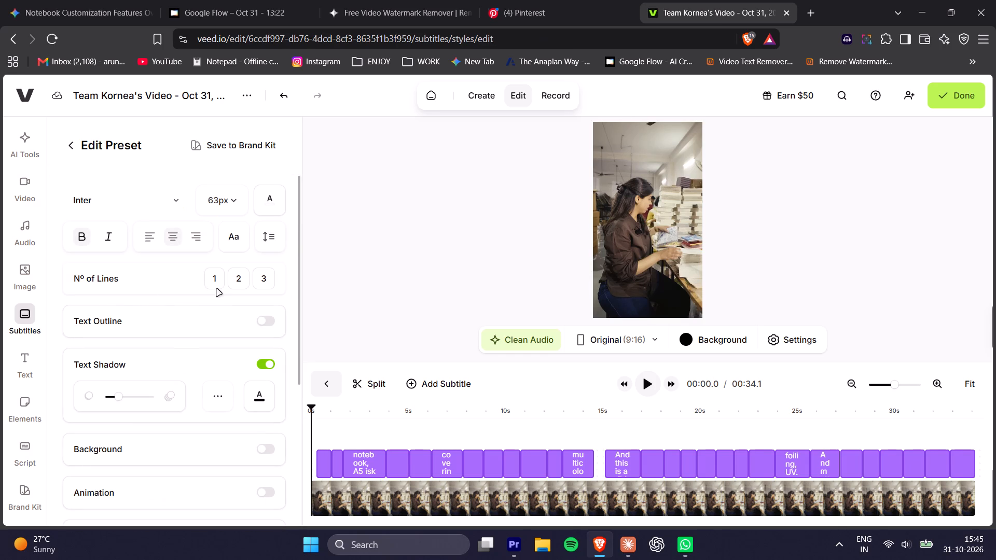
click(216, 283)
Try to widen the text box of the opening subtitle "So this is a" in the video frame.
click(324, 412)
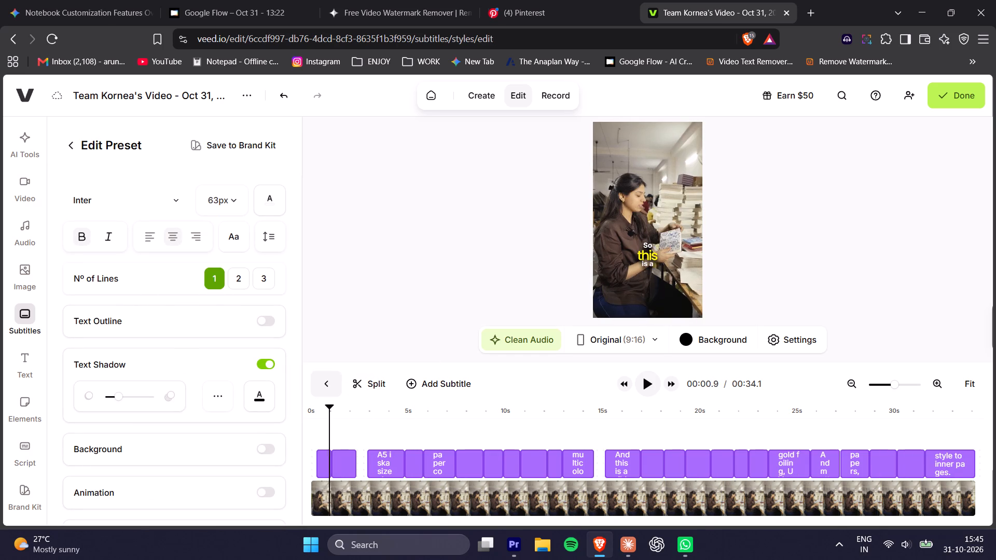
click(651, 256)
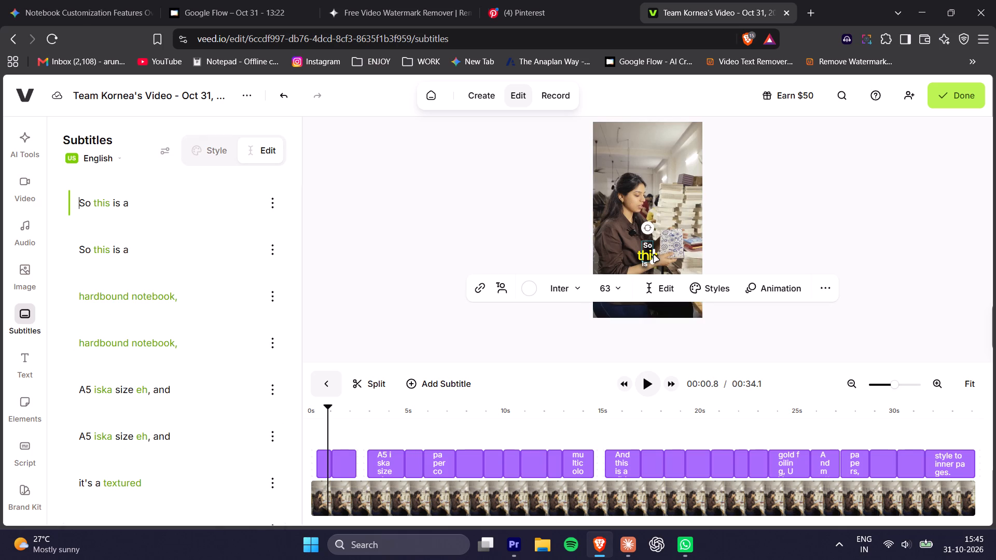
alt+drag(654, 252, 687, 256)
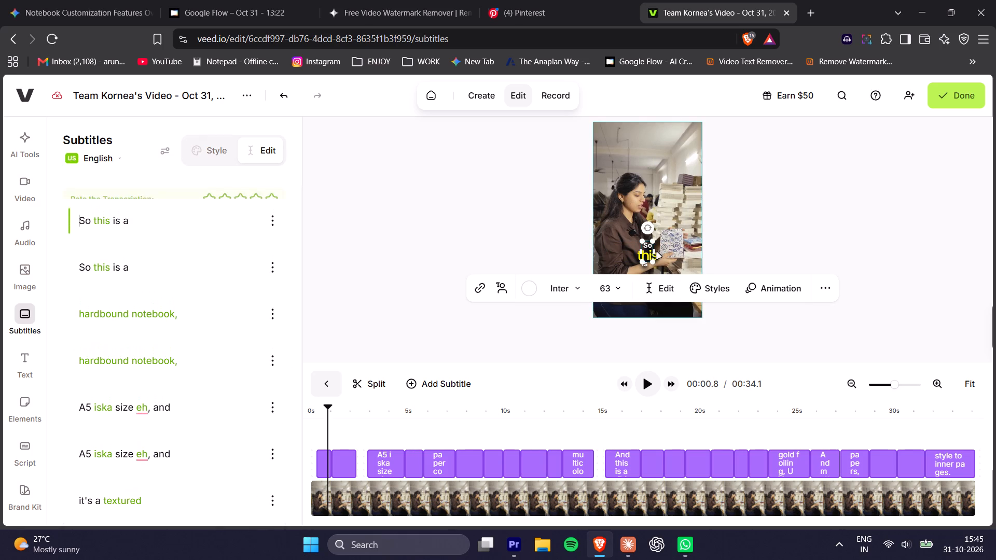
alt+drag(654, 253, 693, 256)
Play the opening few seconds to check how the subtitles break across lines, and return to the "So this is a" subtitle.
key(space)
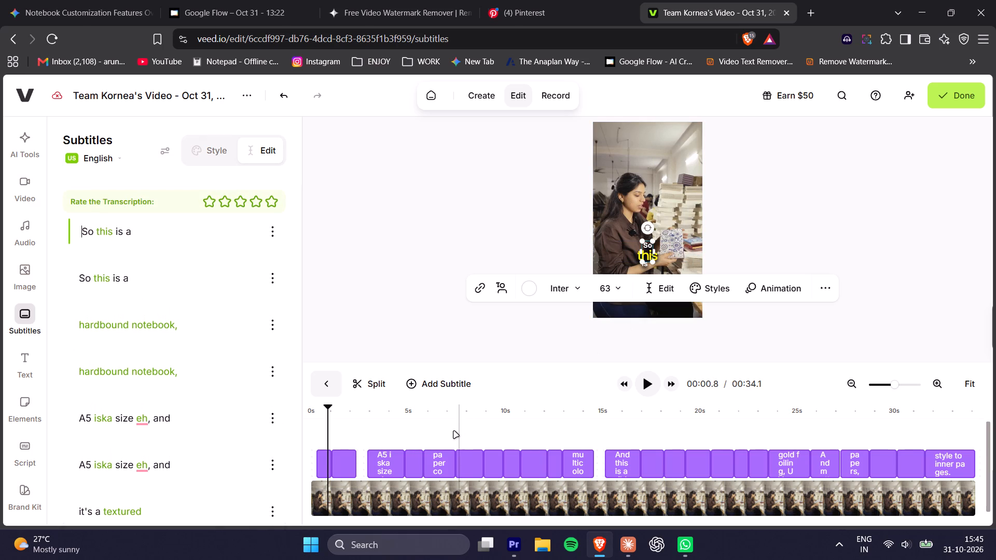
click(338, 417)
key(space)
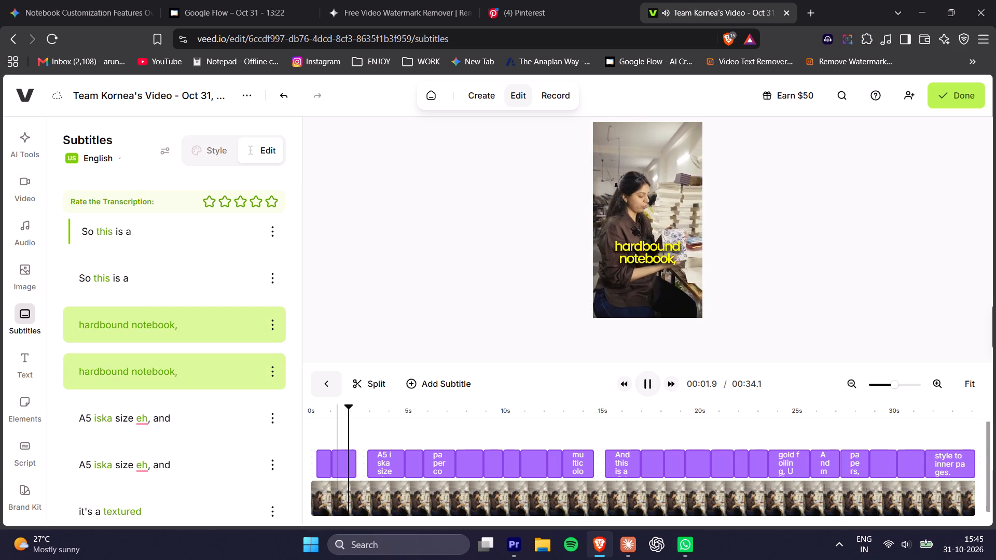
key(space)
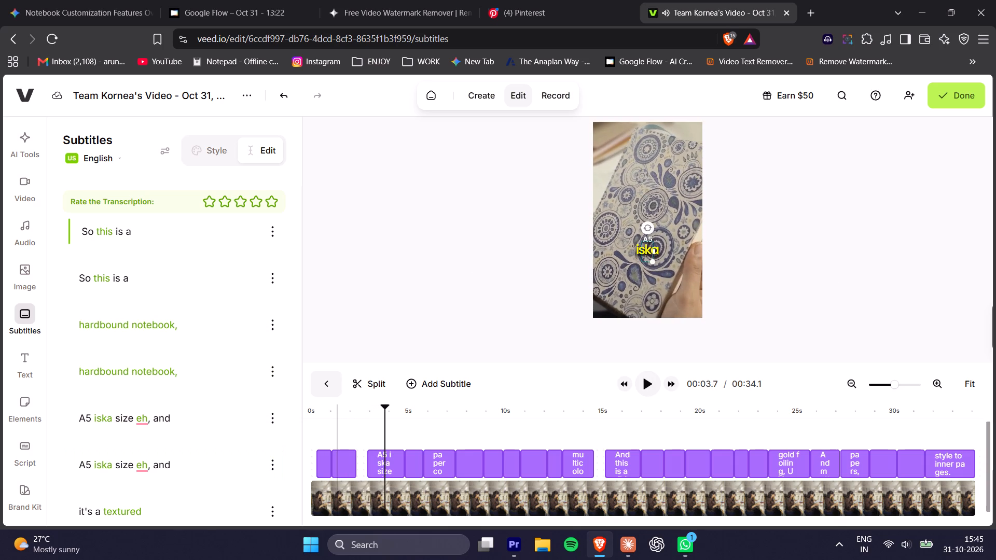
click(329, 411)
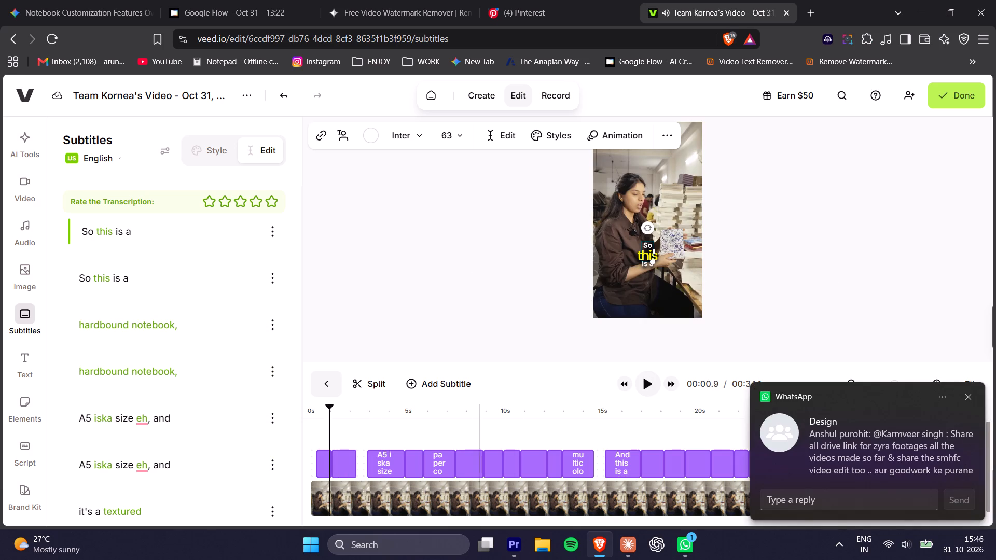
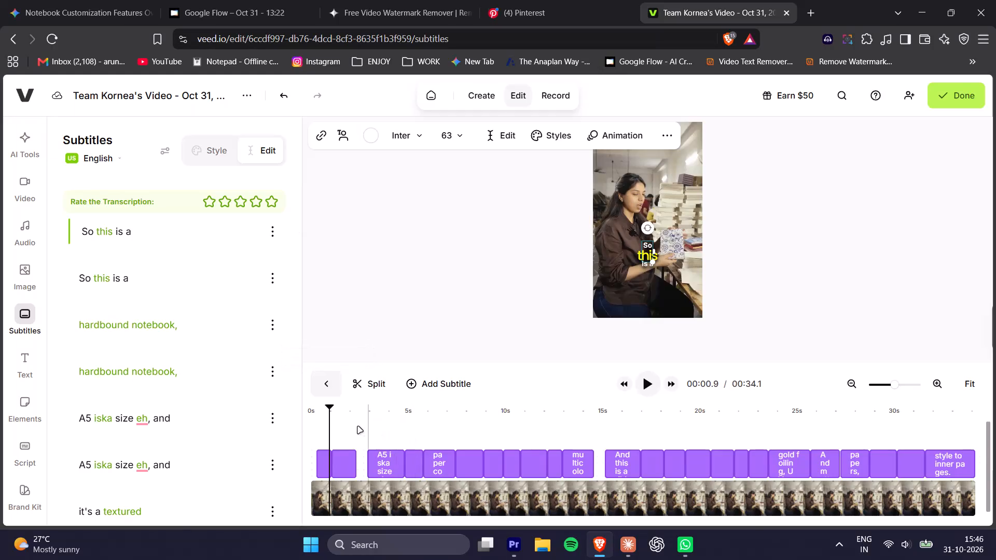
Play back the opening seconds of the video to check the look of the highlighted English subtitles.
drag(328, 417, 290, 417)
key(space)
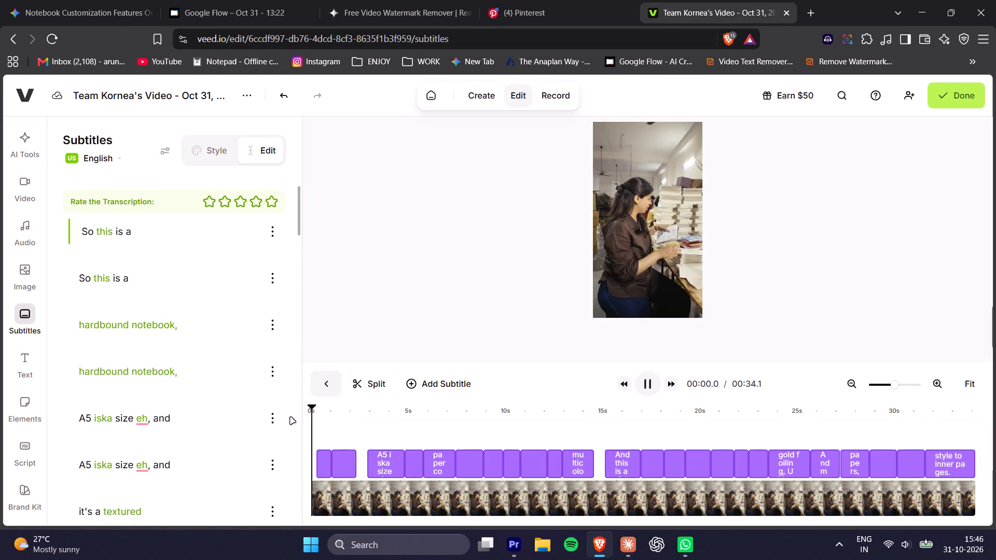
key(space)
key(space)
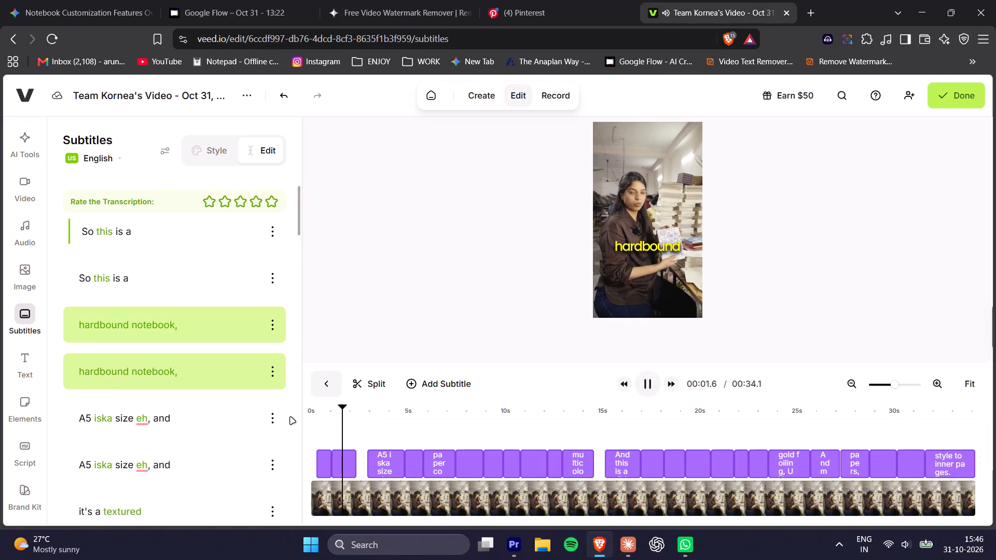
key(space)
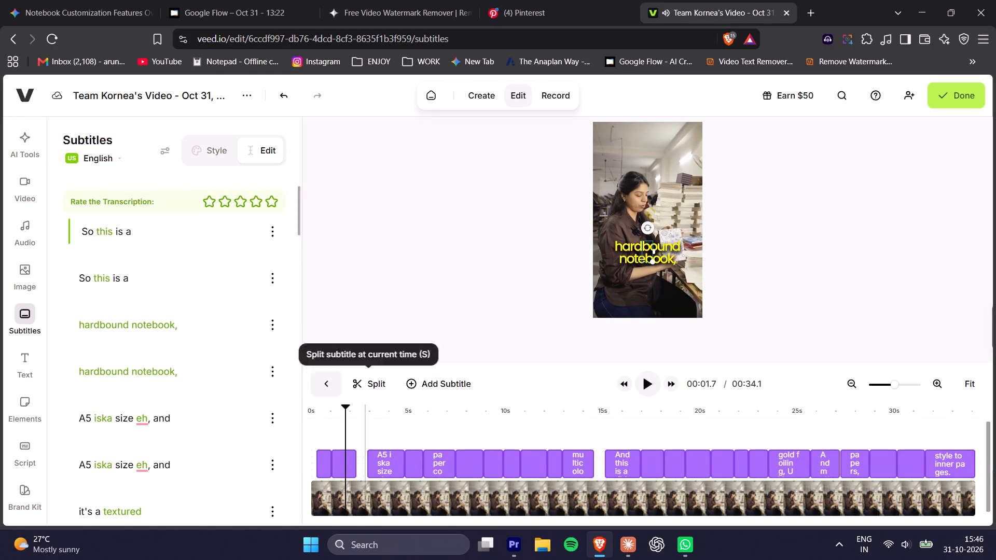
drag(347, 414, 287, 415)
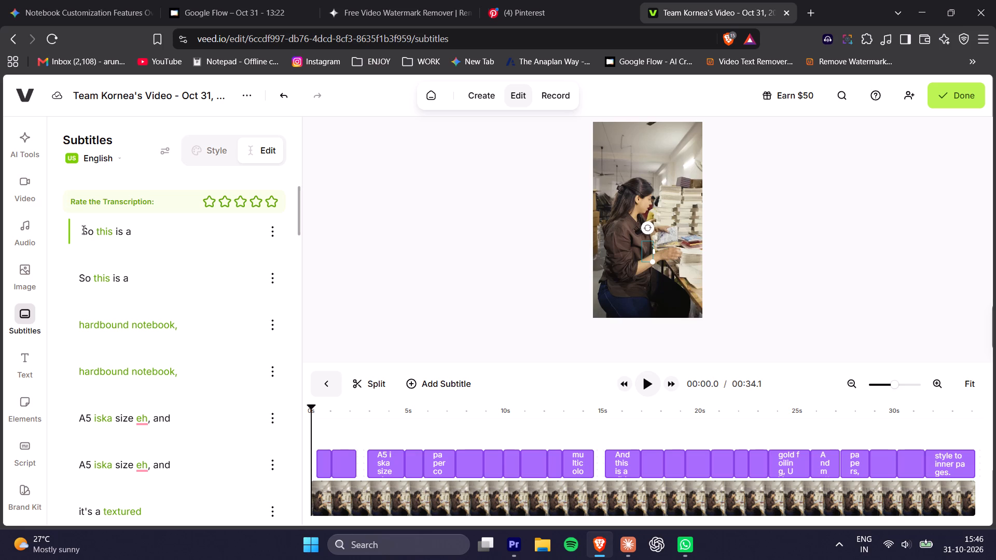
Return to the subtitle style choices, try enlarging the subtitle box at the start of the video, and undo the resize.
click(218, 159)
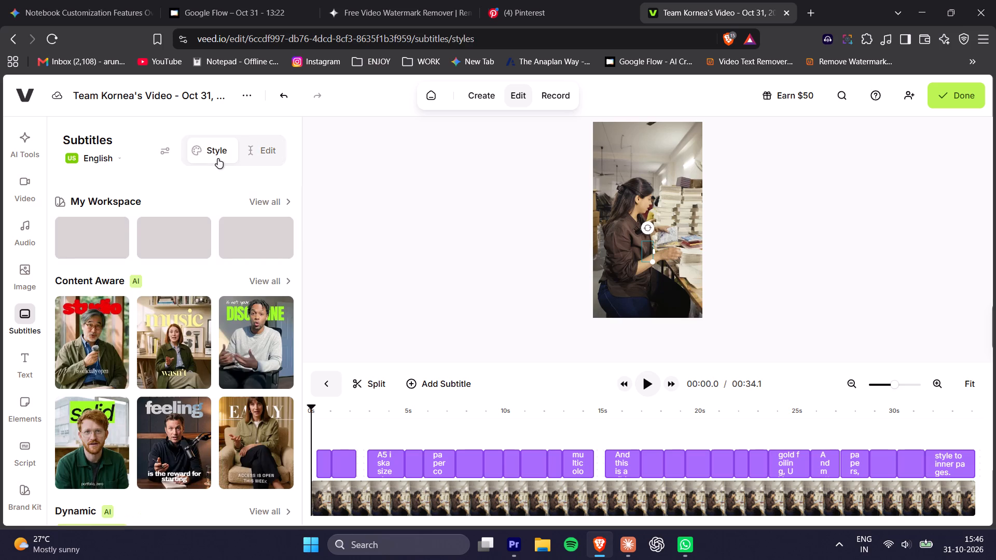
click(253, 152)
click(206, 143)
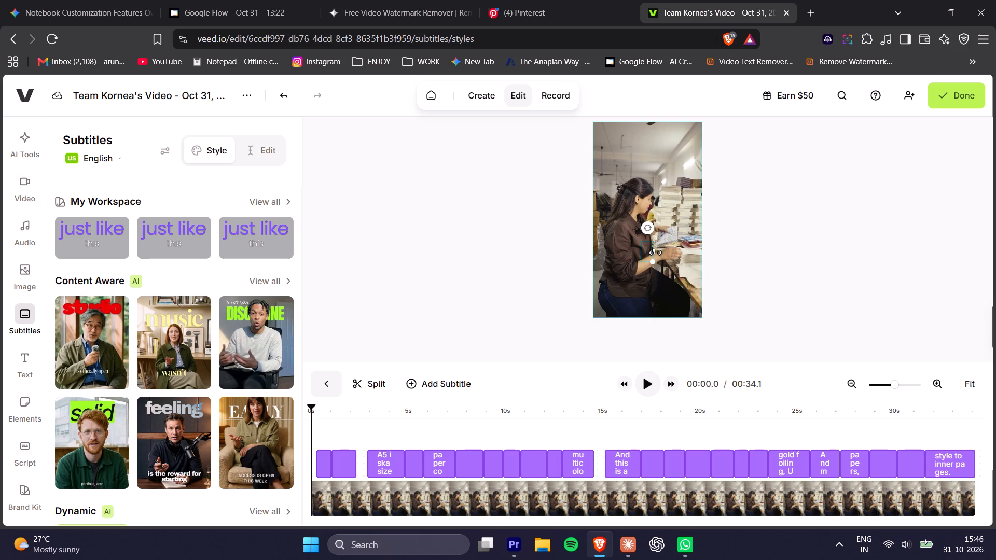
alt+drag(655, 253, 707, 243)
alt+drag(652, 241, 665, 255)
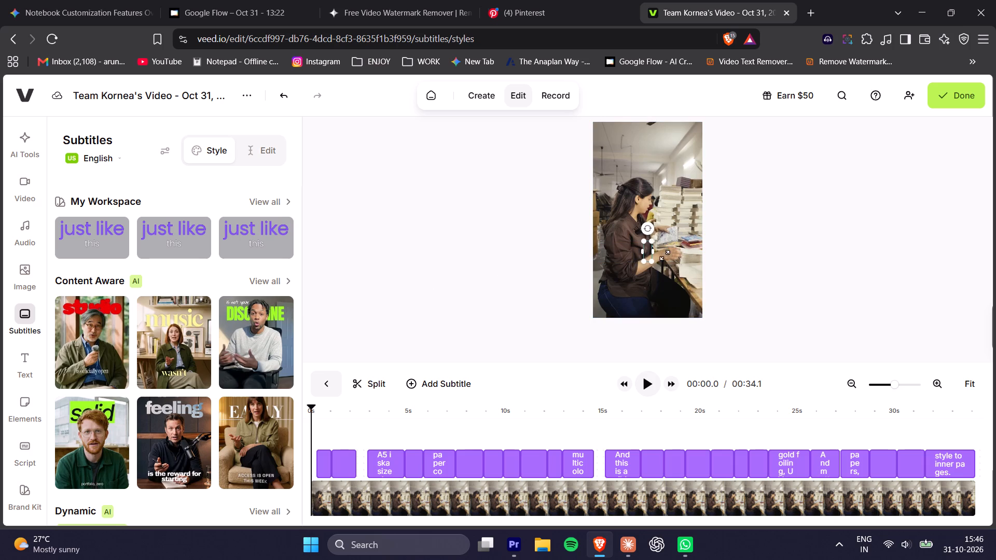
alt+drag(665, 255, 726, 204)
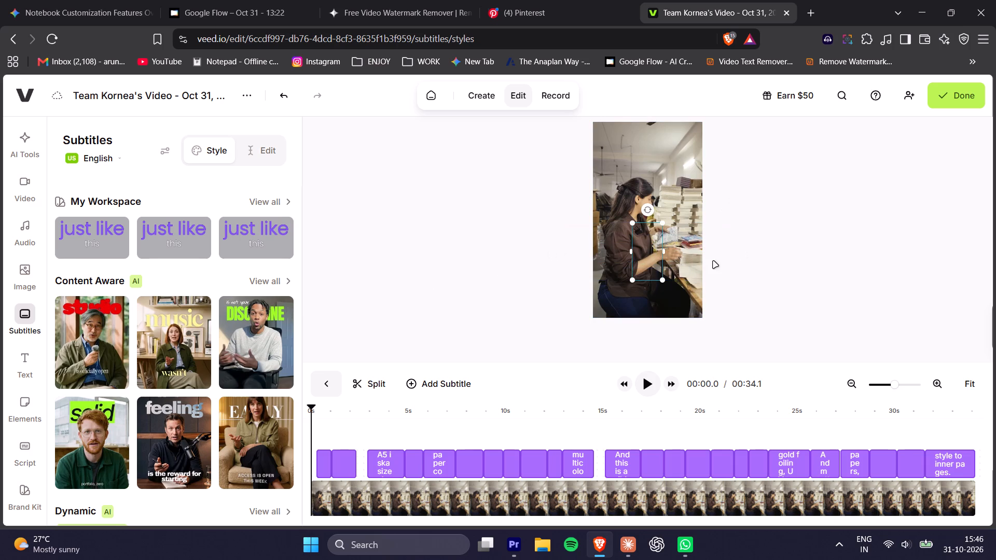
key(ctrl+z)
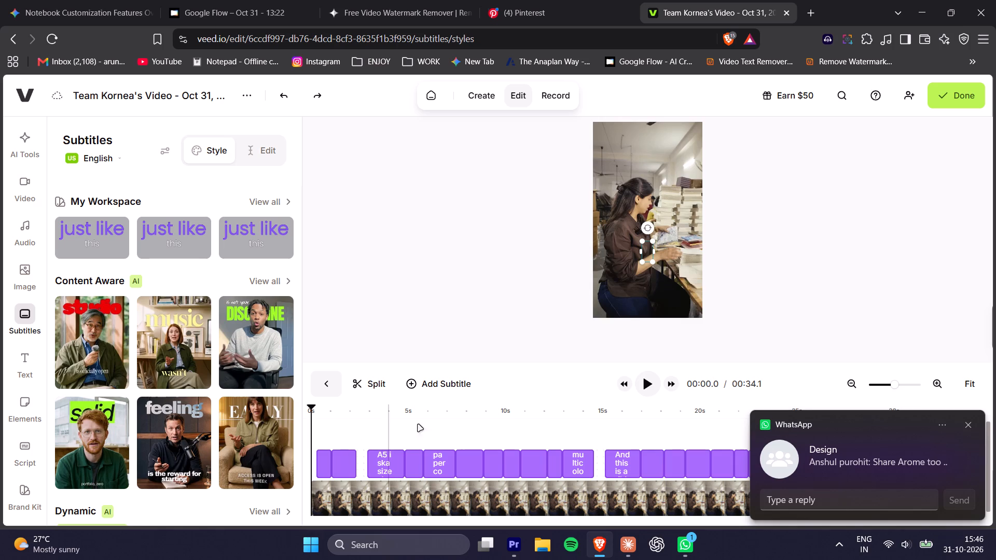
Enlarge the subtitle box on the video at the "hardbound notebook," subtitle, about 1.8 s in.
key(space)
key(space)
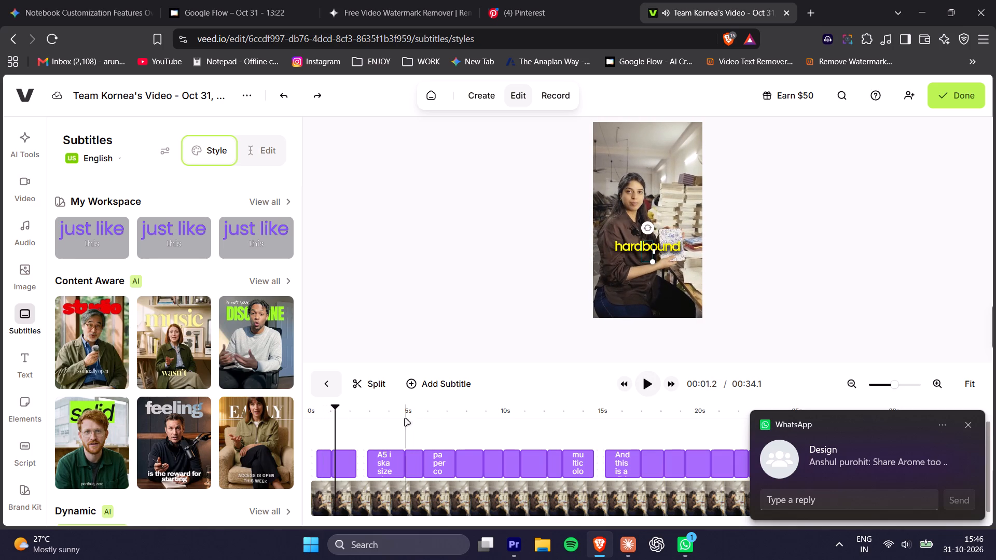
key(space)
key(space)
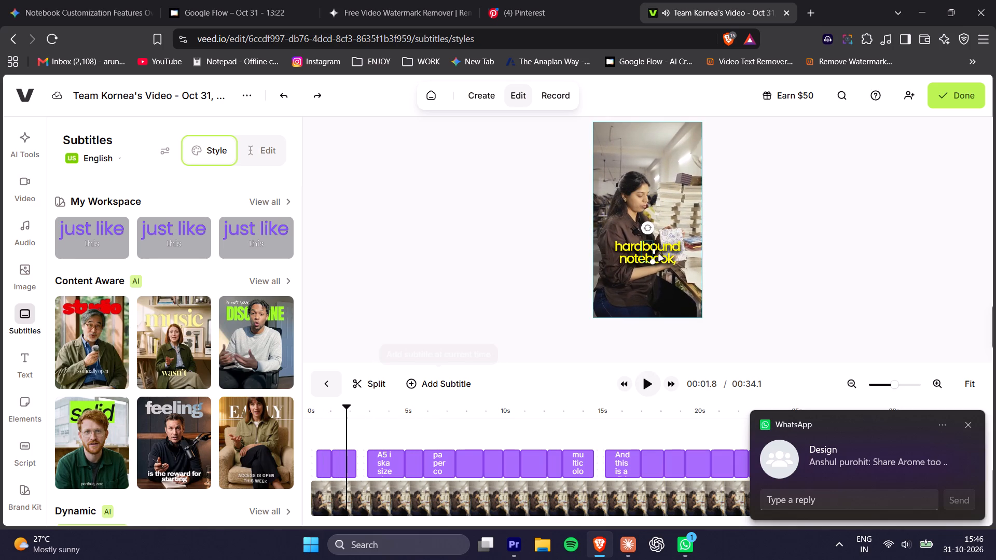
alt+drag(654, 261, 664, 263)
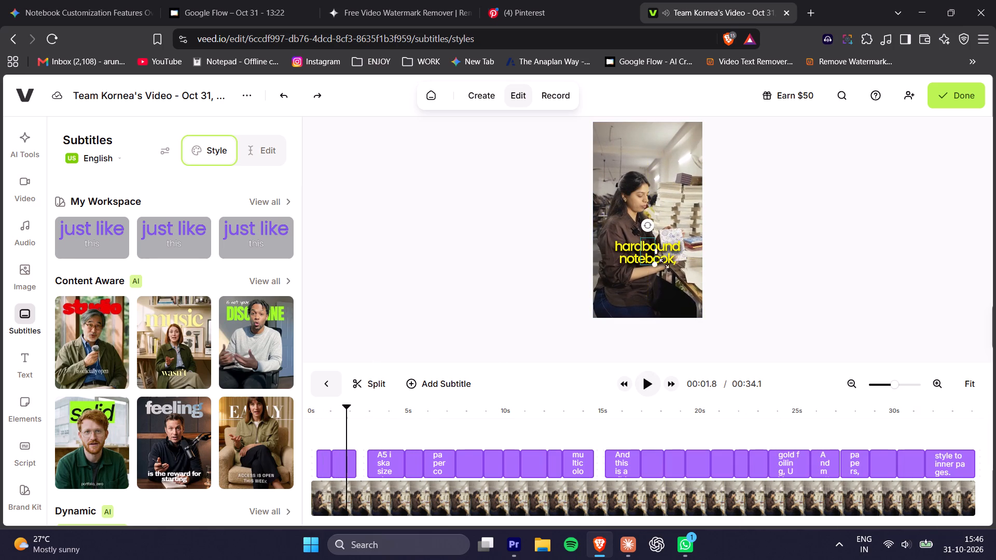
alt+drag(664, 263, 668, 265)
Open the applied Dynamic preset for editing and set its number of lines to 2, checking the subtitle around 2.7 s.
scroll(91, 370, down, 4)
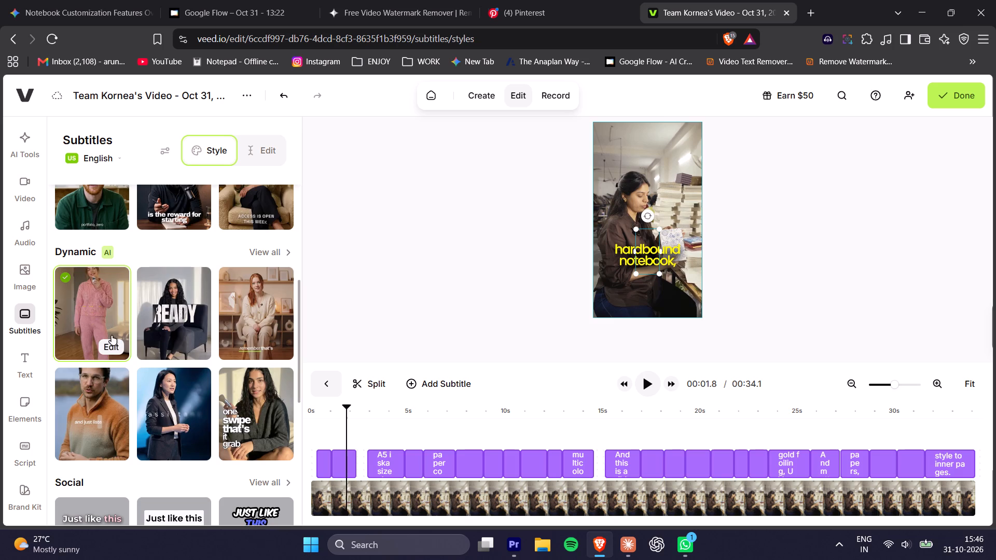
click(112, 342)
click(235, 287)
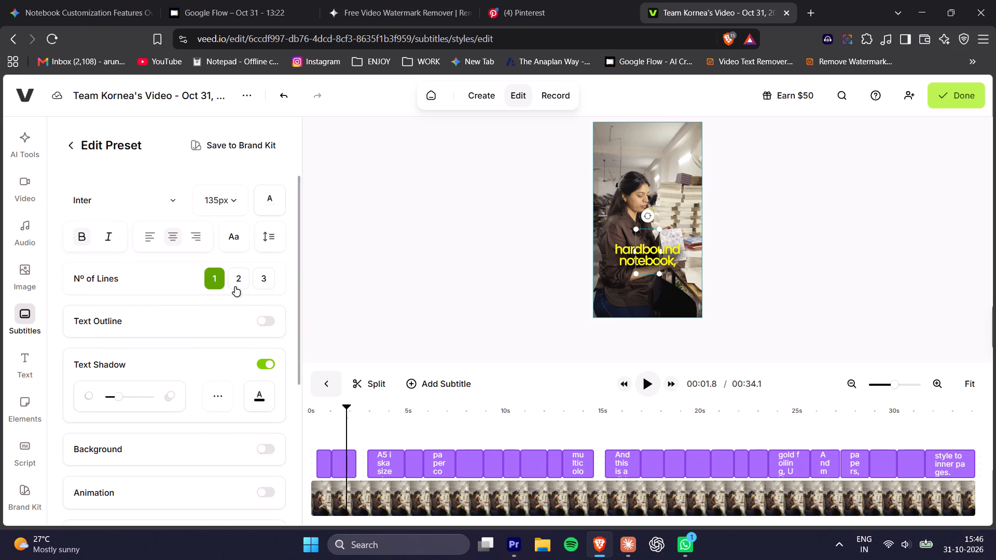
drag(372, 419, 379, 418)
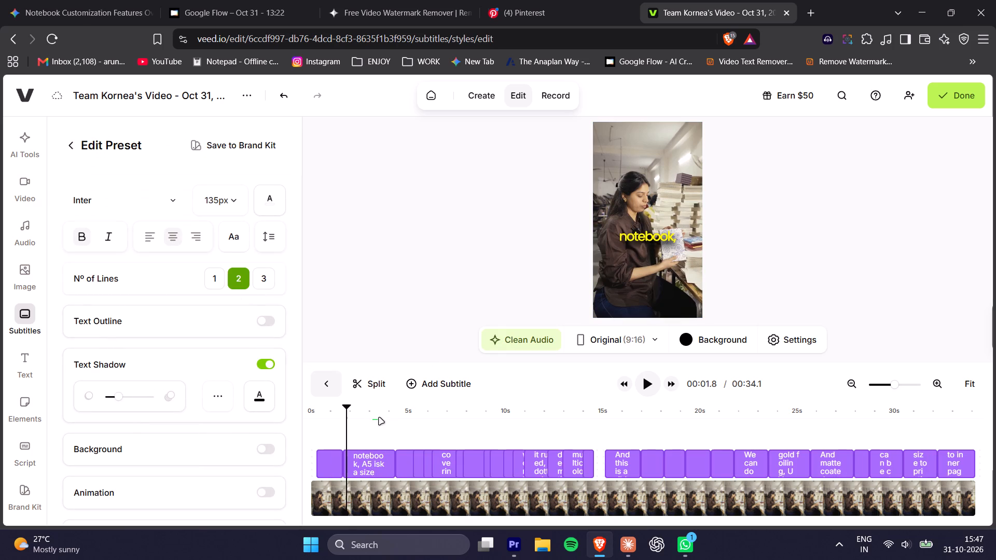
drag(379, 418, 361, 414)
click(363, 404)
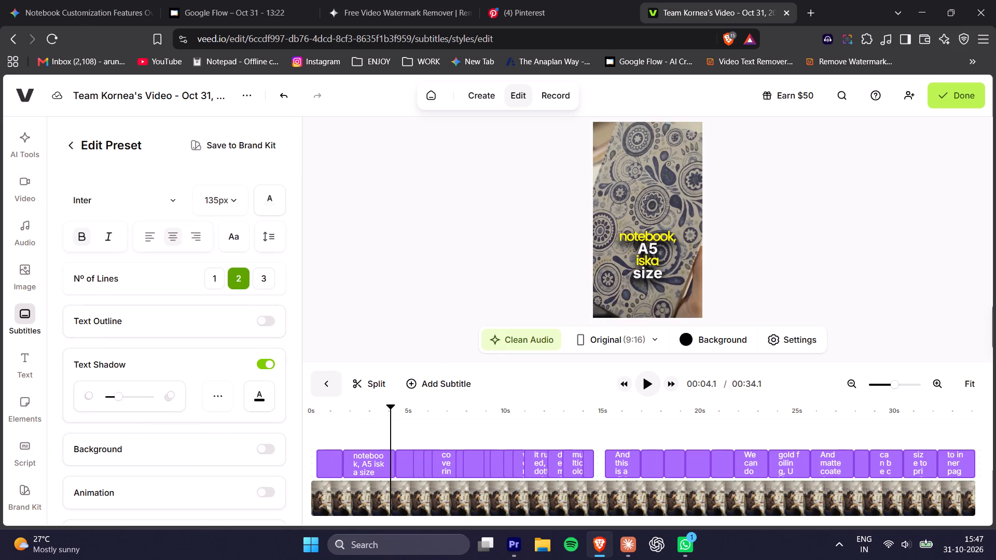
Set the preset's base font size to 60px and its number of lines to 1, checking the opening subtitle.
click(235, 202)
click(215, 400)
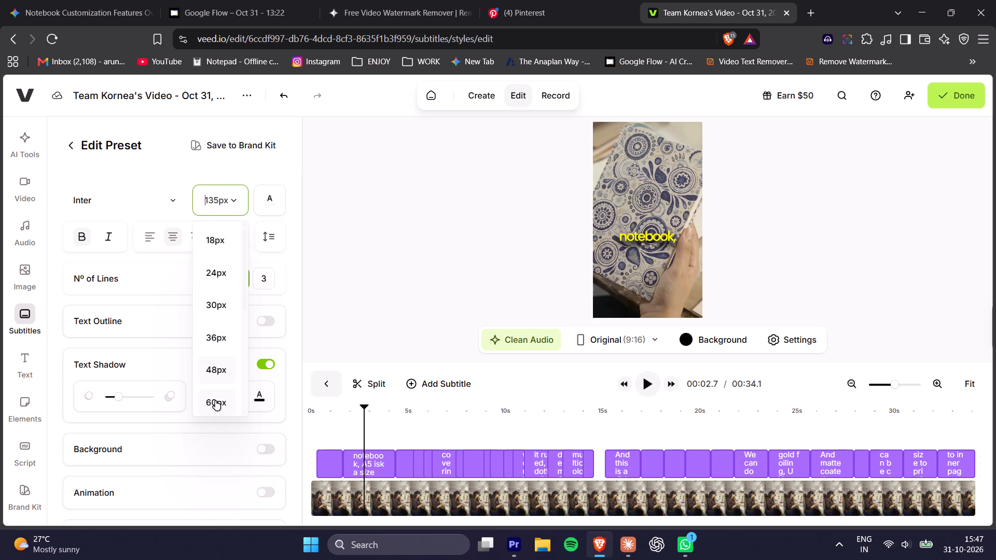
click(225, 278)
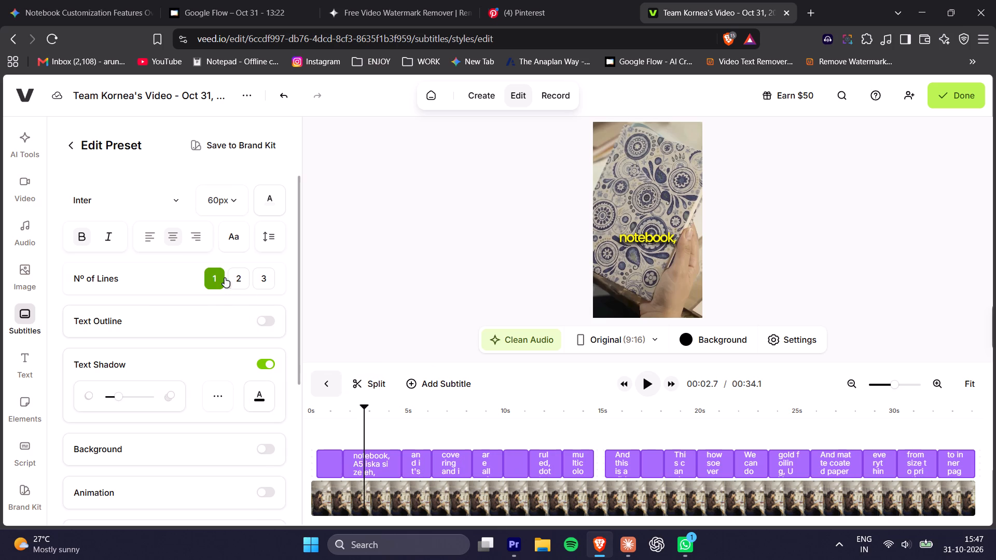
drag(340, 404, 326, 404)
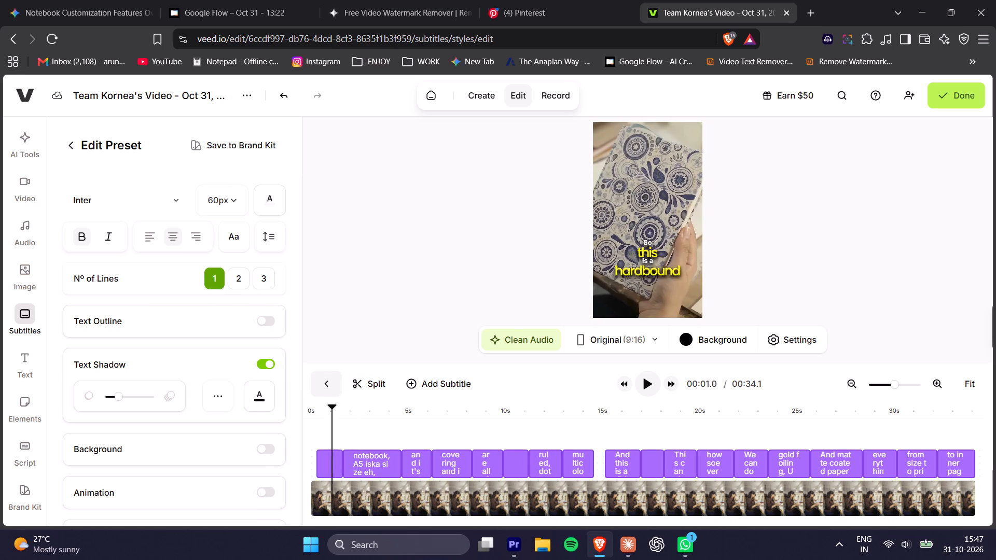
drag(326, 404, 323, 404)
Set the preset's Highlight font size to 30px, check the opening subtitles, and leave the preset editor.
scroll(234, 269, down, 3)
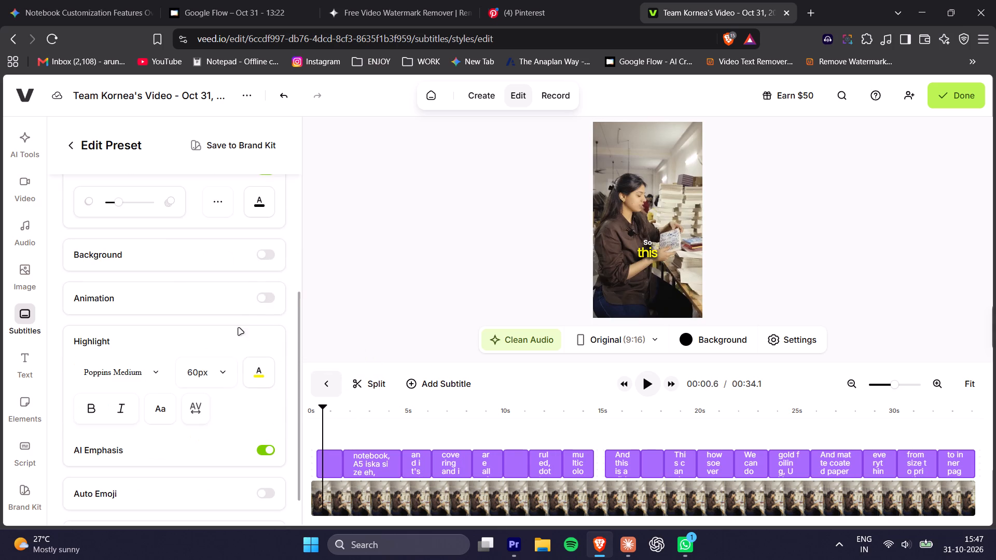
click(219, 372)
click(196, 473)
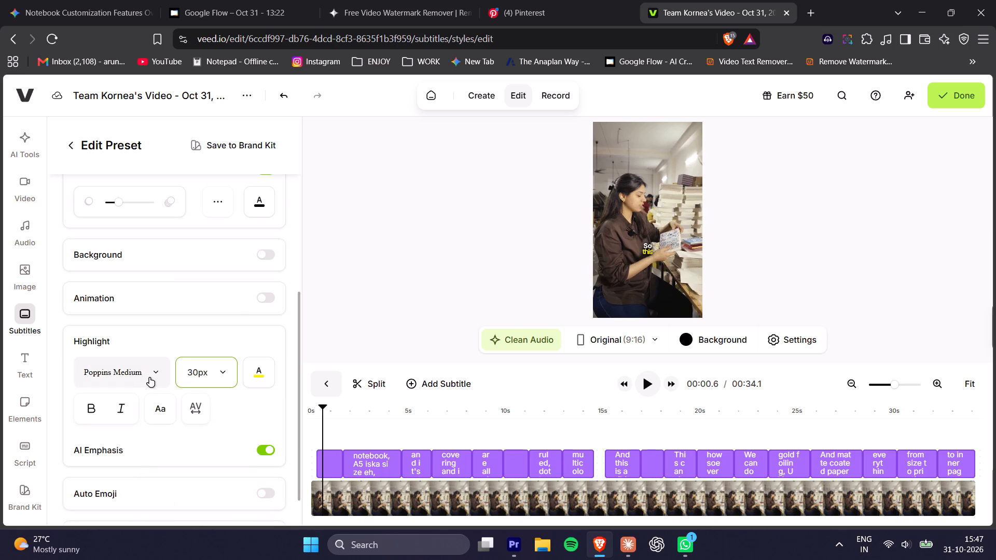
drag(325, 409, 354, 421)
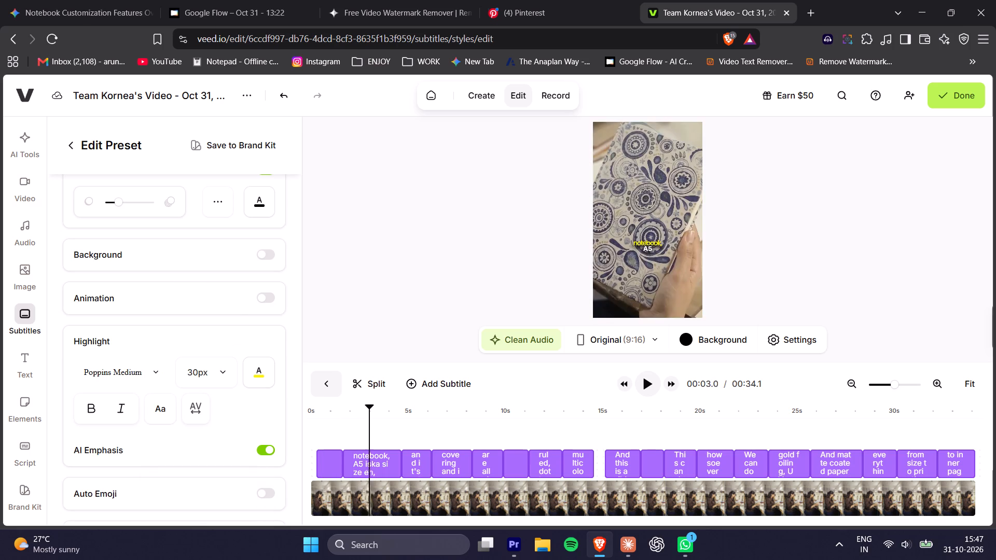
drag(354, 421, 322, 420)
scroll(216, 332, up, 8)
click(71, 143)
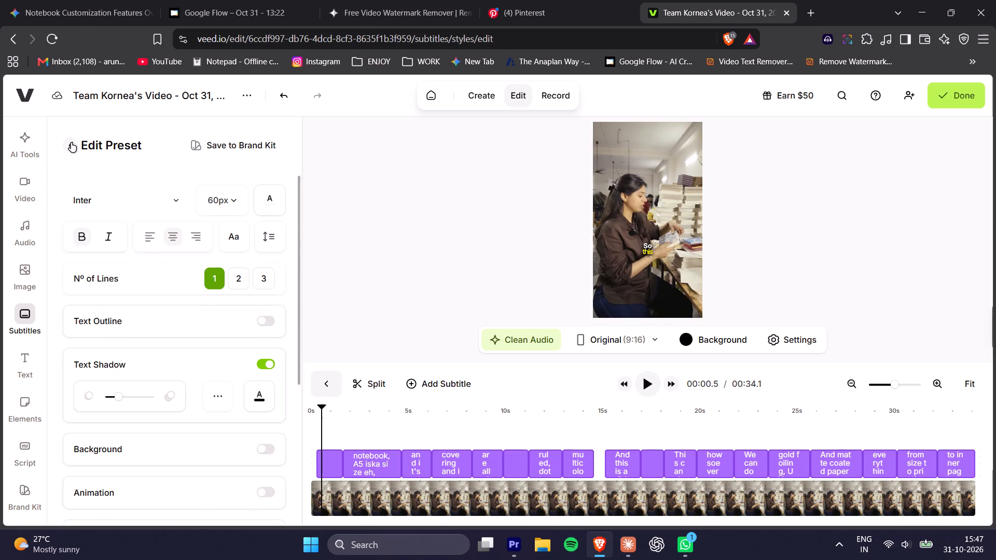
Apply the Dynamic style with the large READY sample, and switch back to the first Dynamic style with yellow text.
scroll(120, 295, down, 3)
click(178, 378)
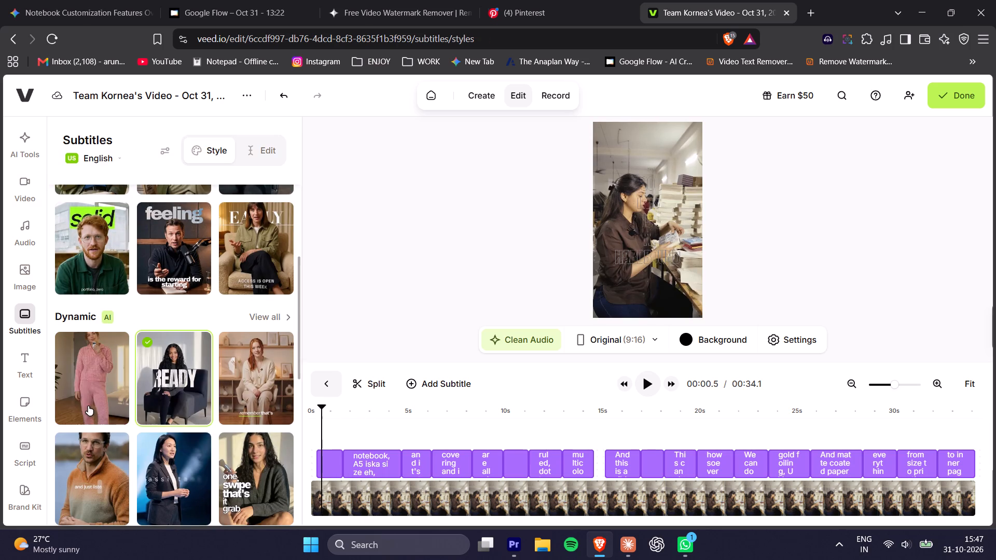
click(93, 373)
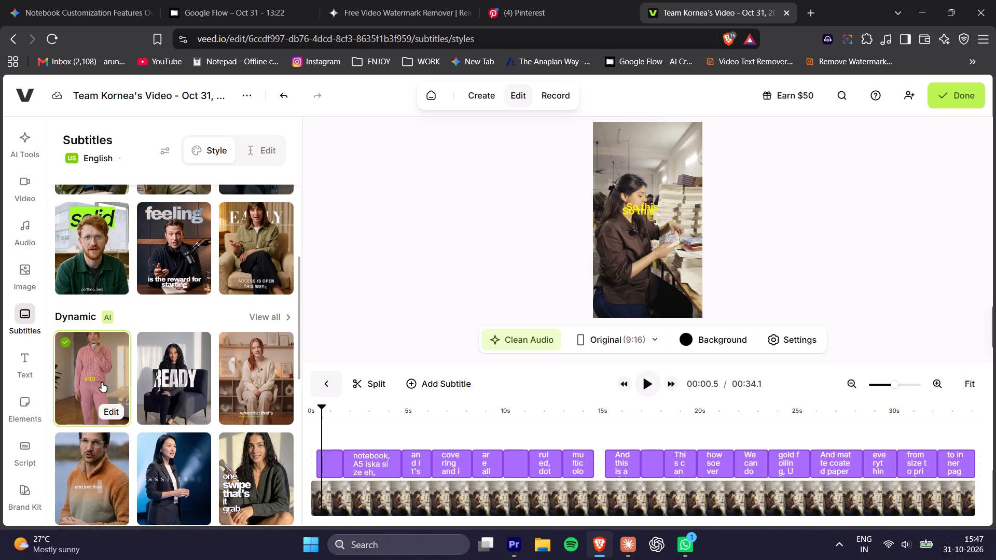
Play back the first few seconds of the video to check the reapplied yellow Dynamic style.
key(space)
key(space)
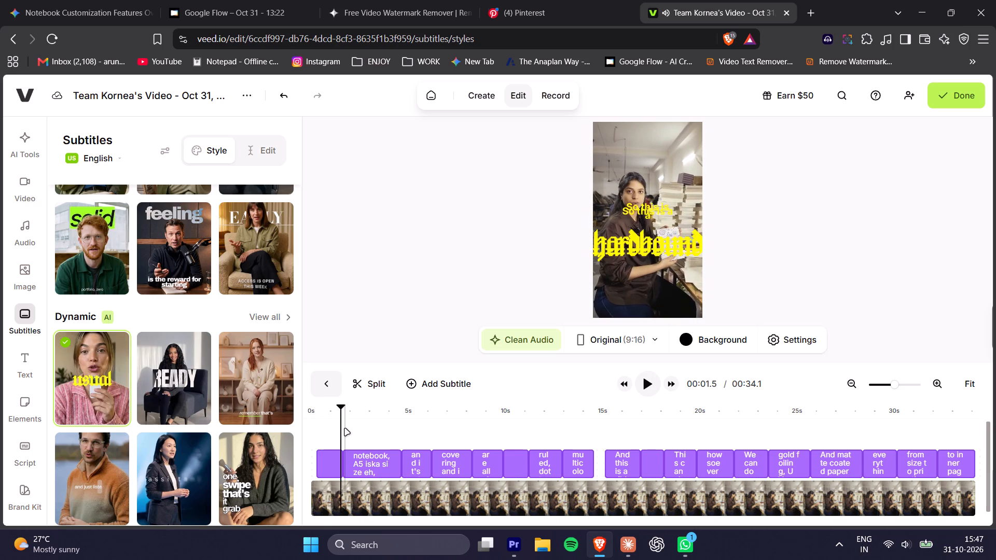
key(space)
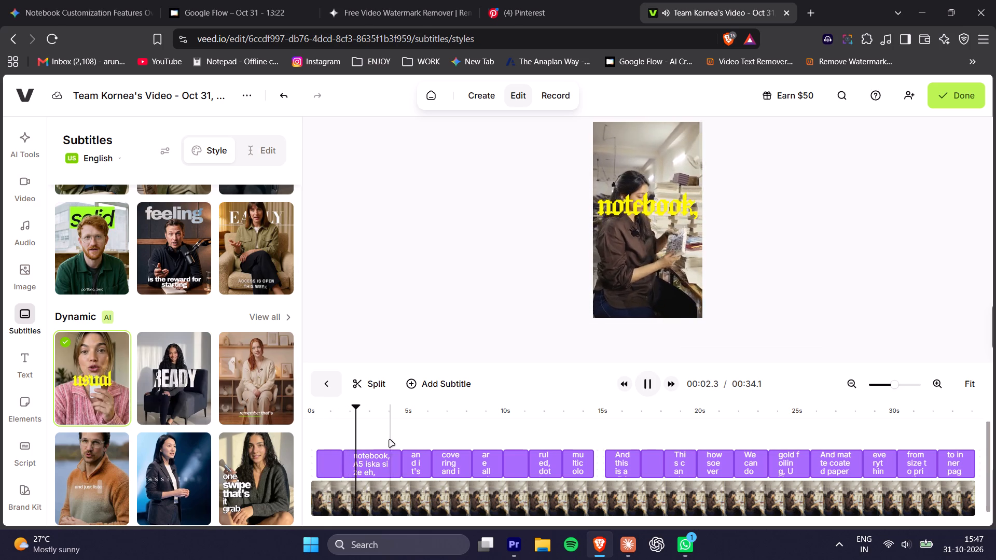
key(space)
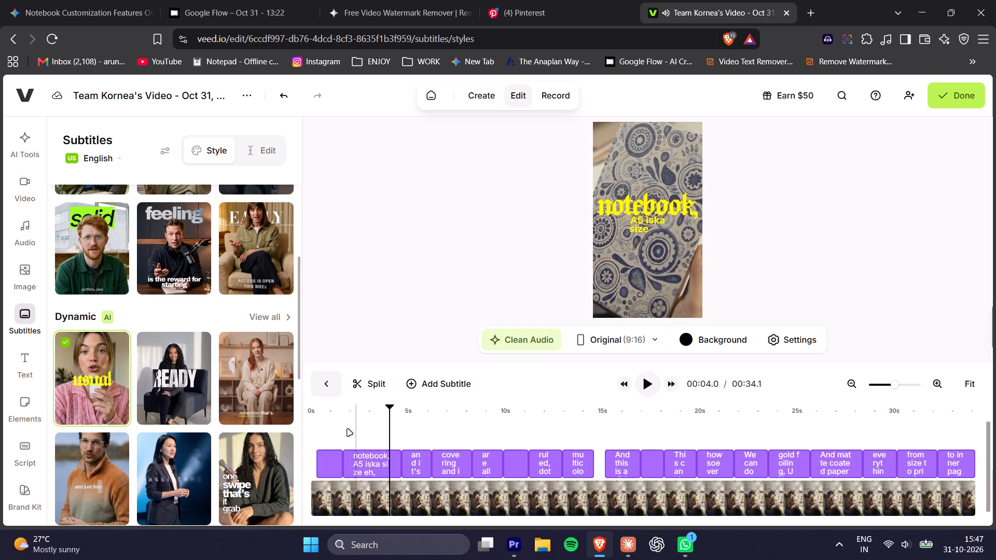
click(327, 414)
key(space)
key(space)
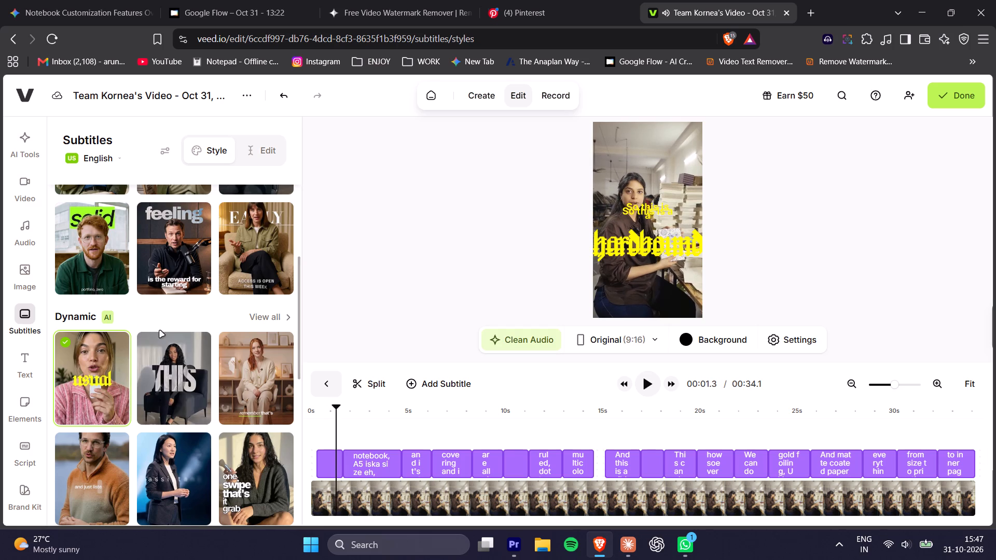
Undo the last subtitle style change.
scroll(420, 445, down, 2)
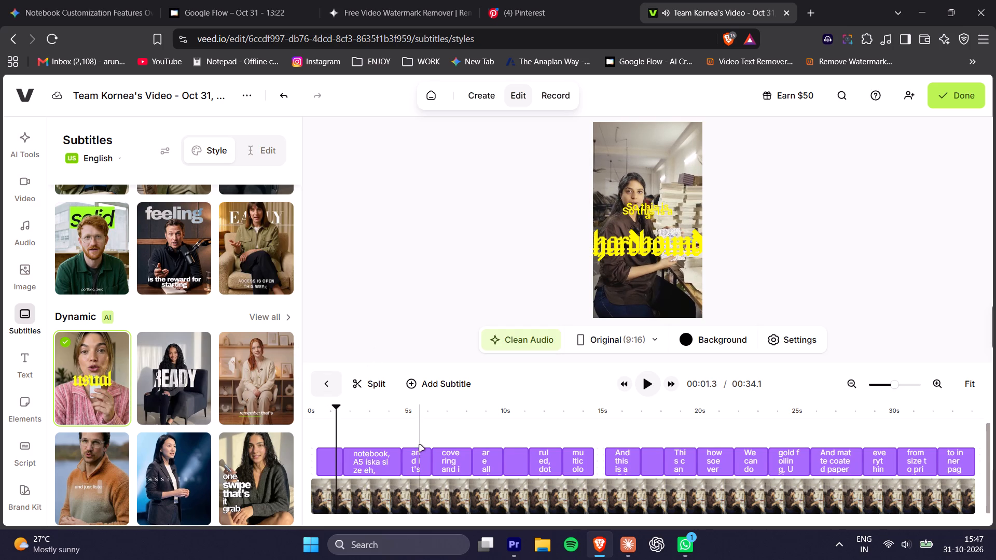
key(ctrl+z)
Delete everything on the timeline, both the video clip and its subtitles.
key(ctrl+a)
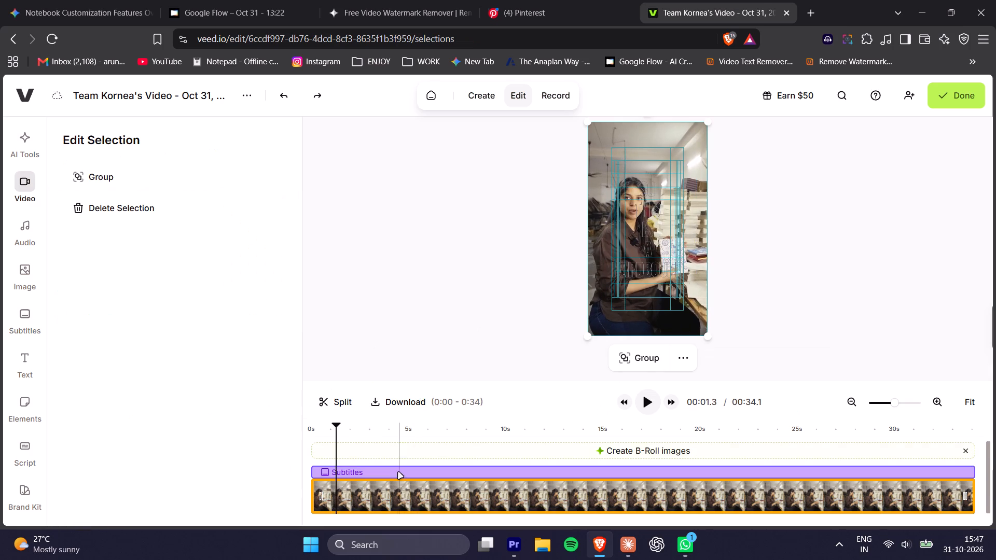
key(ctrl+a)
key(Delete)
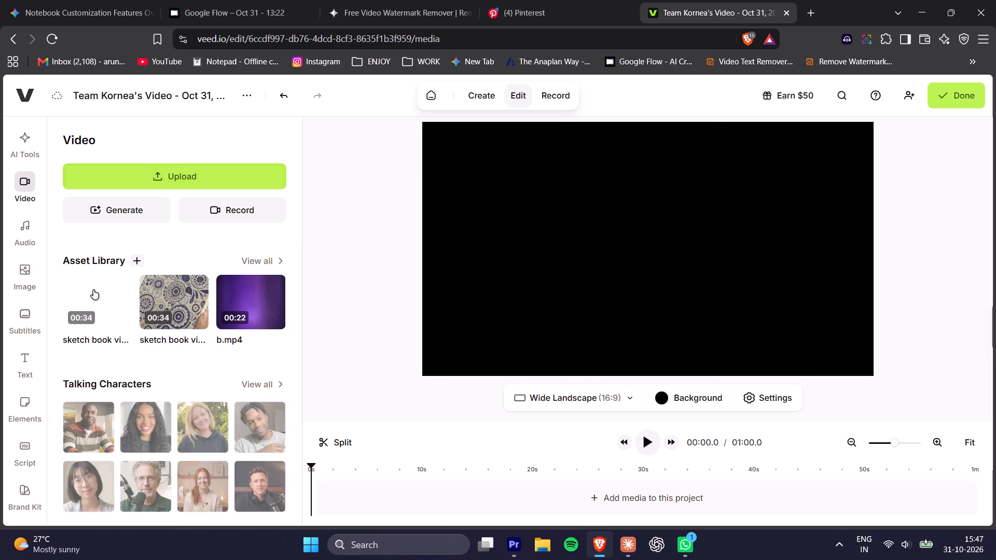
Delete both 34-second sketch book video clips from the Asset Library.
click(110, 292)
click(131, 393)
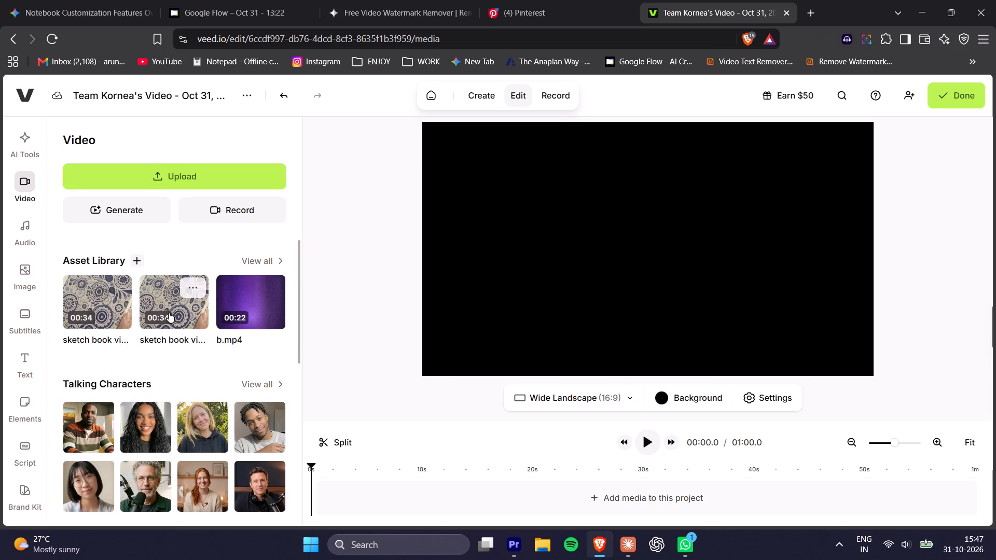
click(190, 290)
drag(129, 285, 123, 285)
click(120, 286)
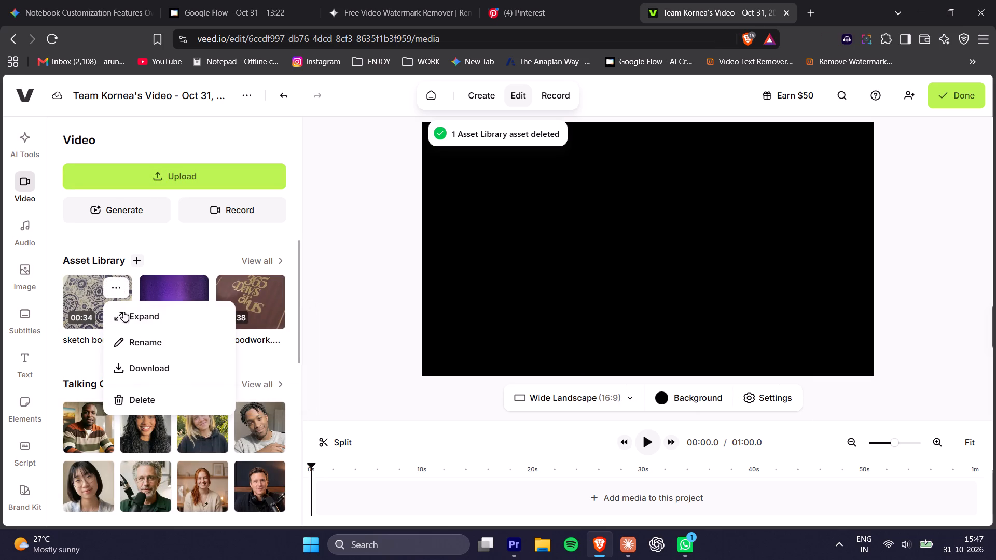
click(145, 398)
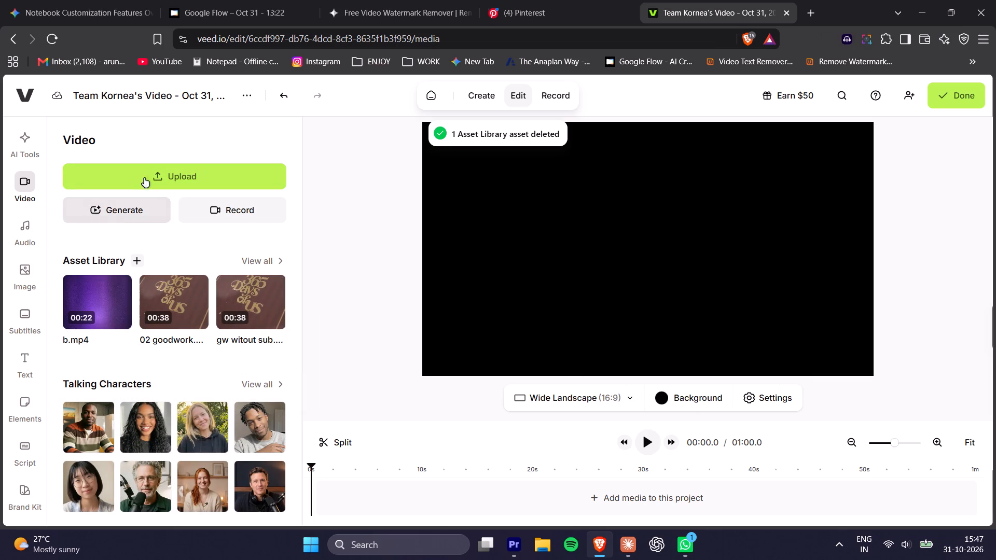
Upload the "sketch book video GW sub" file from the Desktop folder to the project.
click(147, 177)
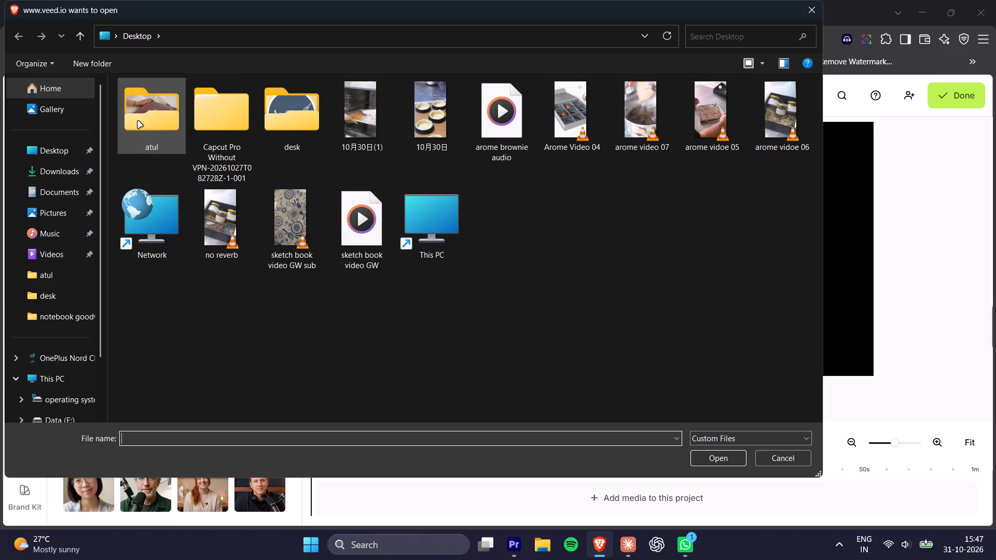
click(38, 146)
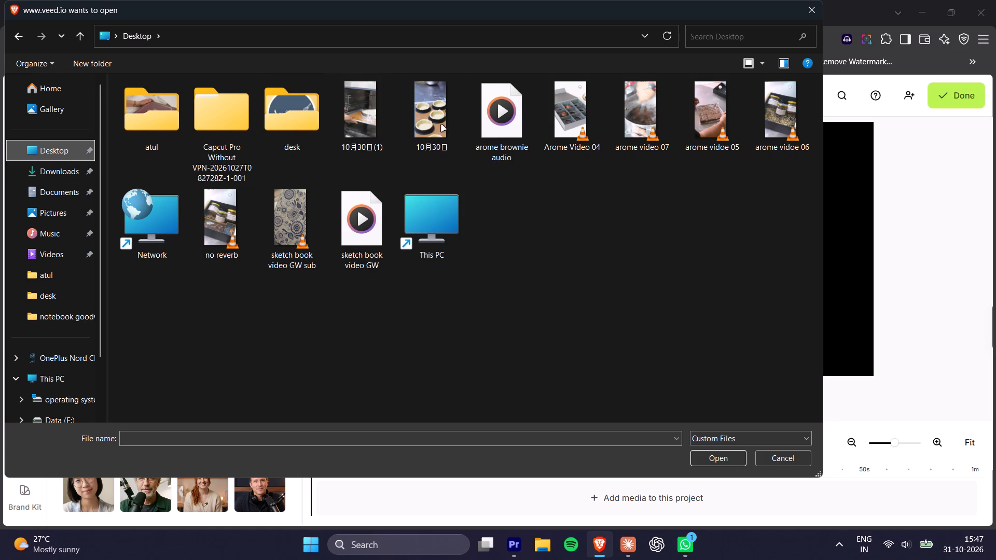
double_click(261, 214)
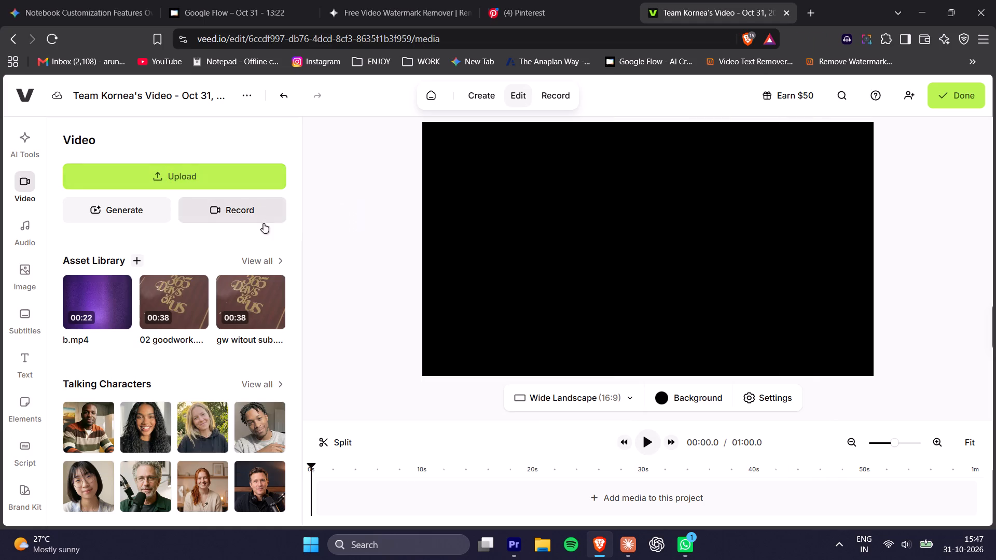
scroll(350, 331, down, 1)
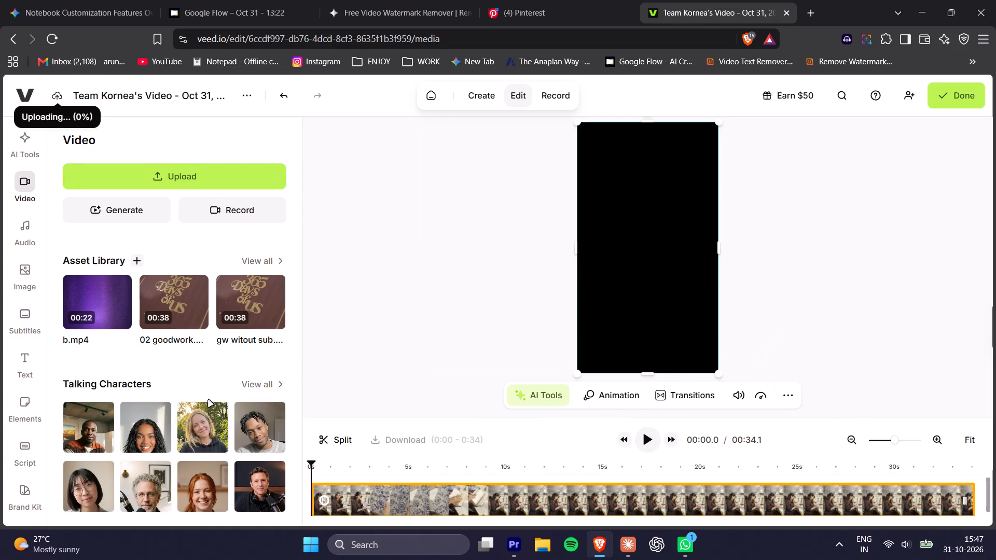
scroll(215, 426, down, 1)
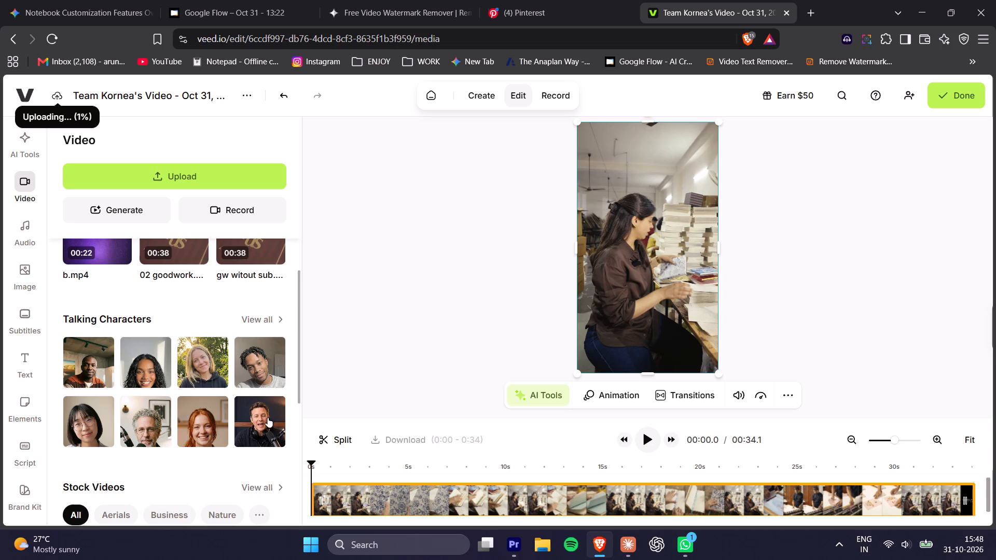
Preview the uploaded clip briefly, return the playhead to the start, and auto-subtitle the video in English.
click(645, 442)
click(646, 442)
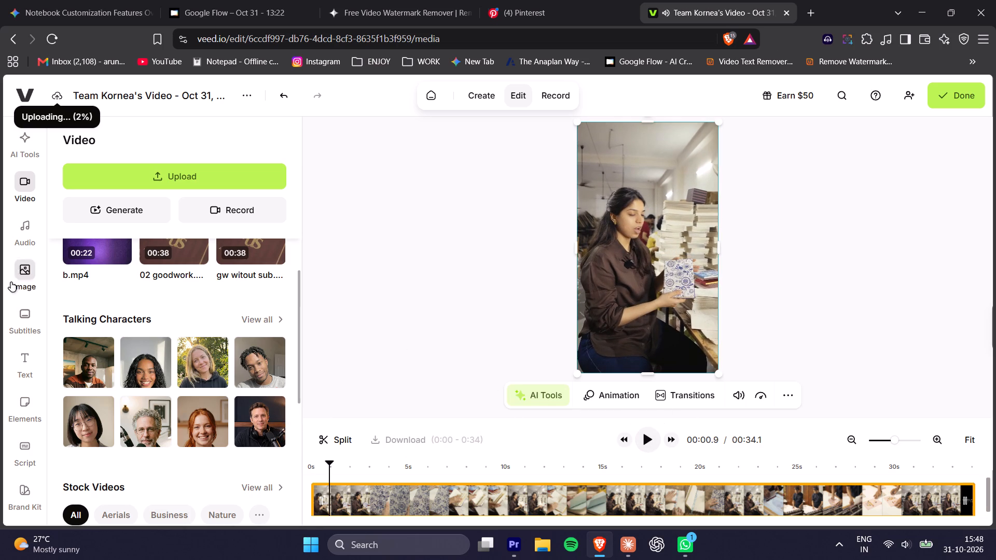
click(19, 318)
drag(396, 456, 276, 478)
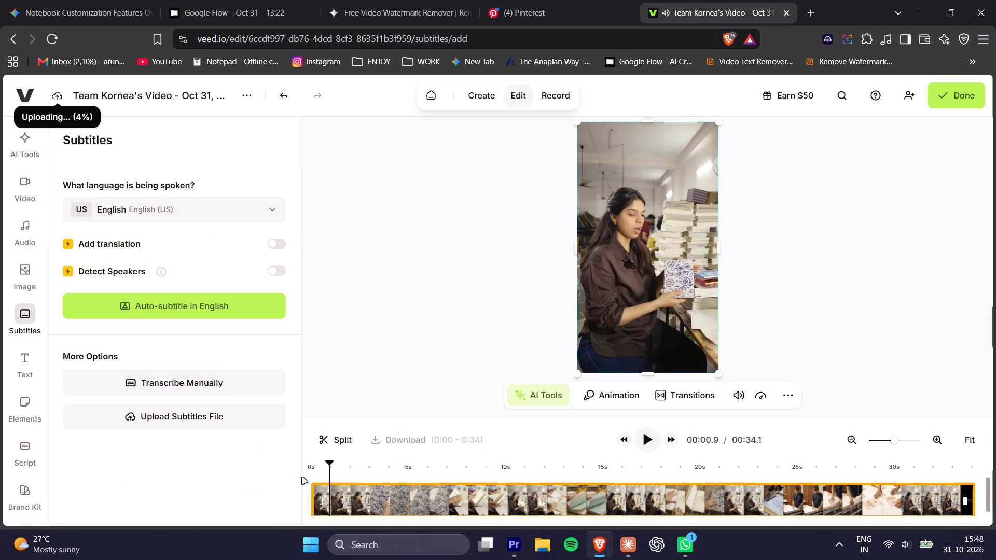
drag(343, 467, 262, 469)
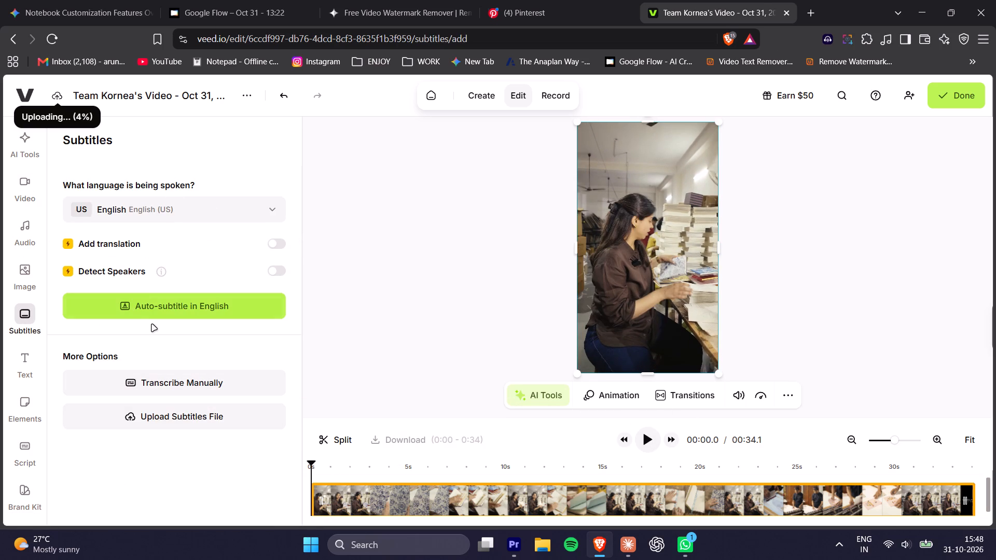
click(147, 213)
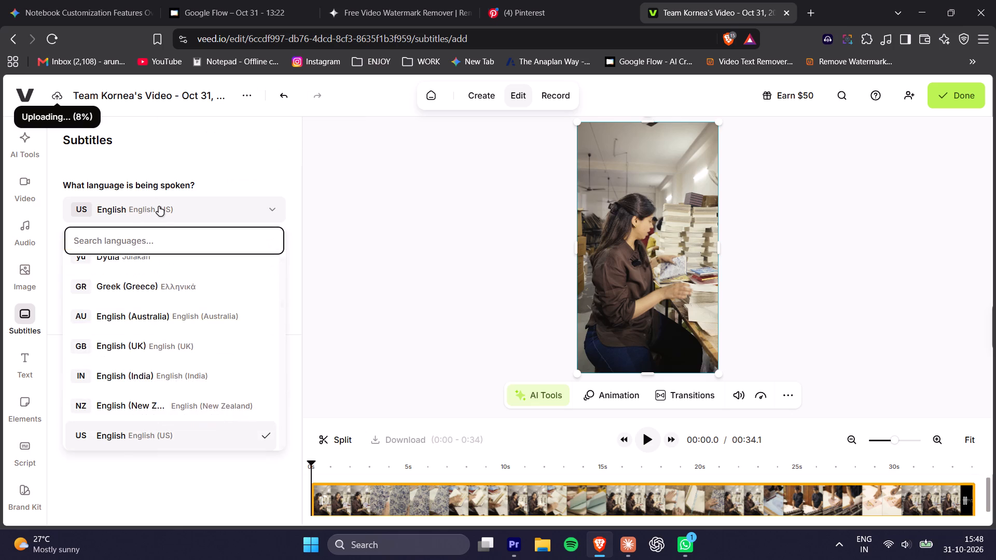
click(182, 187)
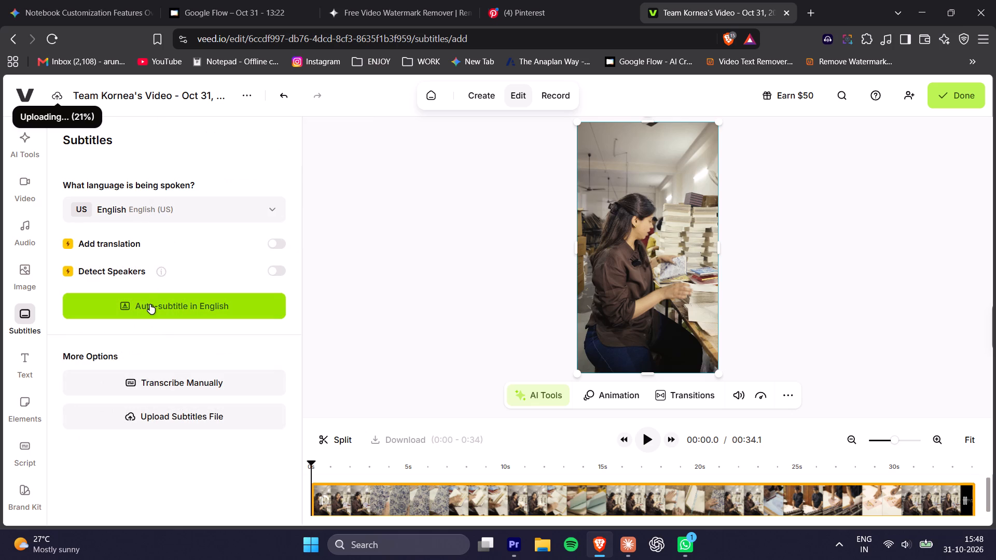
Generate automatic subtitles in English for the uploaded video.
click(150, 304)
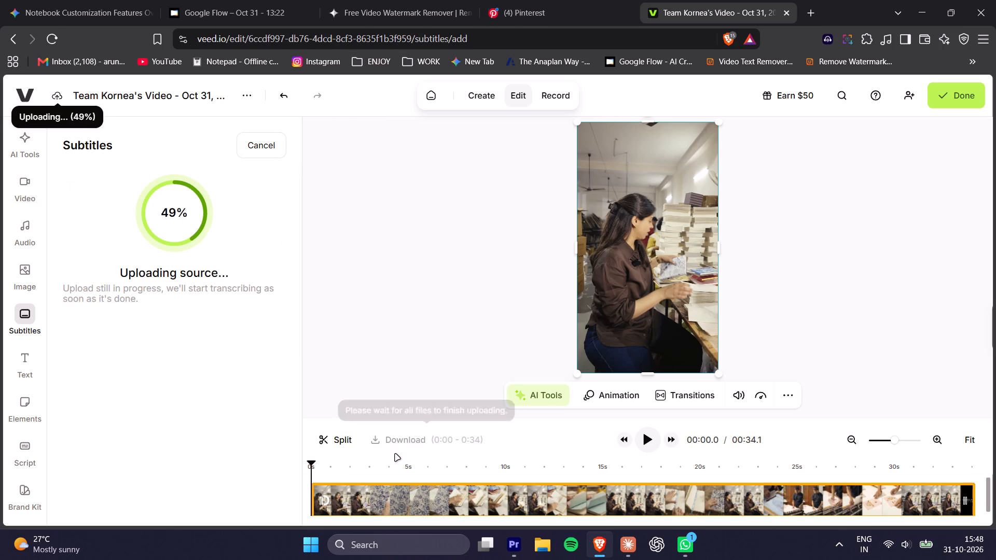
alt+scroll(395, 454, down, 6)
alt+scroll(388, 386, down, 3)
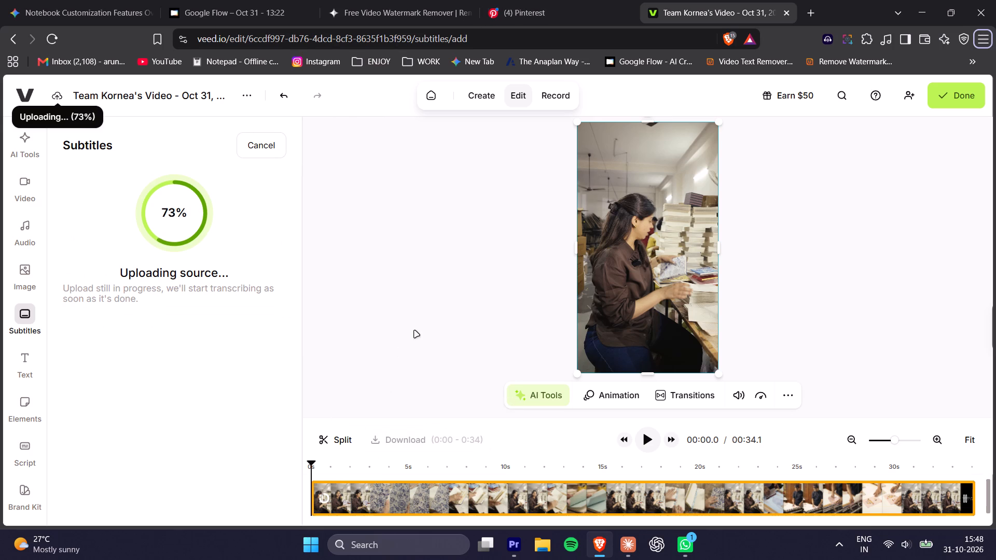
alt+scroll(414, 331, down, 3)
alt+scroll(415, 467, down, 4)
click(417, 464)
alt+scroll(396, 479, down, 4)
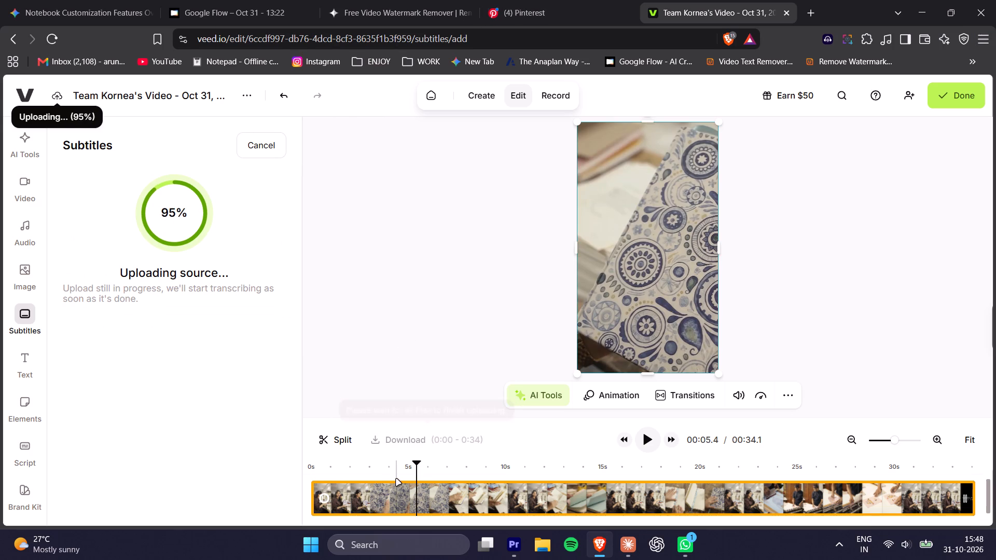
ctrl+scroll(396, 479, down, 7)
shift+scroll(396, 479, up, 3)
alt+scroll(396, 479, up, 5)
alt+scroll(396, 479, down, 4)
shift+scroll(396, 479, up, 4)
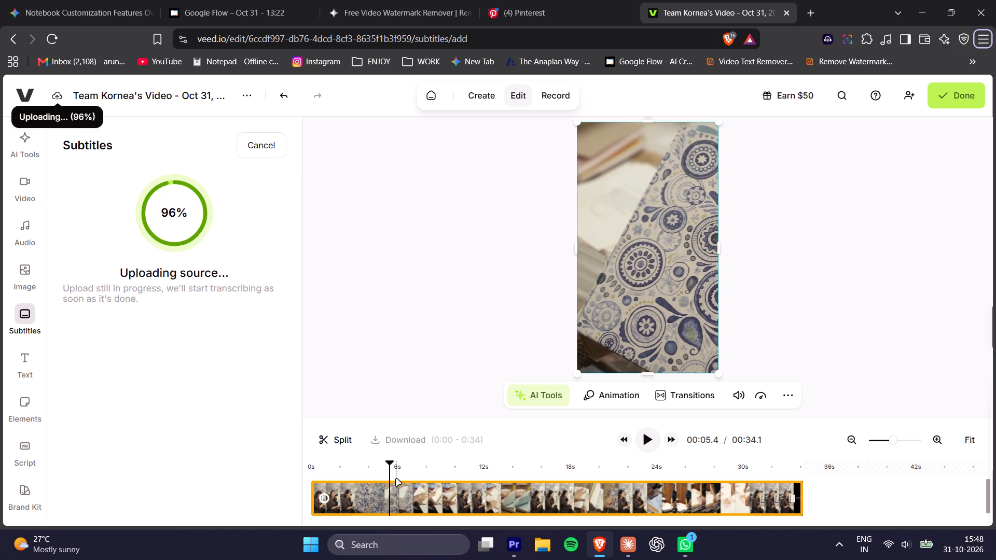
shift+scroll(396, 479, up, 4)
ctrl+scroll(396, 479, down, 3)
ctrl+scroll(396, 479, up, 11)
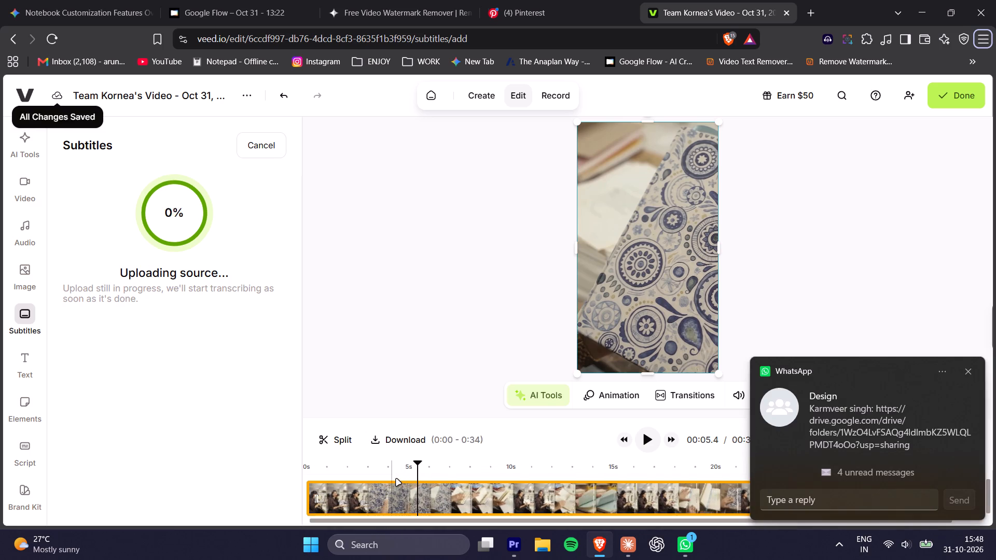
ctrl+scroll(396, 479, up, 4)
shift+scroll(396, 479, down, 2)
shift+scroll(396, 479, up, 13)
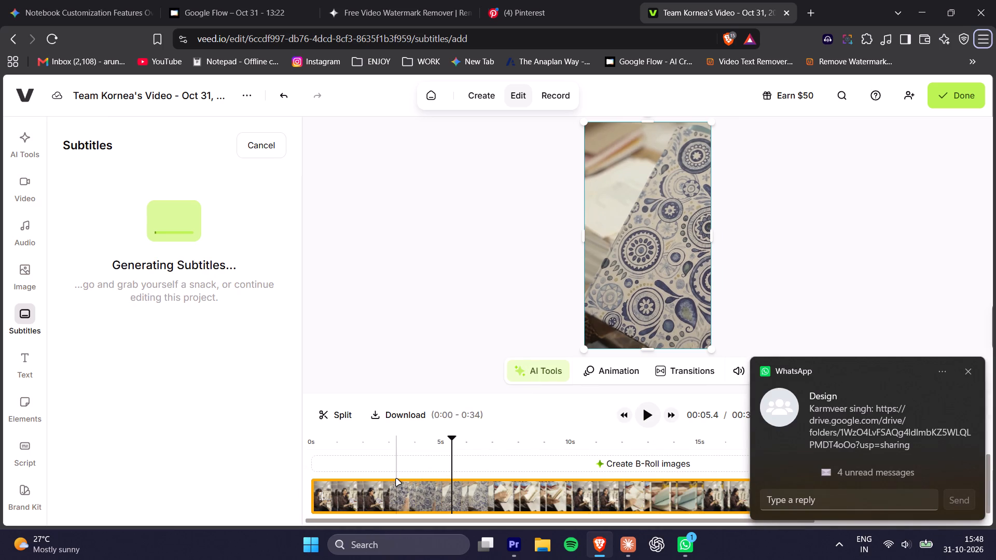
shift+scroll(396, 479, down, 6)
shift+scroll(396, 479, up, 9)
Scrub through the opening seconds to check the generated subtitles, ending with the playhead at the start.
drag(364, 402, 330, 408)
drag(330, 408, 368, 421)
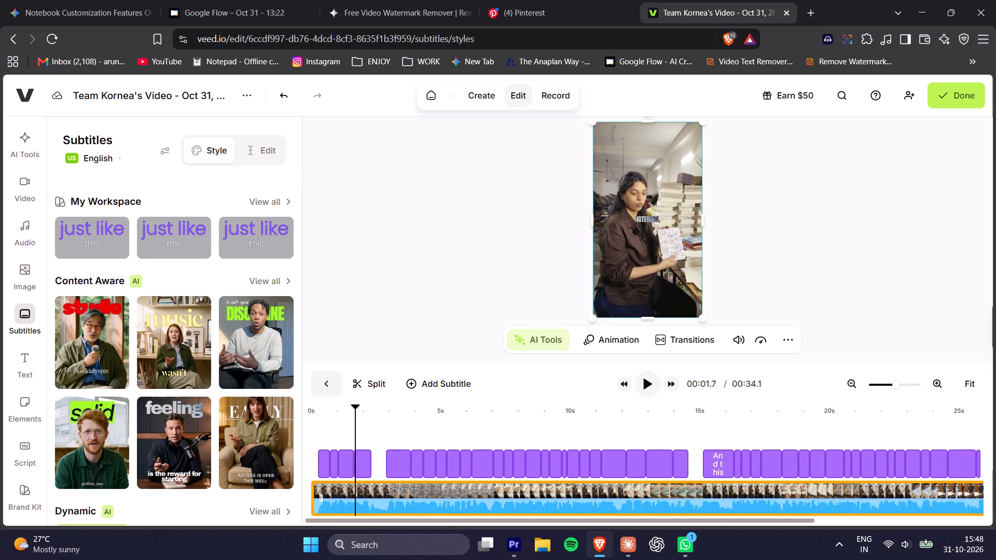
drag(368, 421, 276, 428)
Open the full Dynamic group of subtitle styles and look through its presets for a suitable one.
scroll(117, 355, down, 3)
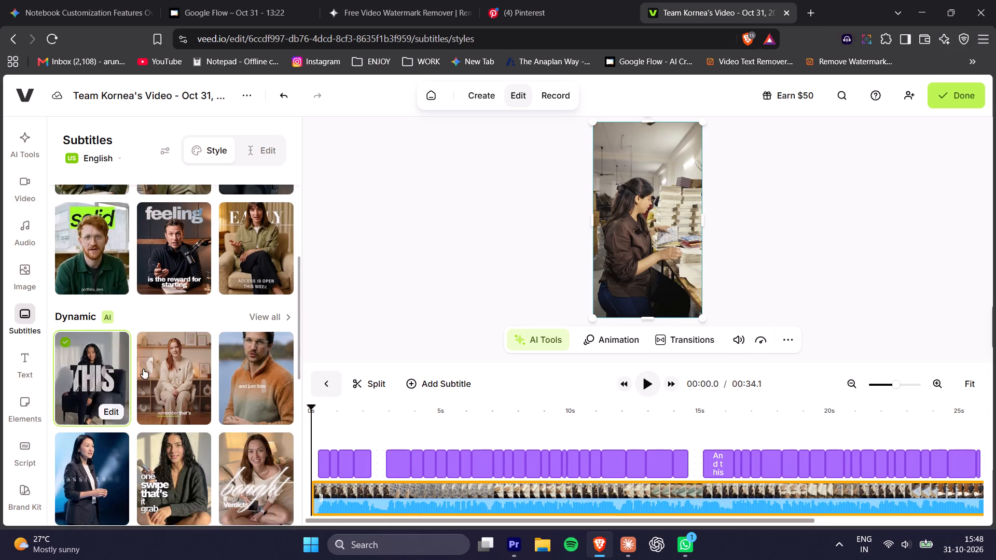
scroll(162, 370, down, 2)
click(260, 192)
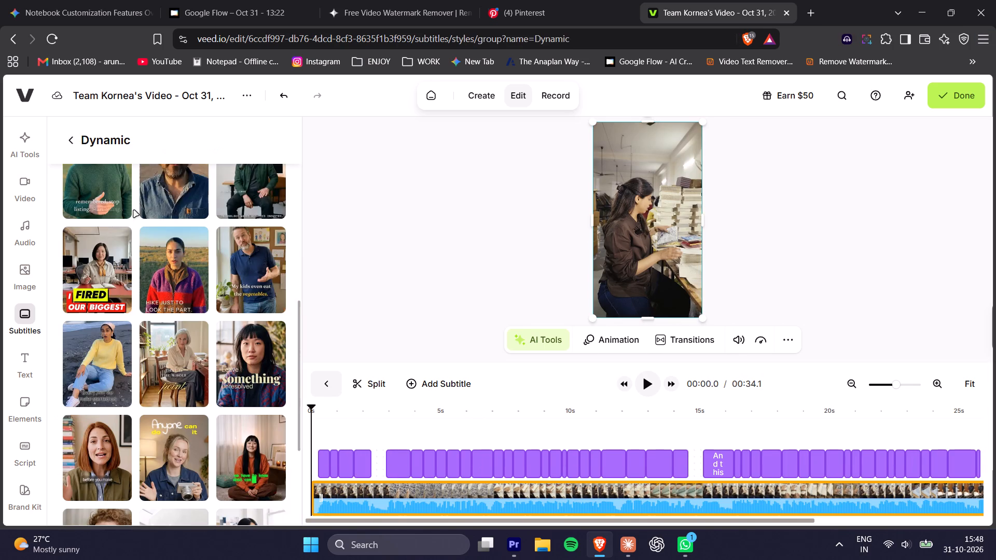
scroll(121, 301, up, 1)
scroll(121, 304, down, 2)
scroll(112, 359, down, 2)
scroll(103, 377, up, 2)
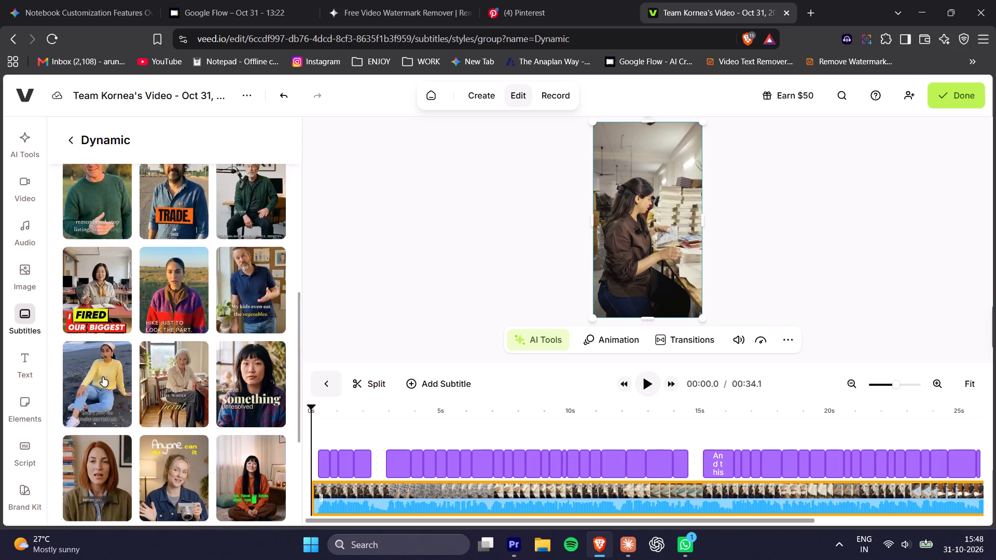
scroll(103, 377, up, 2)
scroll(95, 321, up, 1)
scroll(104, 231, up, 2)
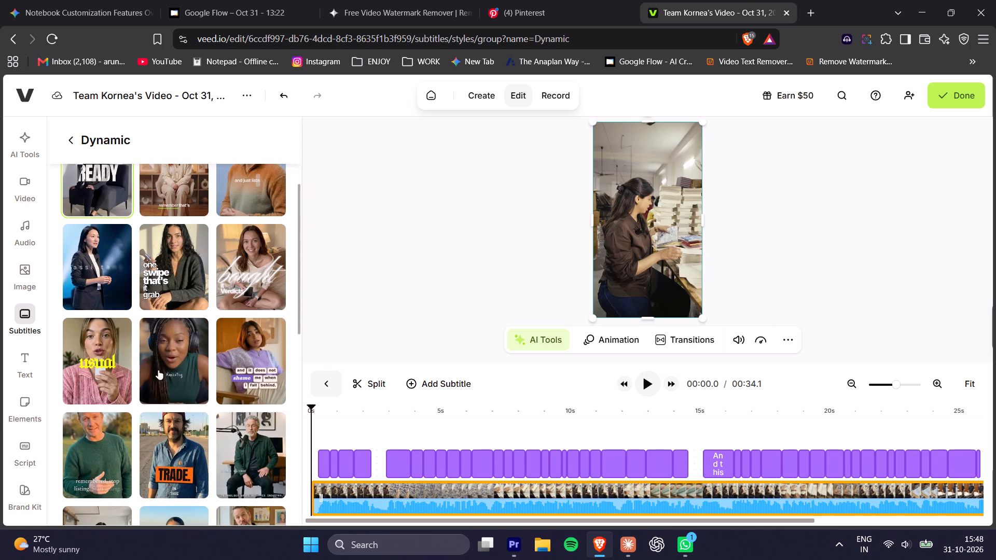
Apply the Dynamic subtitle style with the wide yellow PRODUCING sample and set its number of lines to 1 for editing the preset.
click(179, 362)
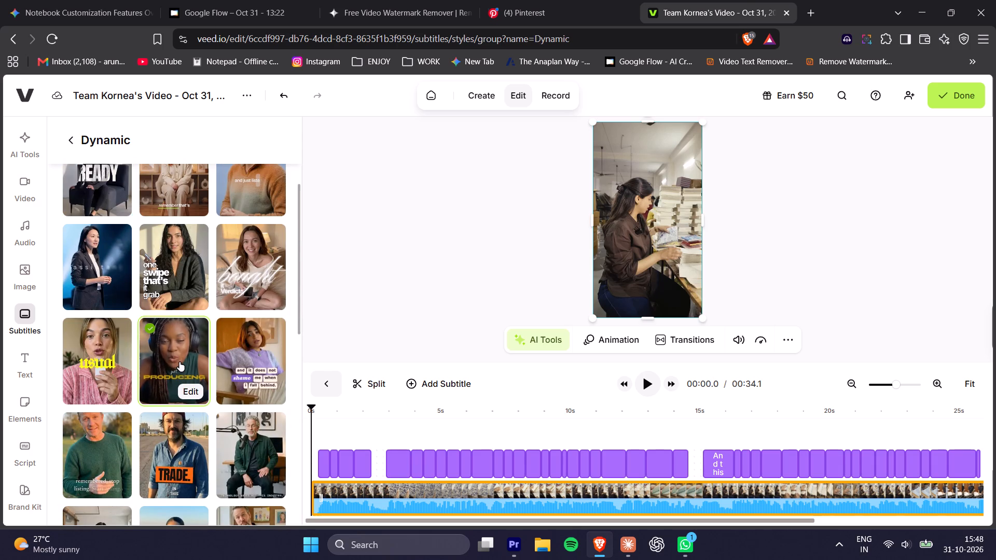
click(181, 392)
click(214, 278)
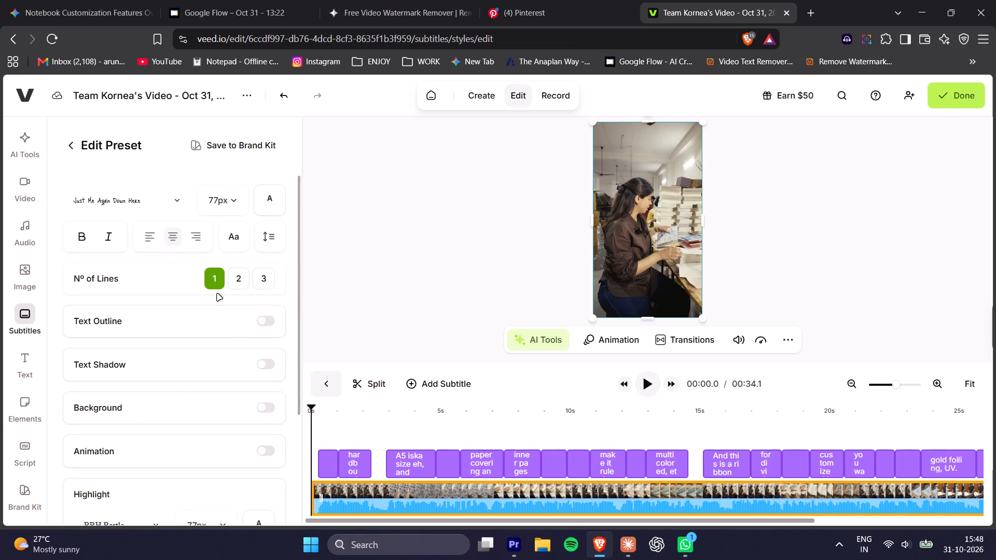
Play back the first few seconds of the video to check the one-line Dynamic subtitles.
click(327, 408)
key(space)
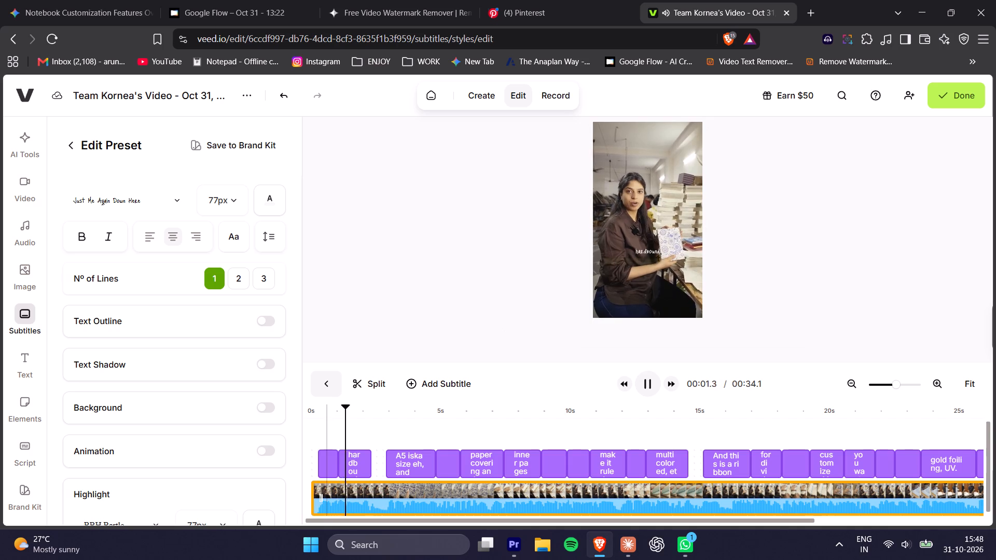
key(space)
key(space)
key(space)
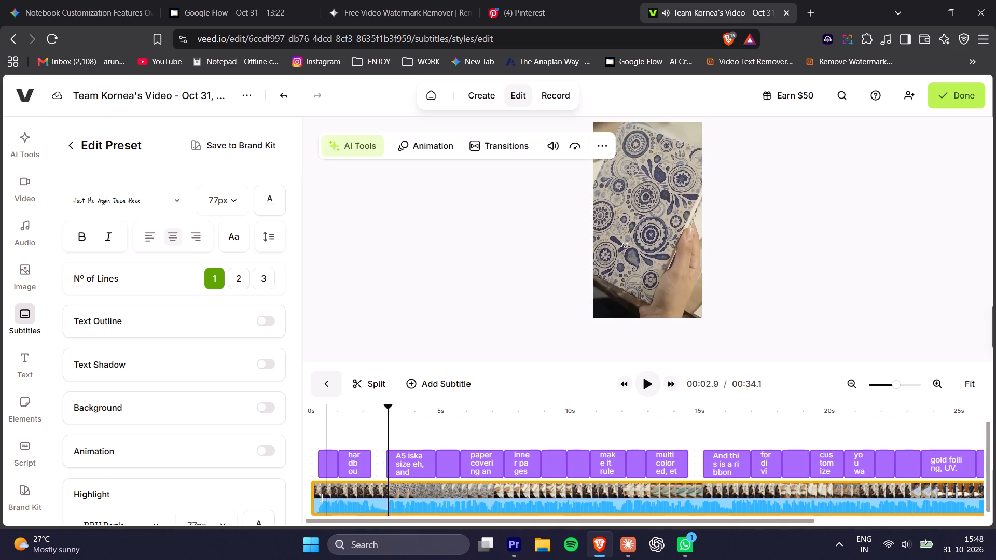
With the playhead on the first subtitle, set both the base text and highlight fonts to Poppins Medium.
click(327, 408)
click(148, 201)
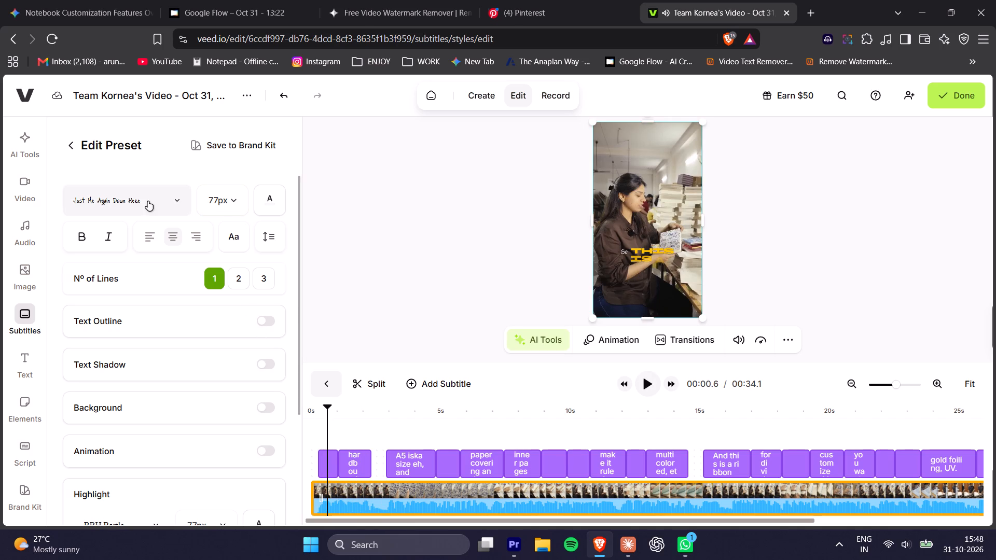
click(116, 292)
scroll(116, 292, down, 3)
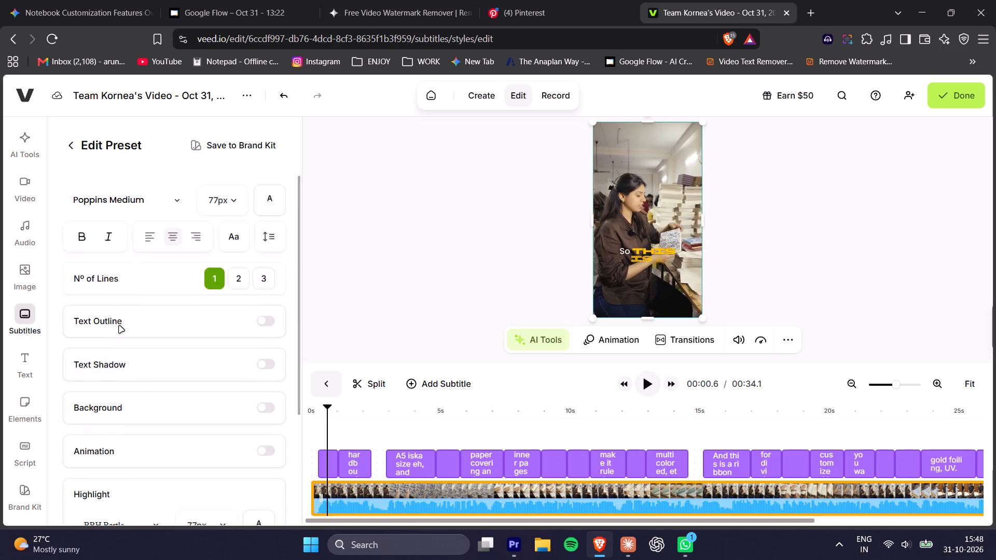
scroll(120, 335, down, 2)
scroll(134, 384, down, 2)
click(129, 360)
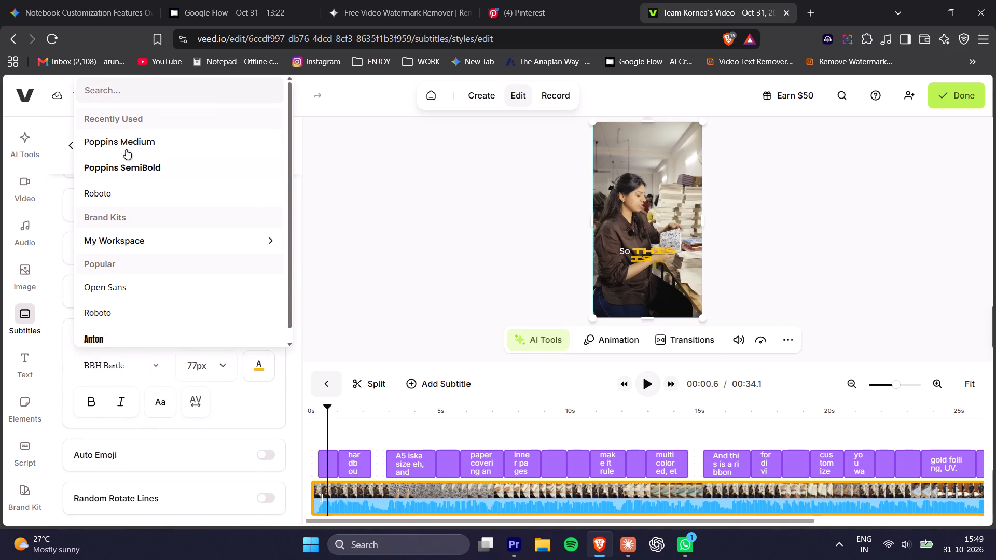
click(130, 142)
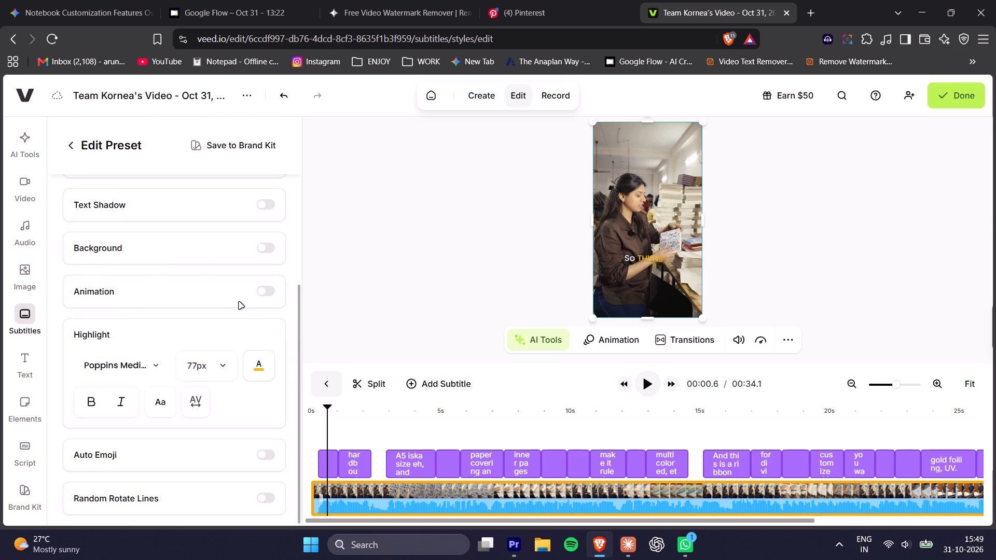
Change the subtitle highlight colour to yellow #fdcd0f.
scroll(209, 264, up, 2)
scroll(218, 309, down, 3)
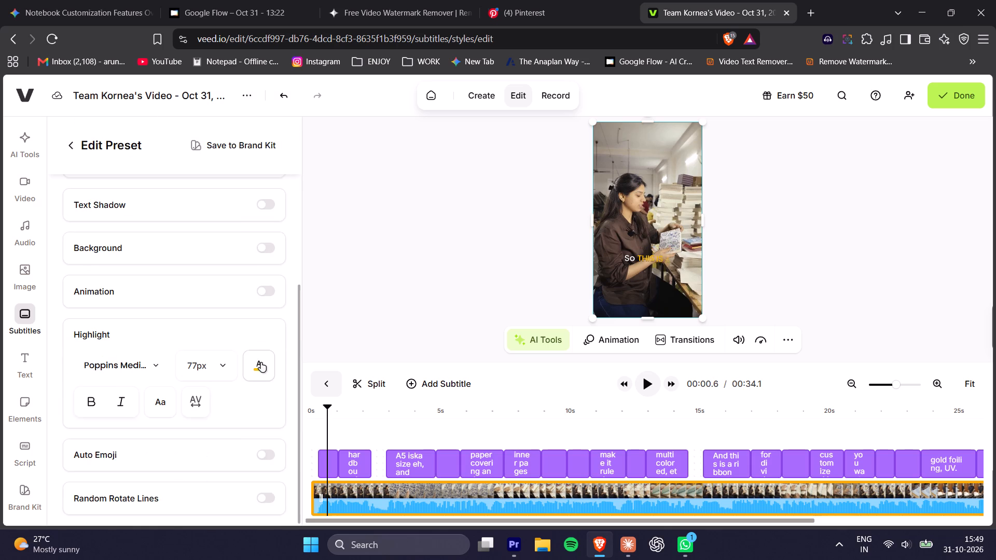
click(260, 366)
click(109, 460)
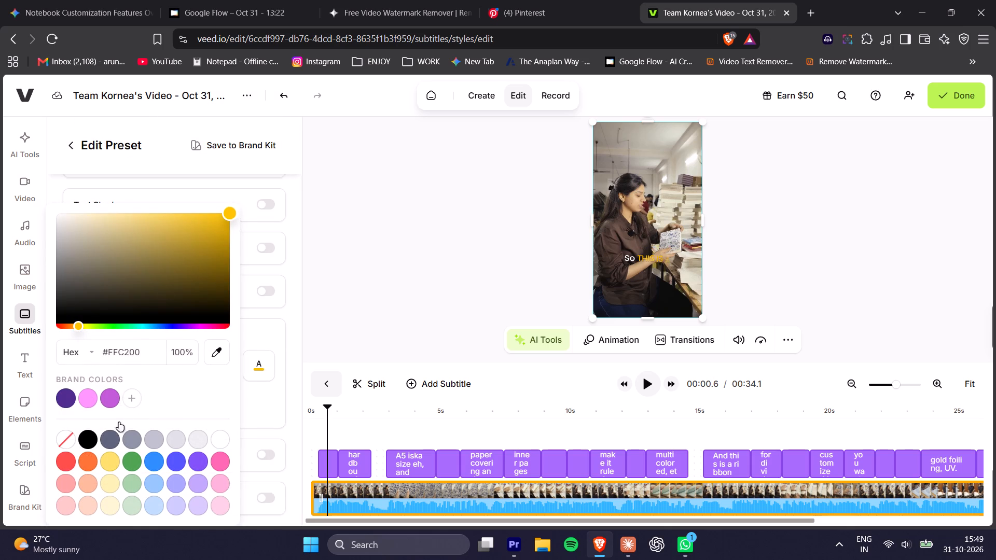
drag(198, 217, 220, 214)
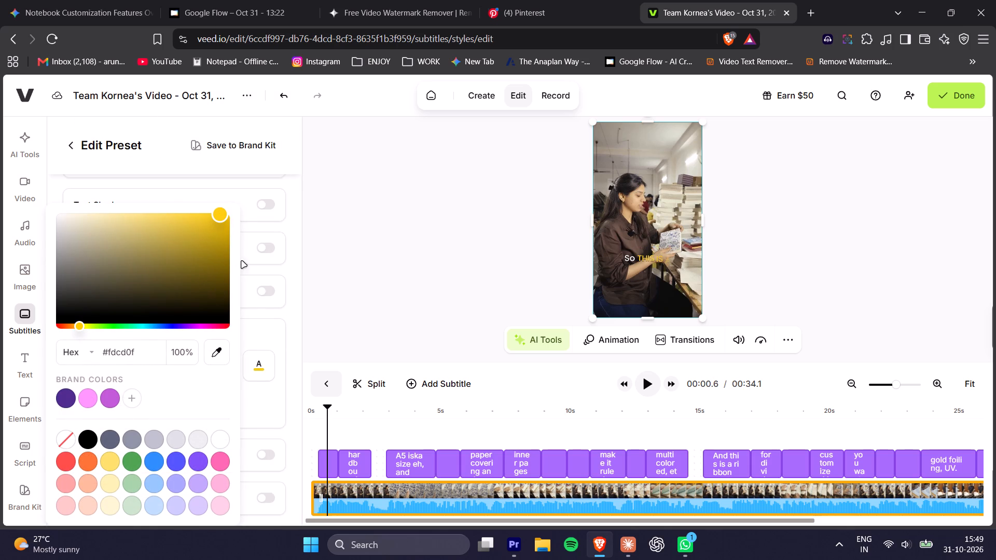
click(288, 315)
Set the letter casing to Ab for both the highlight text and the base subtitle text.
scroll(177, 342, up, 2)
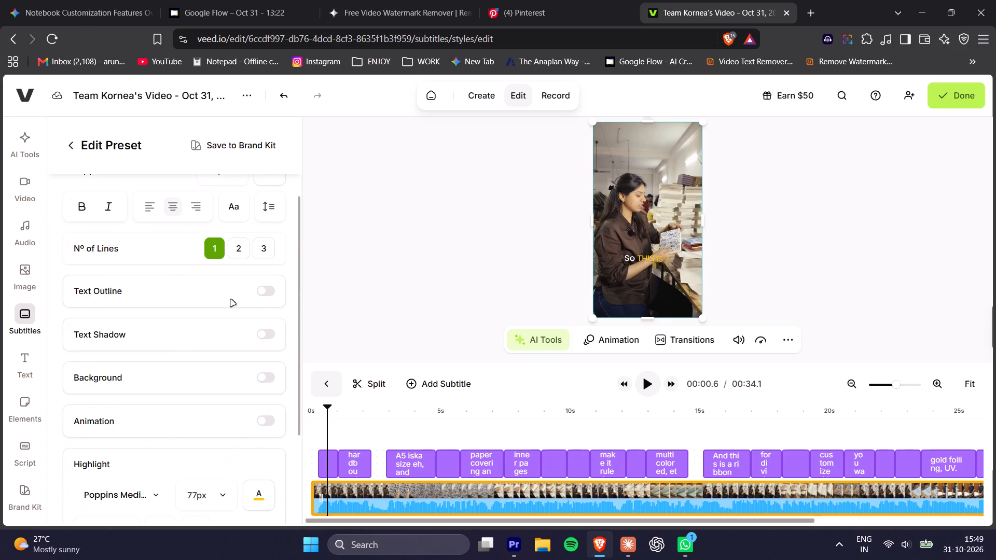
scroll(218, 322, down, 2)
click(162, 397)
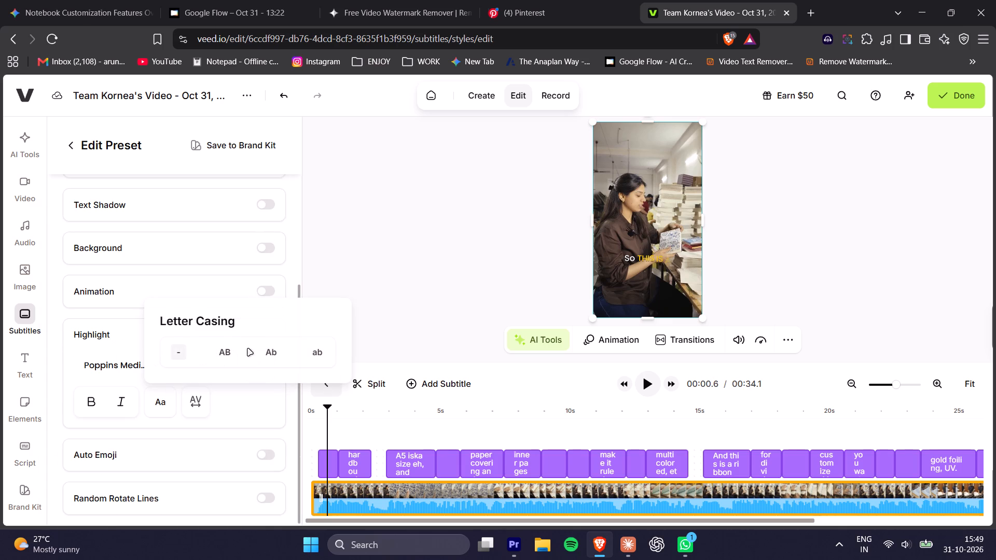
click(275, 353)
scroll(141, 322, up, 4)
click(243, 236)
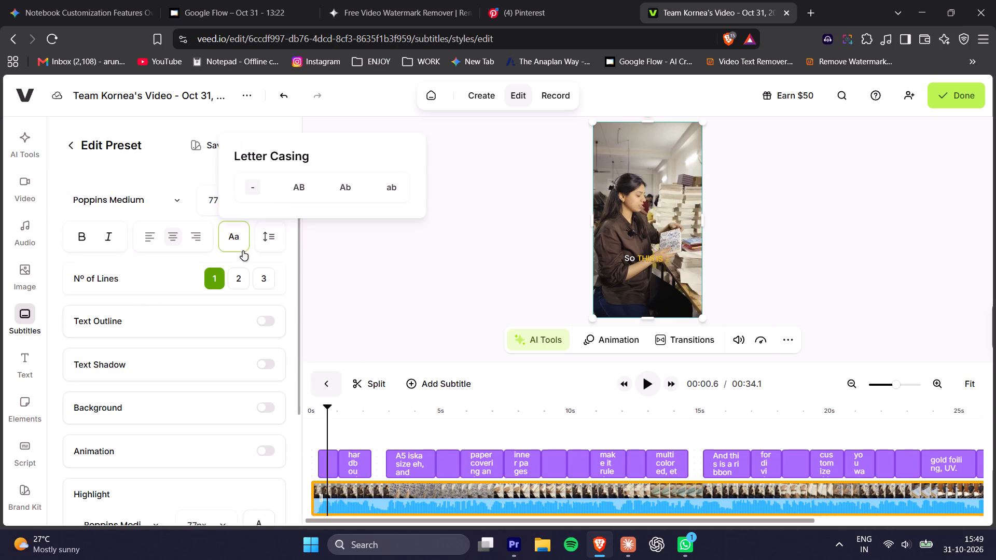
click(350, 187)
scroll(158, 278, down, 3)
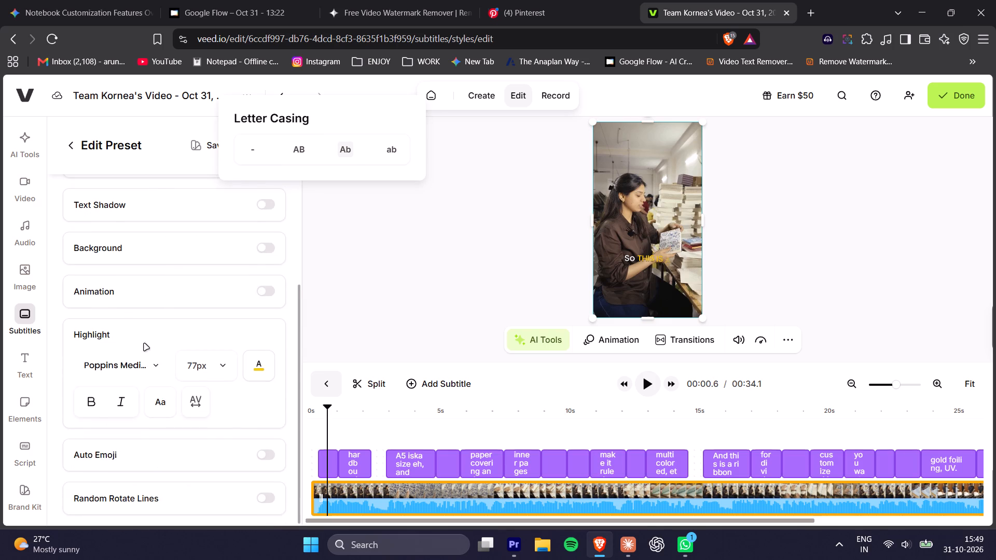
scroll(145, 345, up, 1)
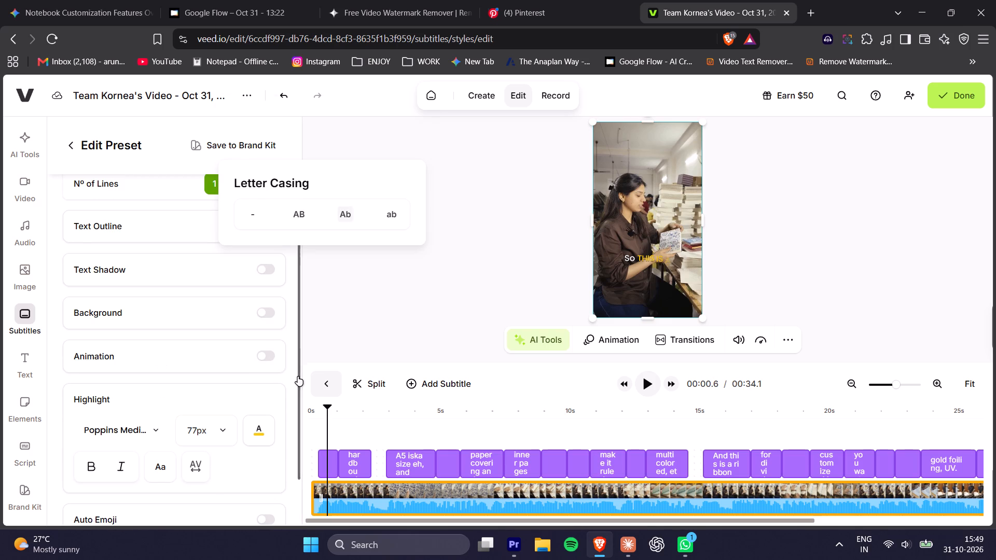
scroll(239, 310, up, 3)
click(286, 263)
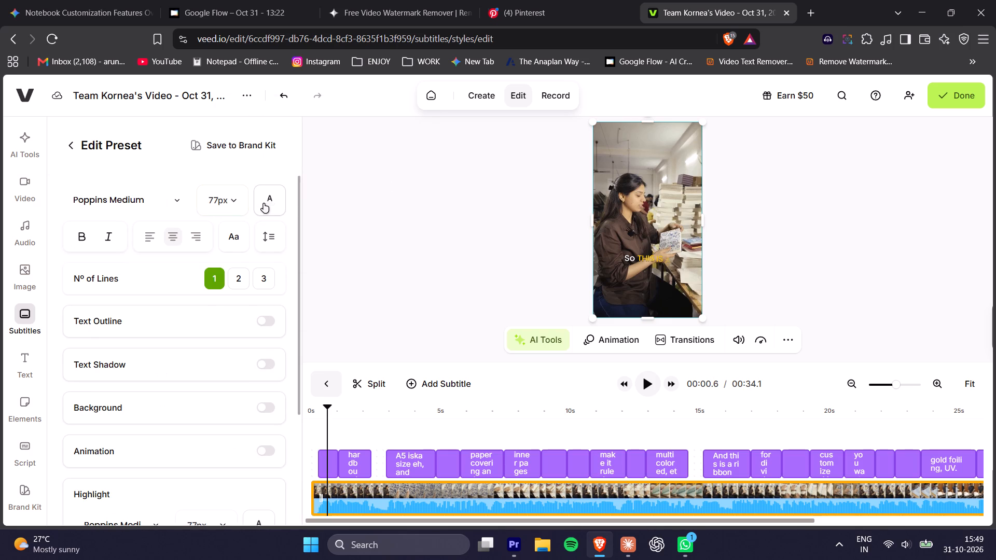
Turn on Text Shadow for the subtitles and set it to a low strength.
click(271, 363)
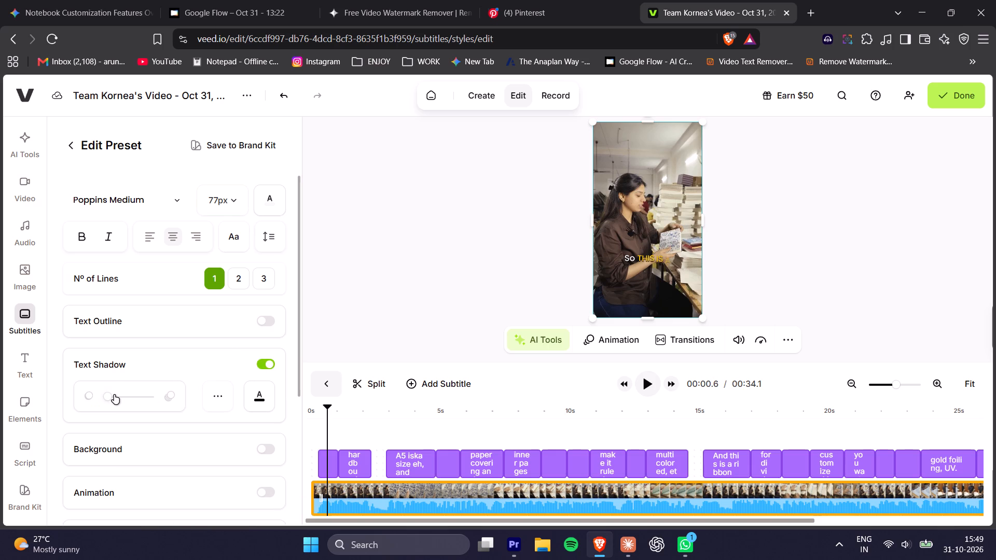
click(116, 396)
click(109, 398)
Play the video from the start to check how the subtitle styling looks over the footage.
drag(351, 415, 279, 415)
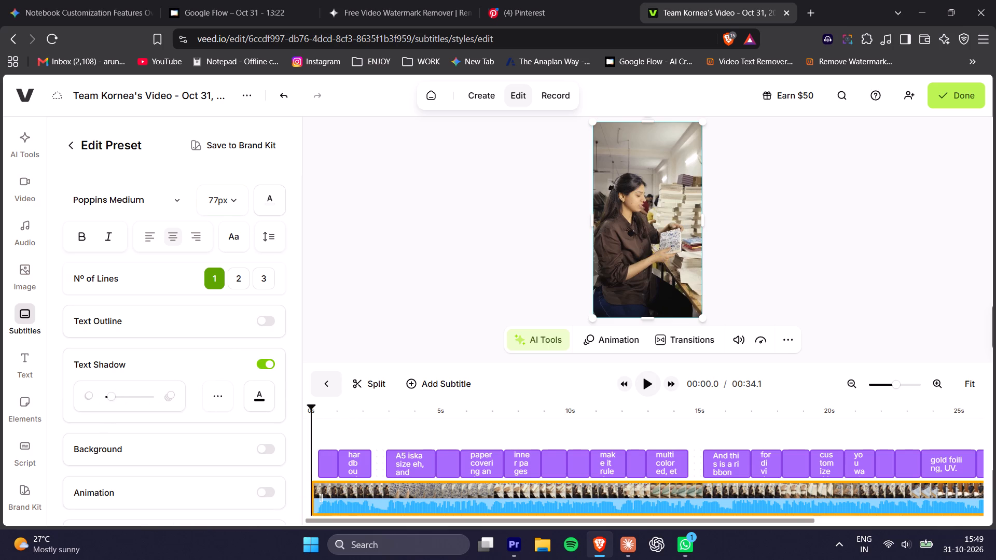
drag(279, 415, 276, 415)
key(space)
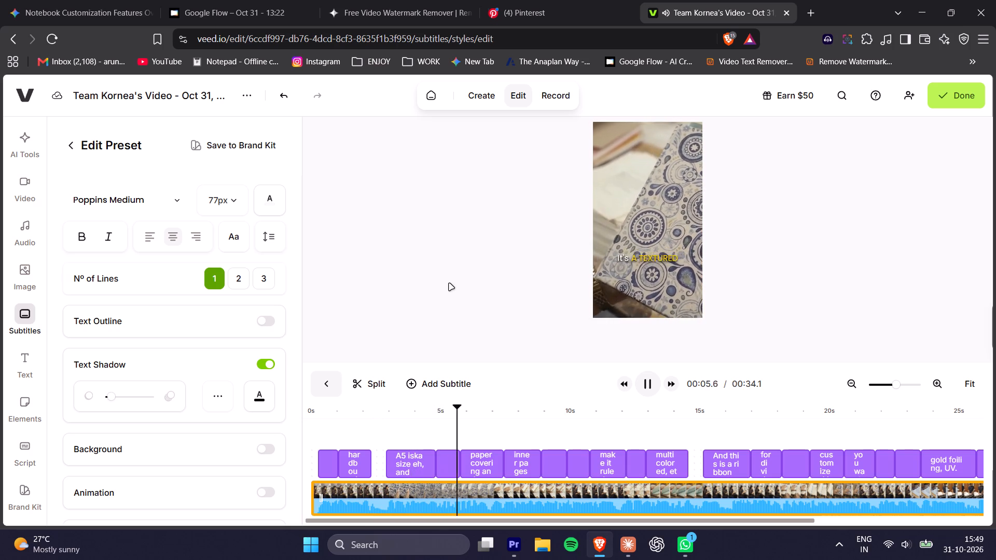
key(space)
key(space)
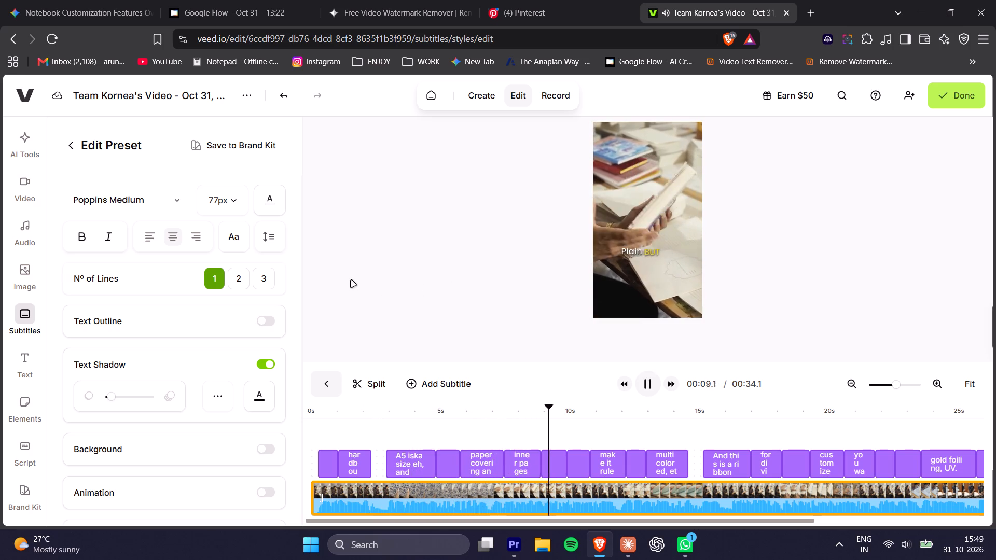
key(space)
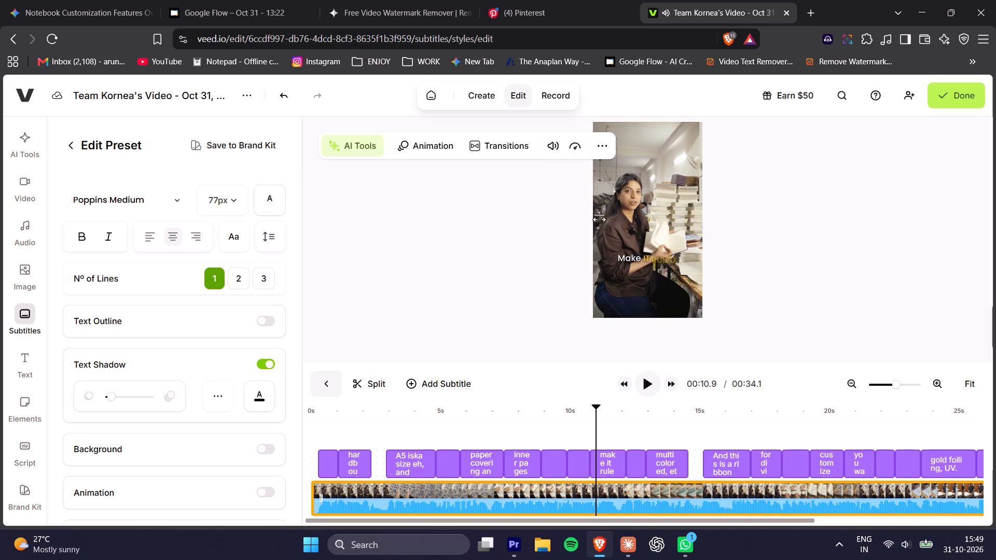
Nudge the "make it ruled," subtitle slightly lower on the video frame and play on to check its placement.
click(641, 261)
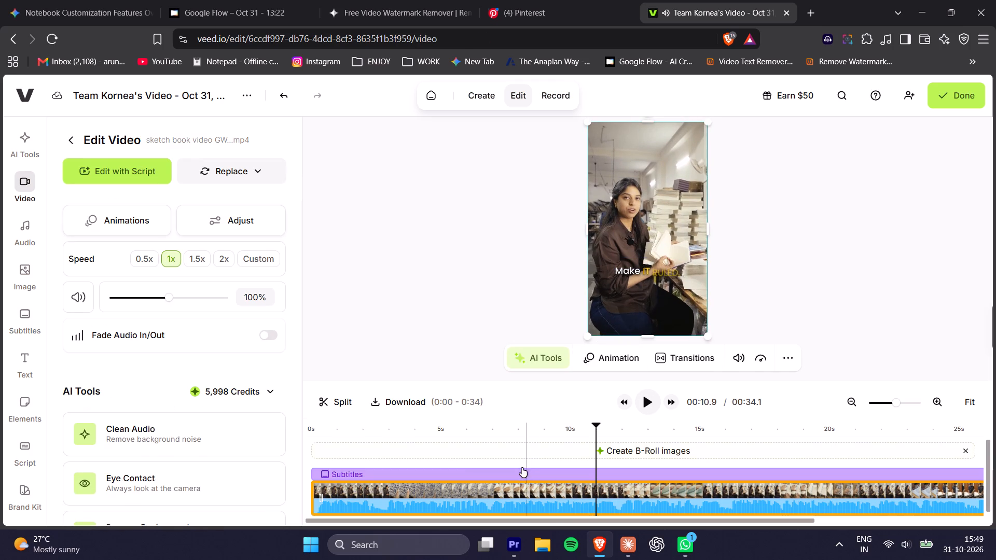
click(522, 468)
drag(641, 255, 641, 257)
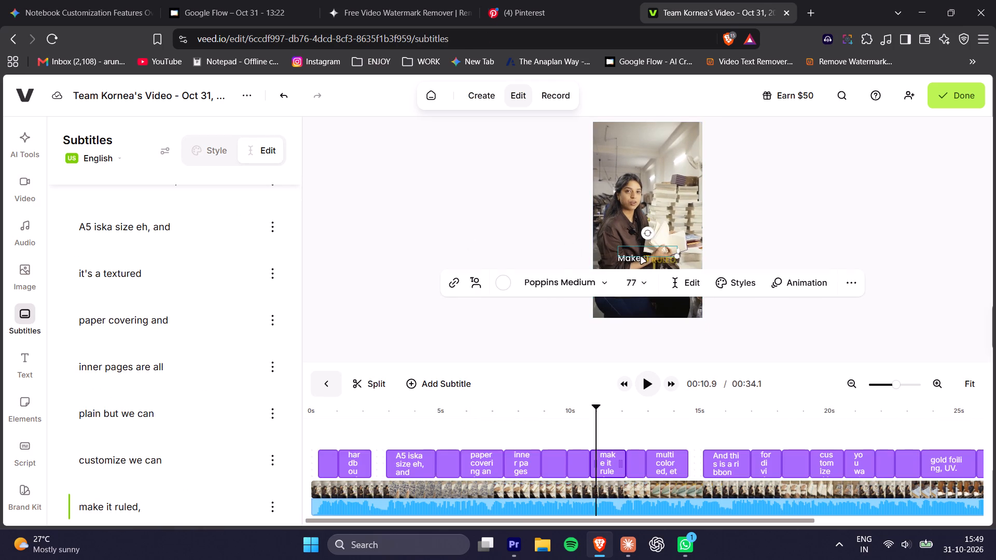
drag(641, 257, 644, 260)
key(space)
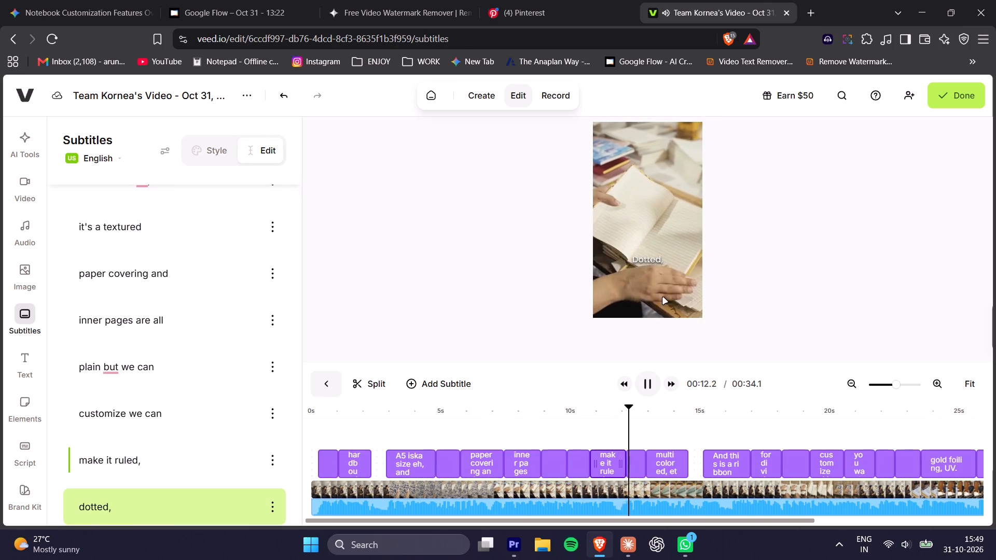
key(space)
With the playhead on the "make it ruled," subtitle, change the preset's highlight colour to bright yellow #ffec00.
click(602, 458)
click(613, 412)
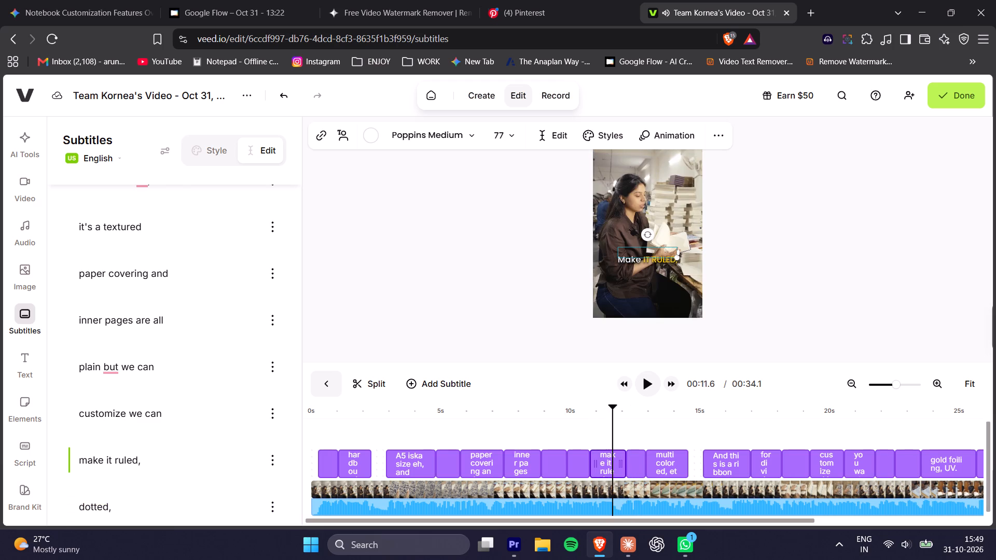
click(227, 150)
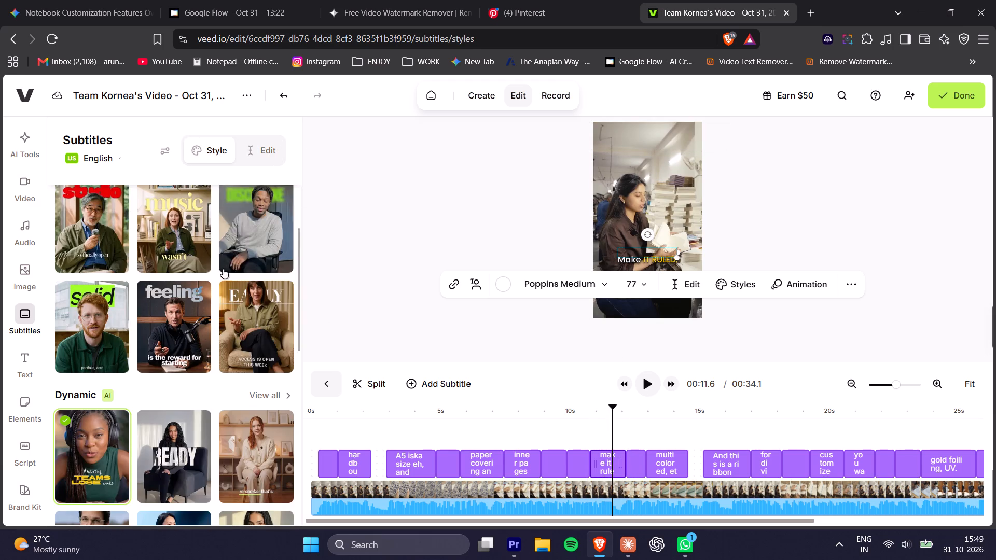
scroll(252, 341, up, 2)
scroll(178, 323, down, 4)
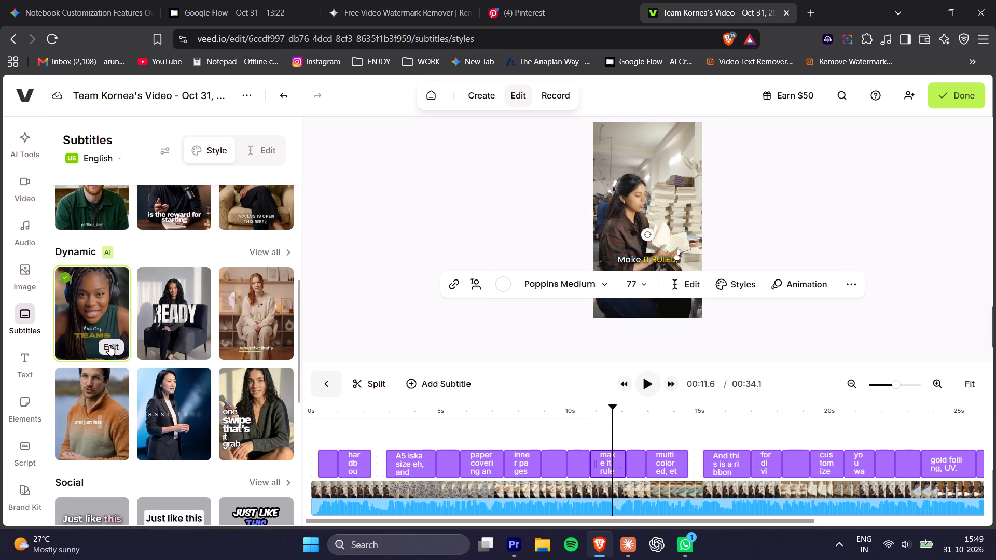
click(109, 346)
scroll(163, 339, down, 3)
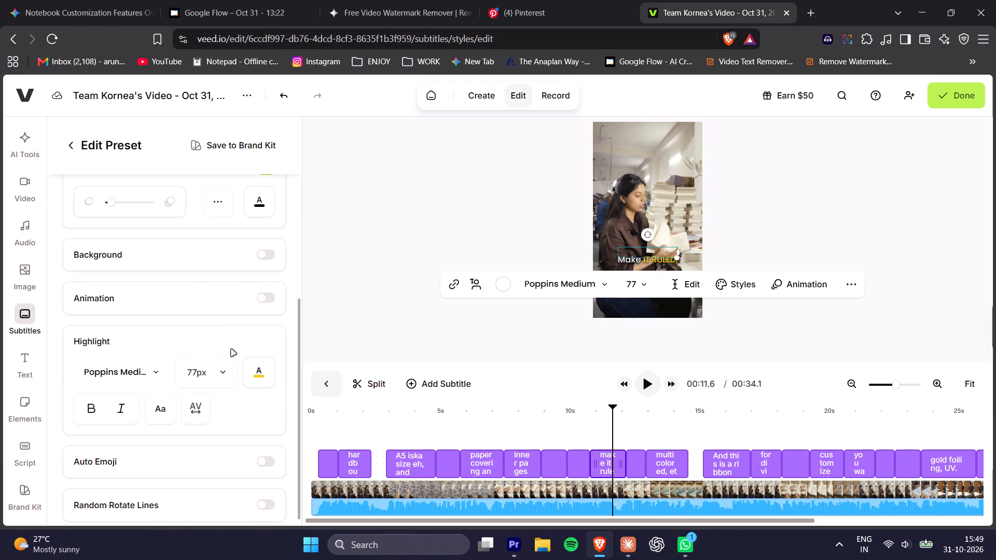
click(254, 376)
drag(206, 226, 177, 203)
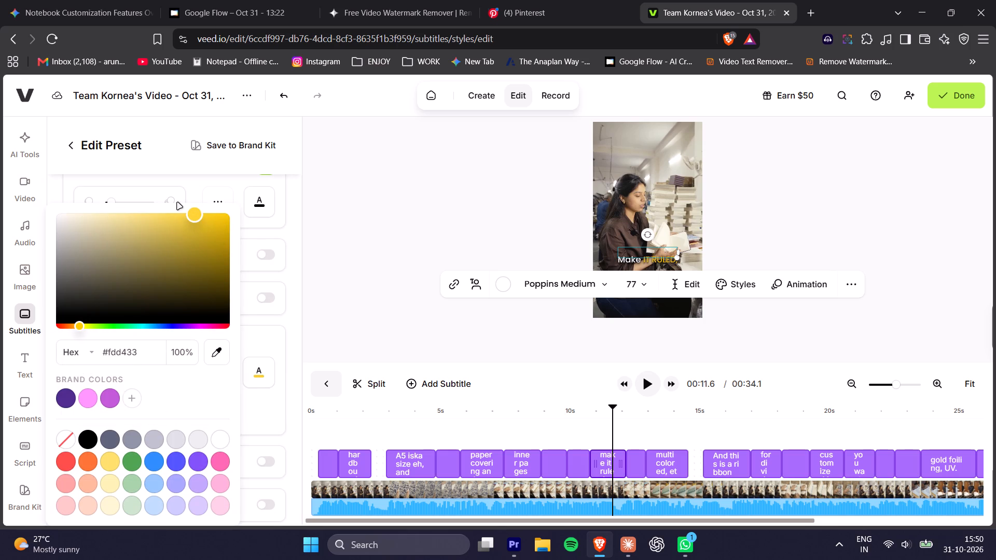
click(107, 462)
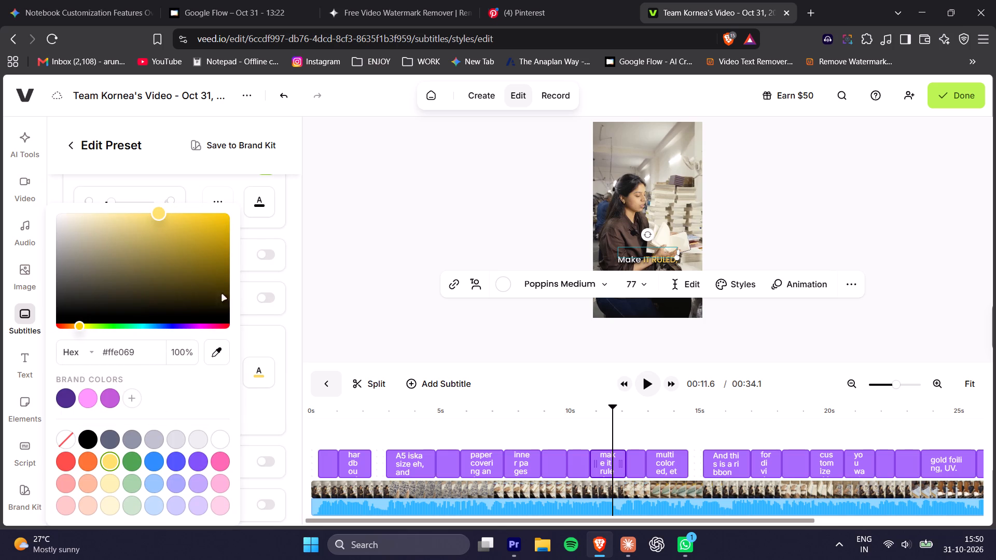
click(84, 326)
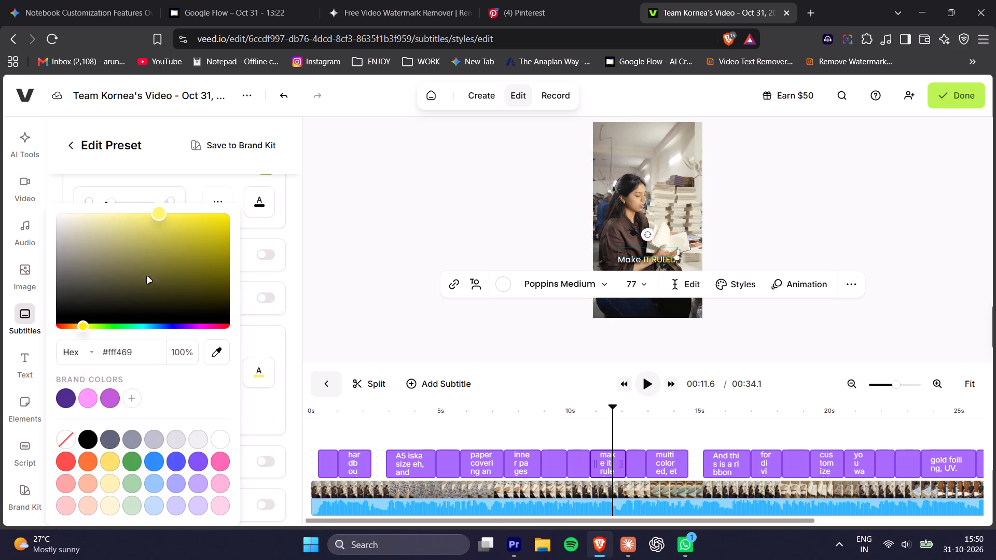
drag(206, 226, 258, 207)
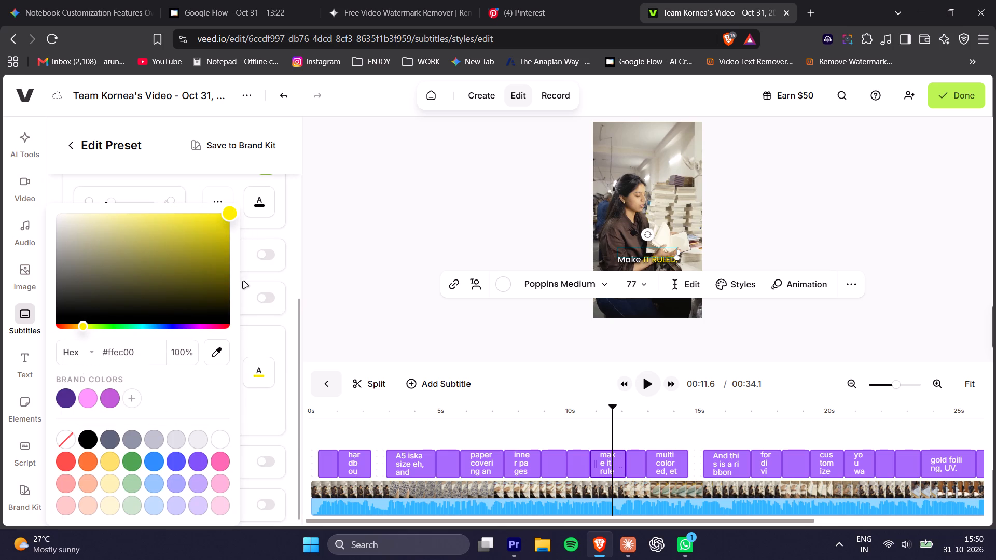
click(394, 311)
Play the opening of the video to check the highlight colour and the wording of the first subtitles.
click(418, 416)
key(space)
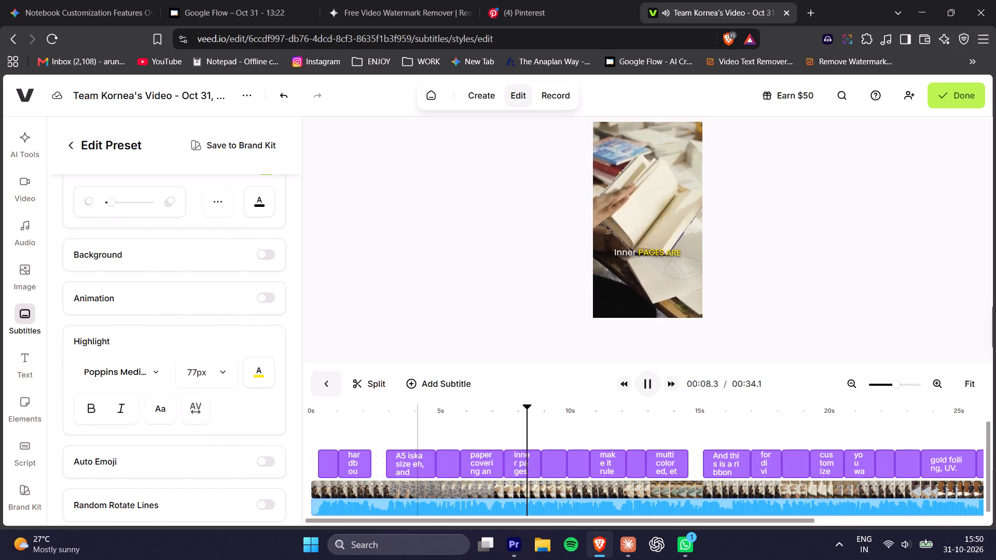
scroll(352, 296, up, 6)
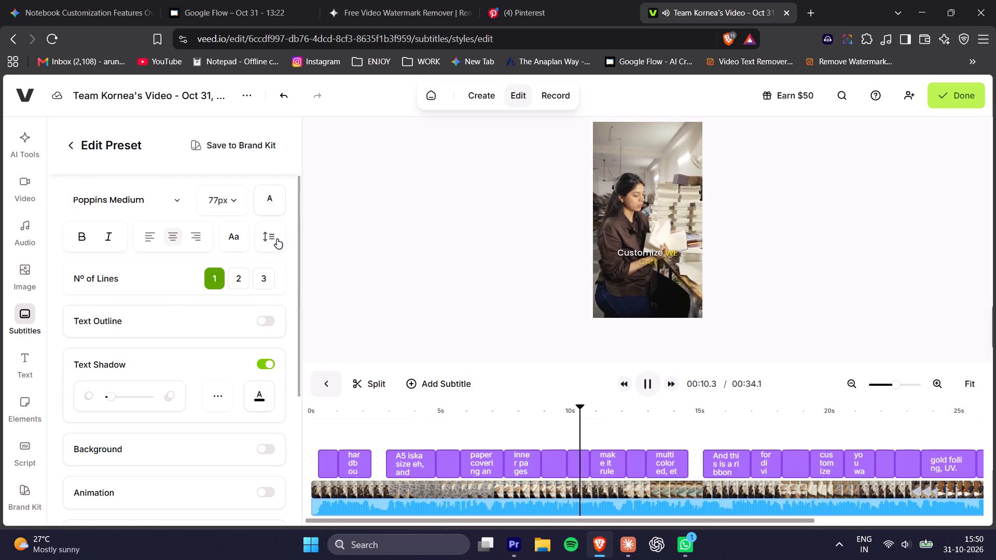
click(407, 263)
click(421, 460)
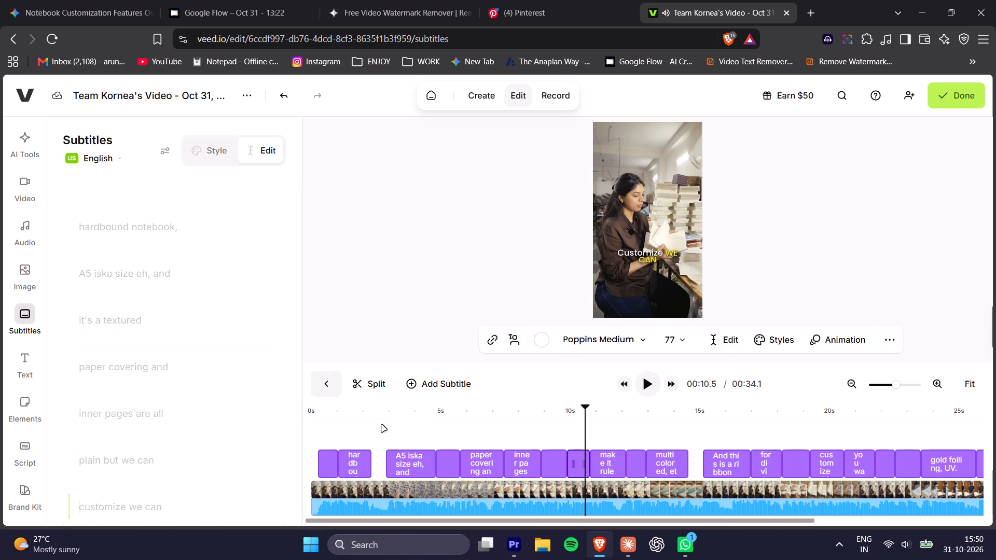
click(314, 415)
key(space)
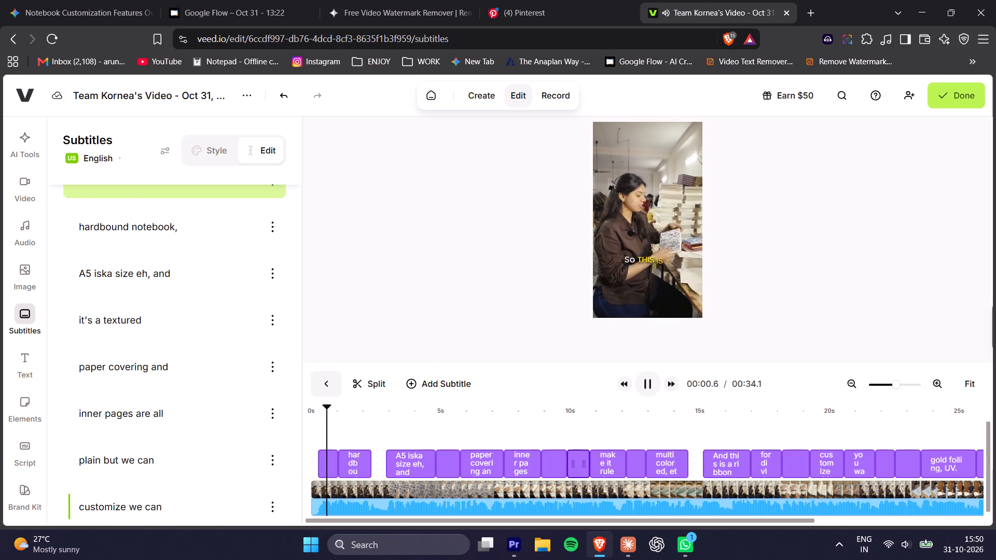
scroll(180, 285, up, 2)
key(space)
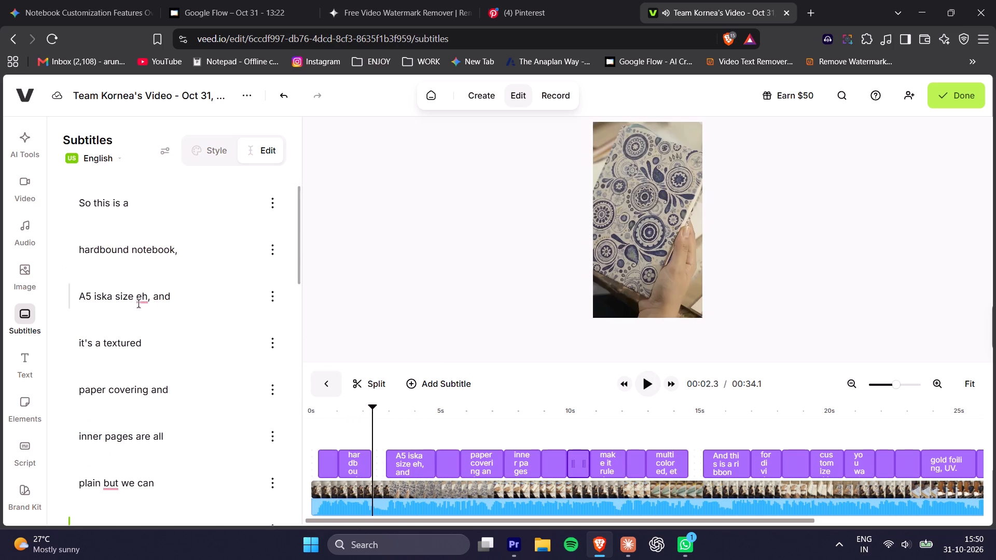
key(space)
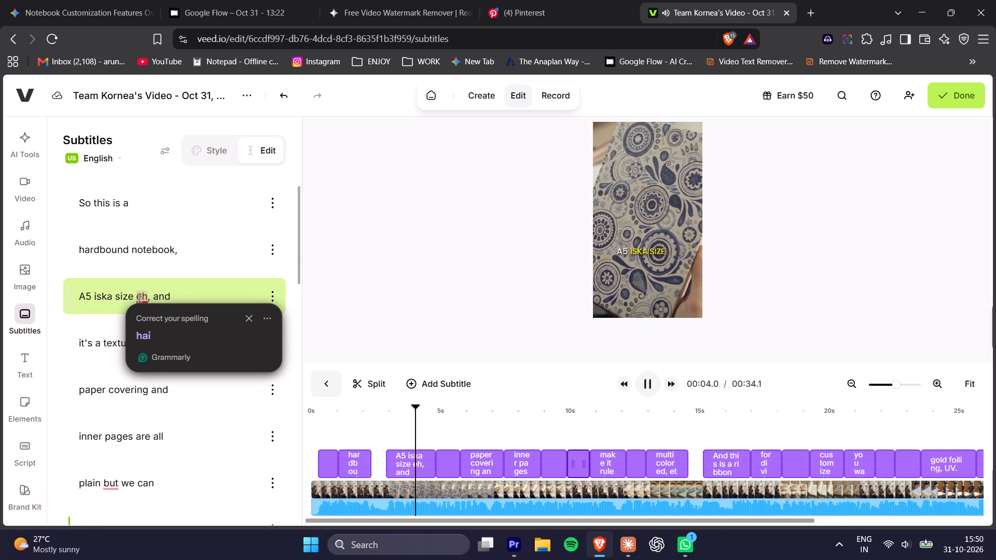
key(space)
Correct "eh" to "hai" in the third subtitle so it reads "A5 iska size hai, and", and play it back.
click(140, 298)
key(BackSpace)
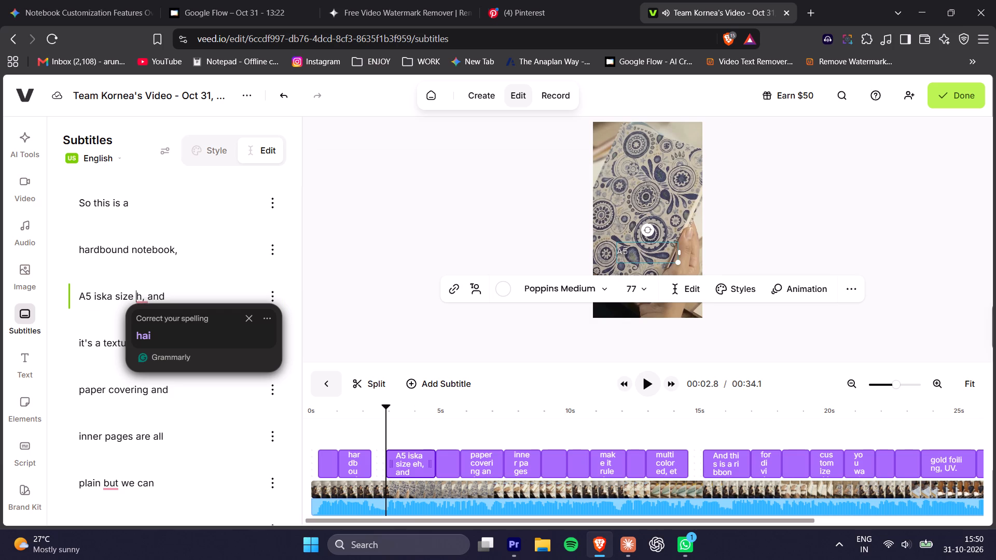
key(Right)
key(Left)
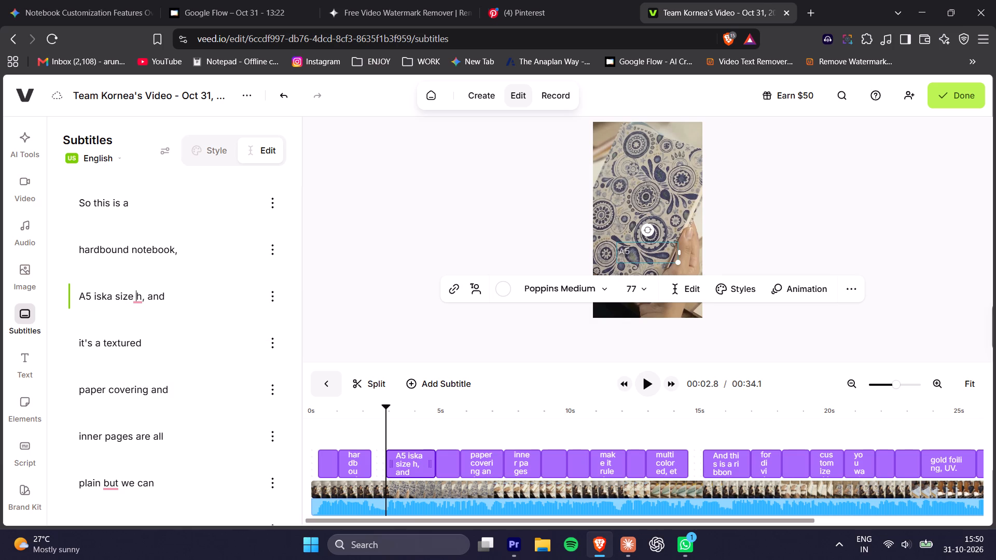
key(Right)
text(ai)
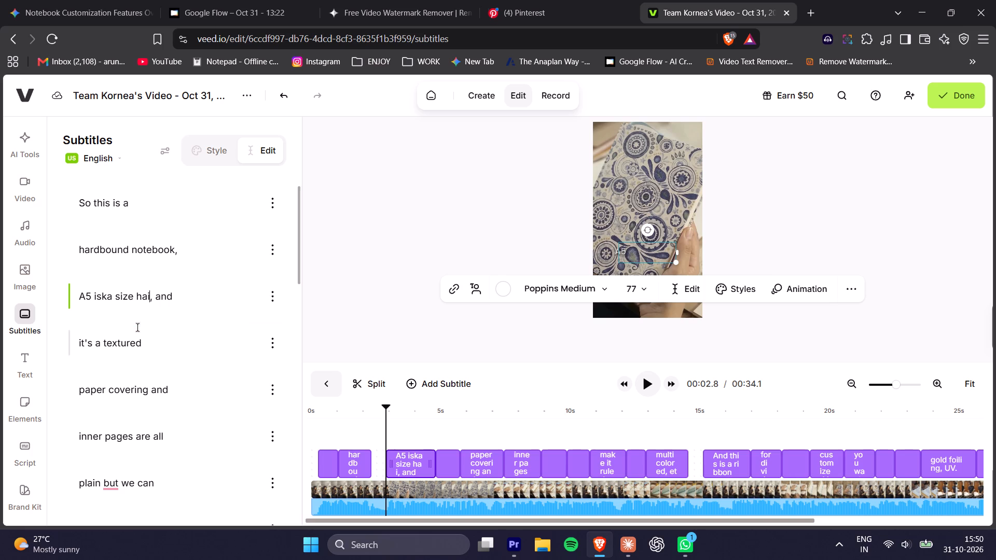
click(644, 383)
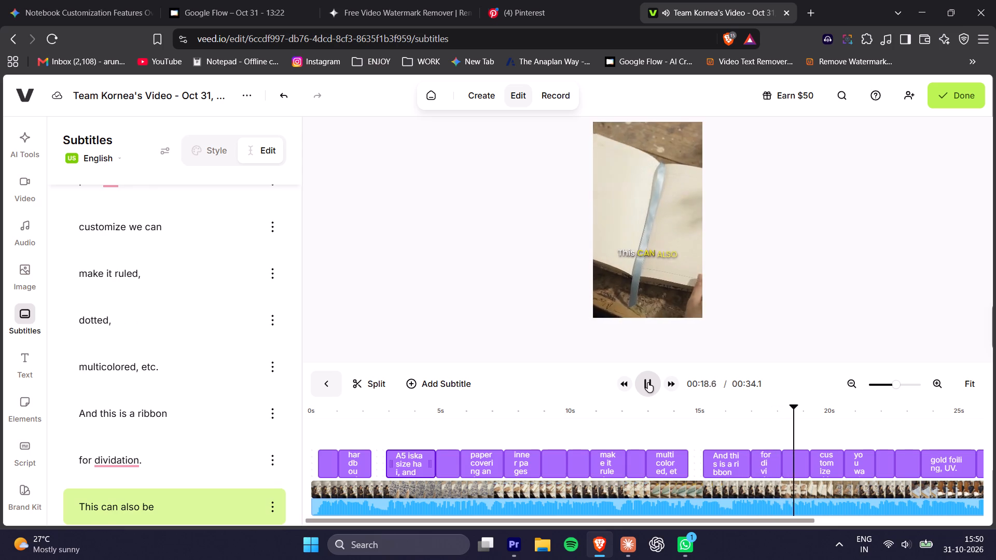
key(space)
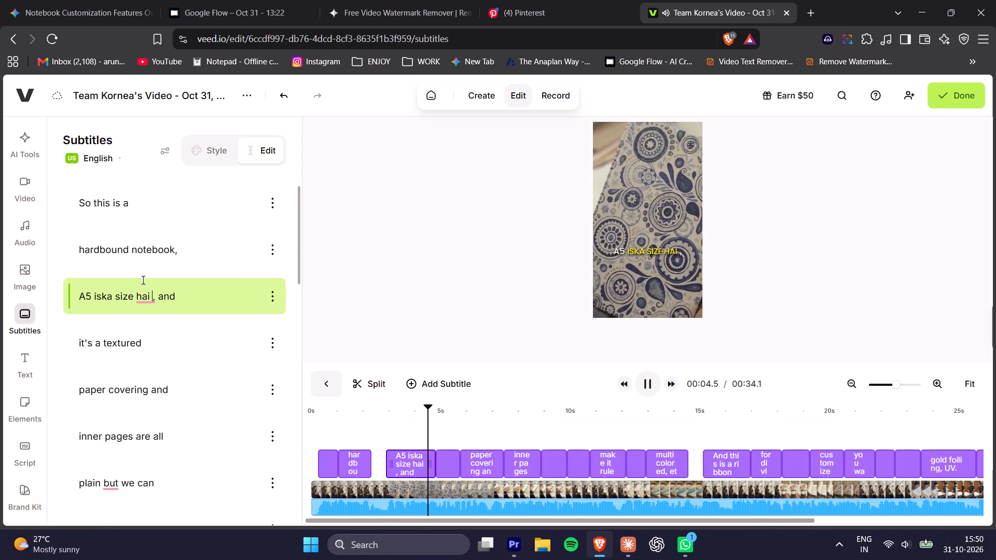
Delete the third subtitle, the "A5 iska size hai" line.
drag(302, 248, 302, 256)
key(BackSpace)
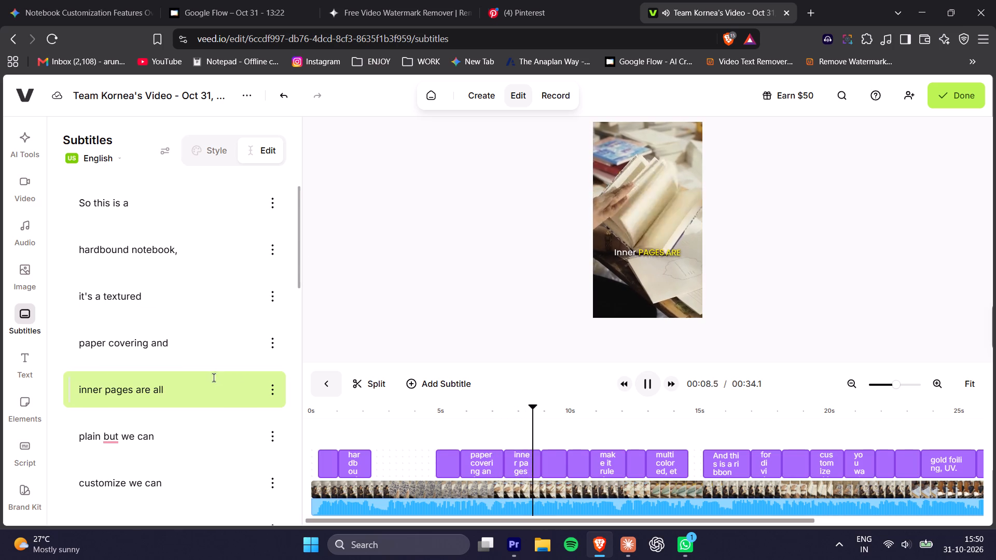
Play on from about the 10-second mark and check the wording of the remaining subtitles against the speech.
scroll(212, 357, up, 3)
click(368, 297)
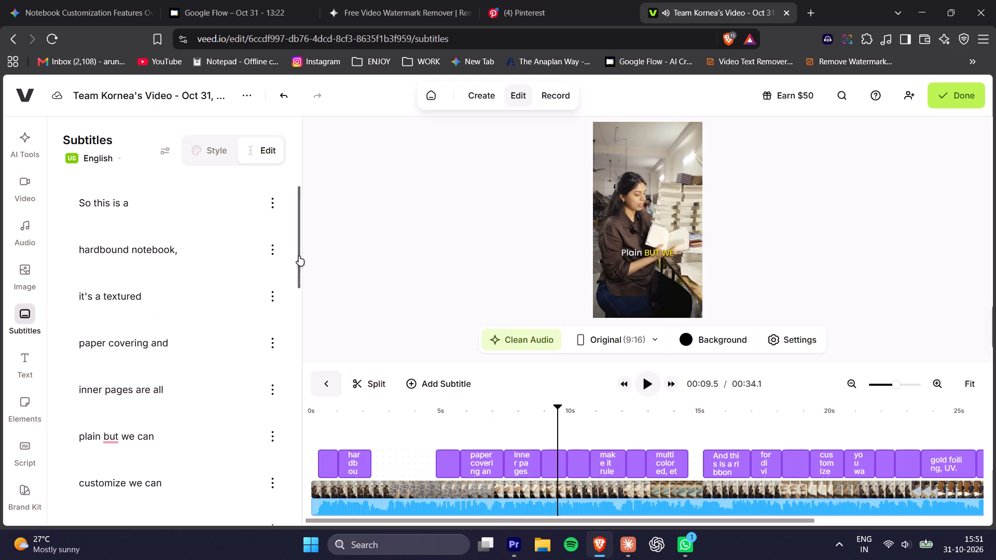
drag(297, 256, 298, 335)
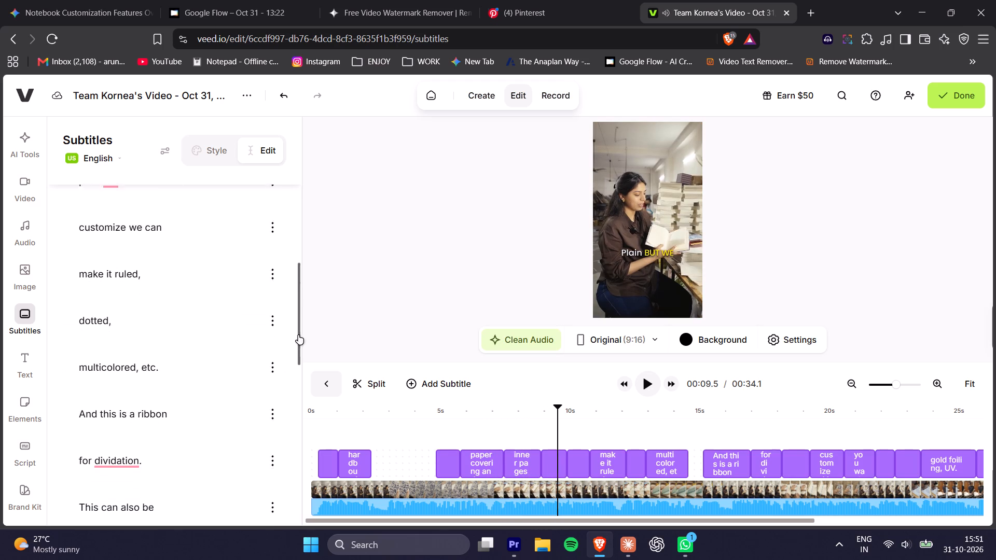
drag(298, 335, 288, 387)
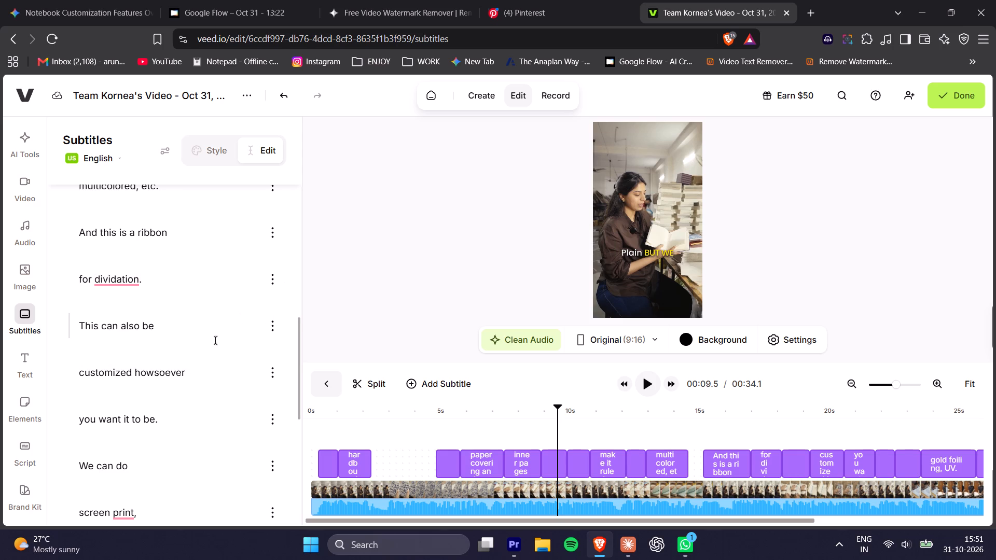
click(558, 423)
click(570, 414)
key(space)
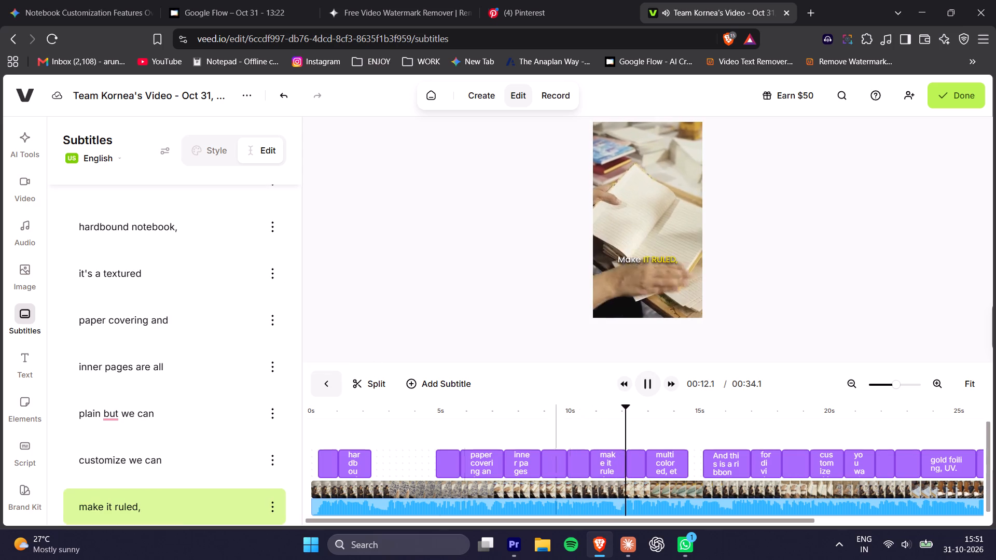
scroll(210, 381, down, 3)
scroll(166, 362, down, 2)
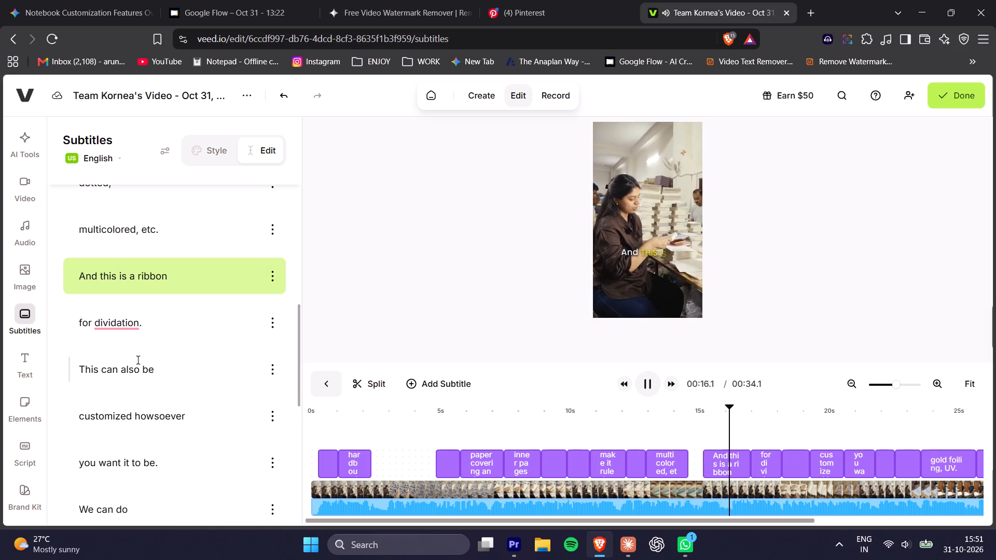
scroll(138, 360, down, 1)
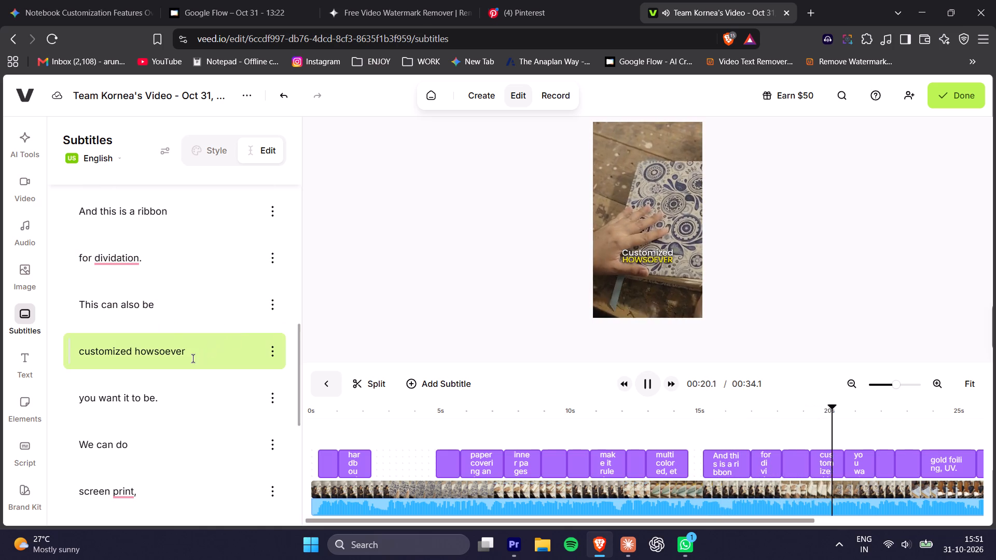
key(space)
Split "howsoever" into separate words so the subtitle reads "customized how so ever".
click(152, 351)
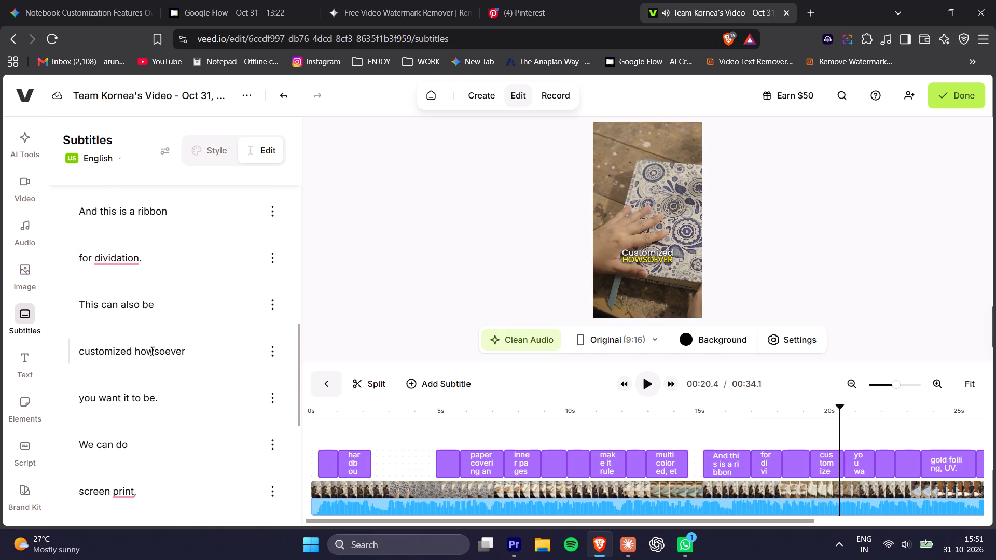
key(space)
key(Right)
key(Right)
key(space)
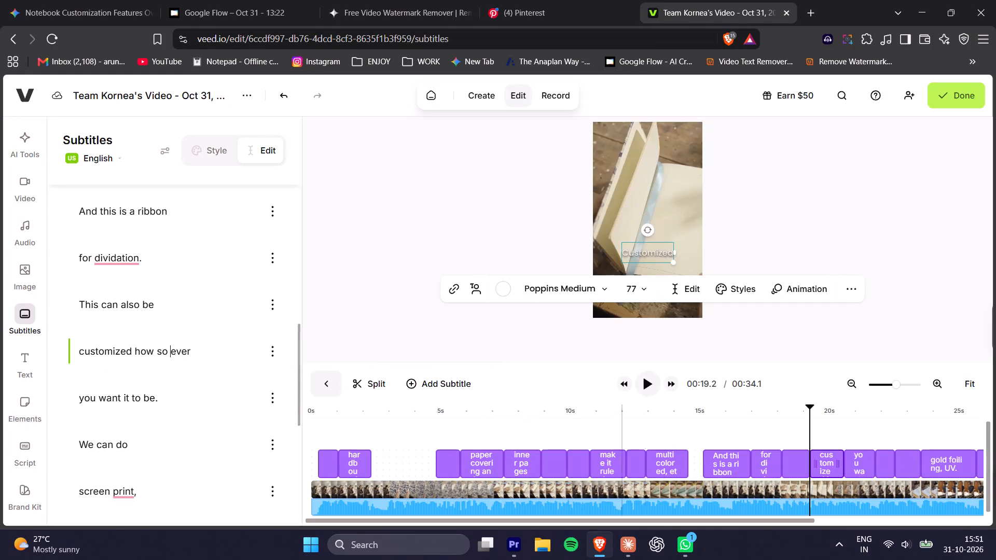
Play the video from about the 15-second mark to the end and check the remaining subtitles' wording against the speech.
click(786, 415)
key(space)
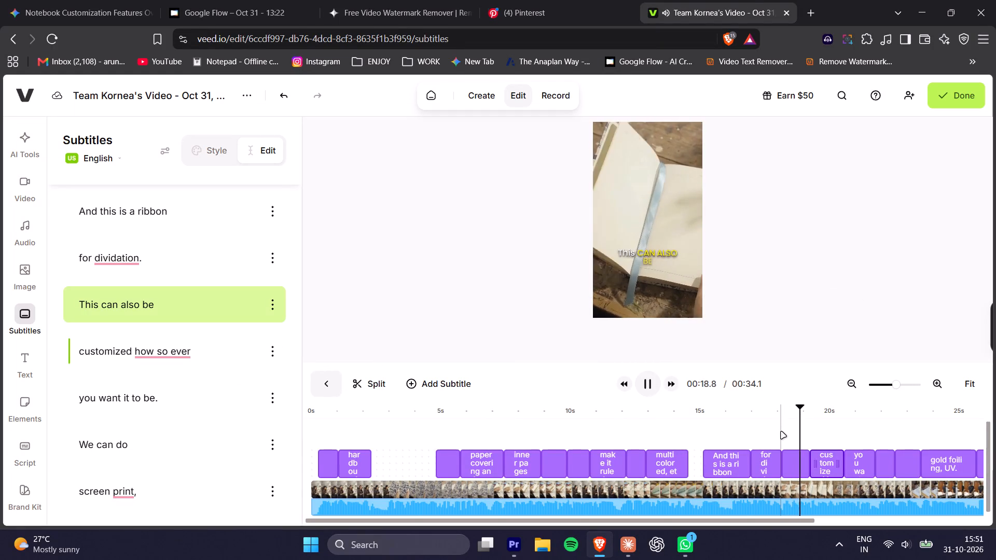
key(space)
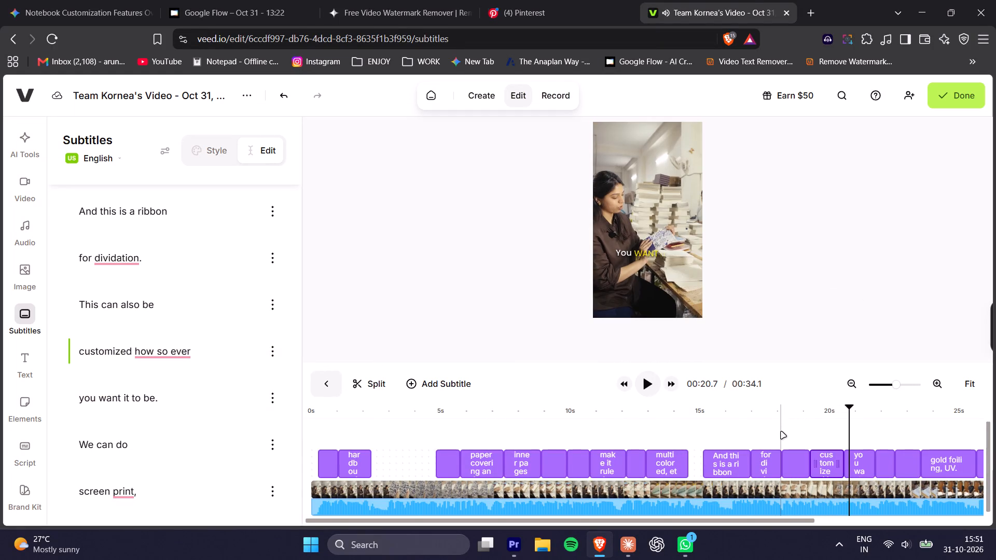
key(space)
key(space)
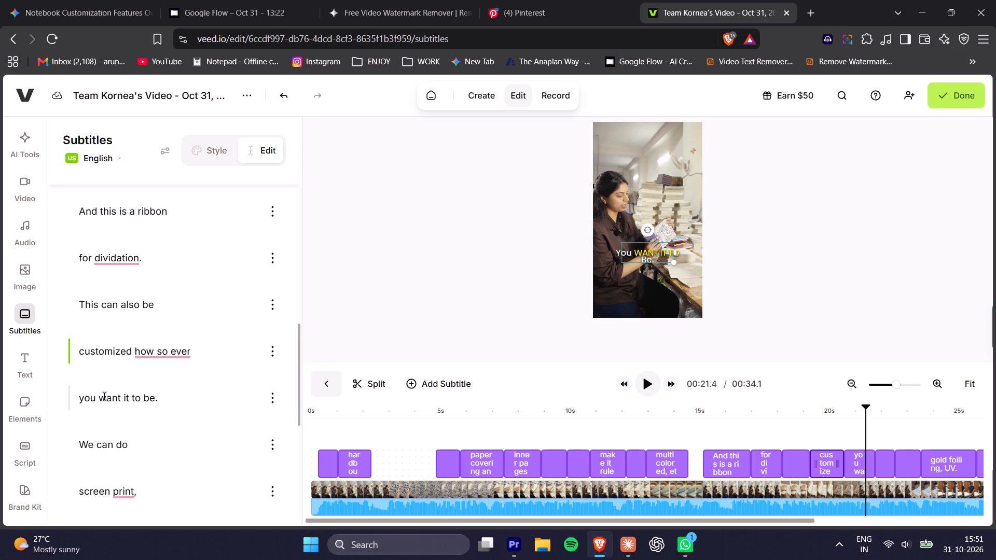
scroll(107, 395, down, 2)
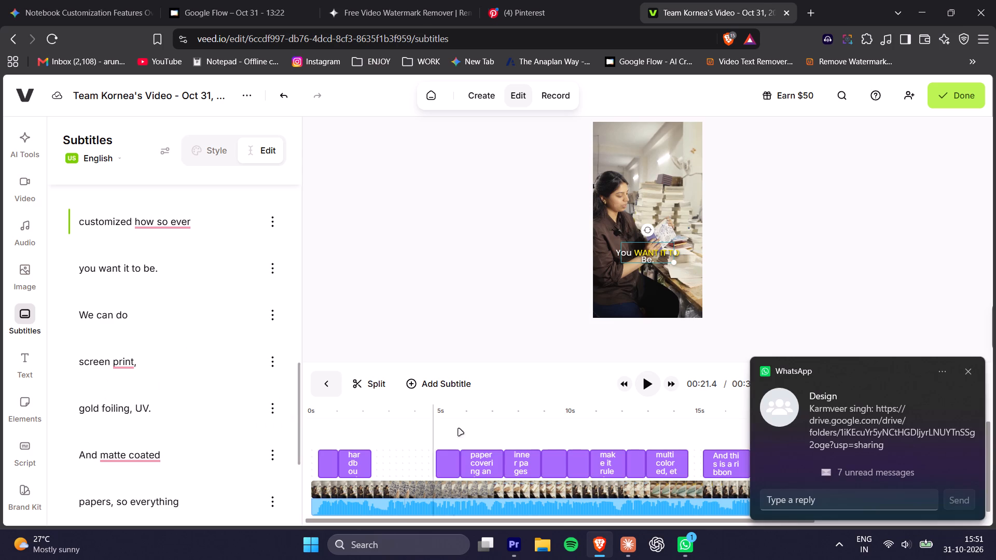
click(710, 408)
key(space)
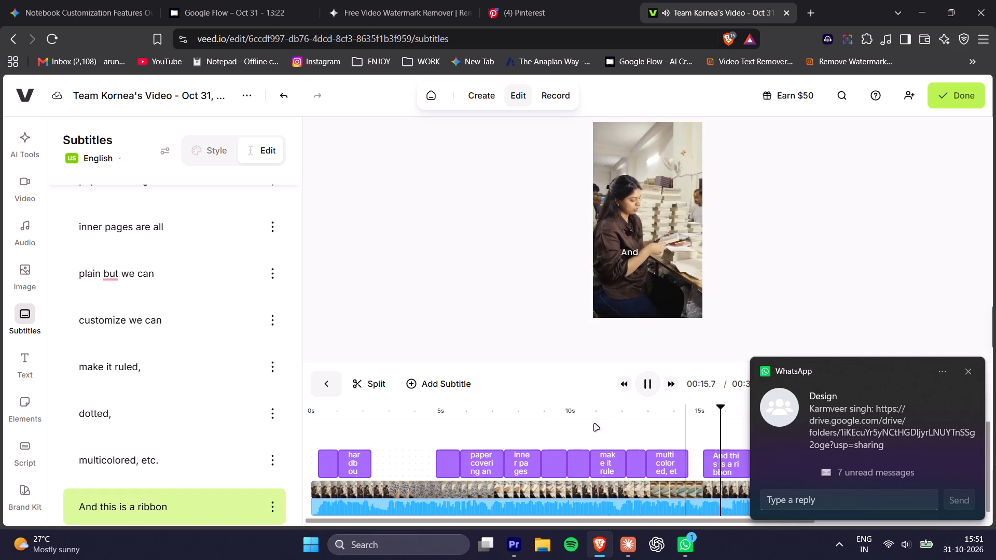
scroll(218, 417, down, 5)
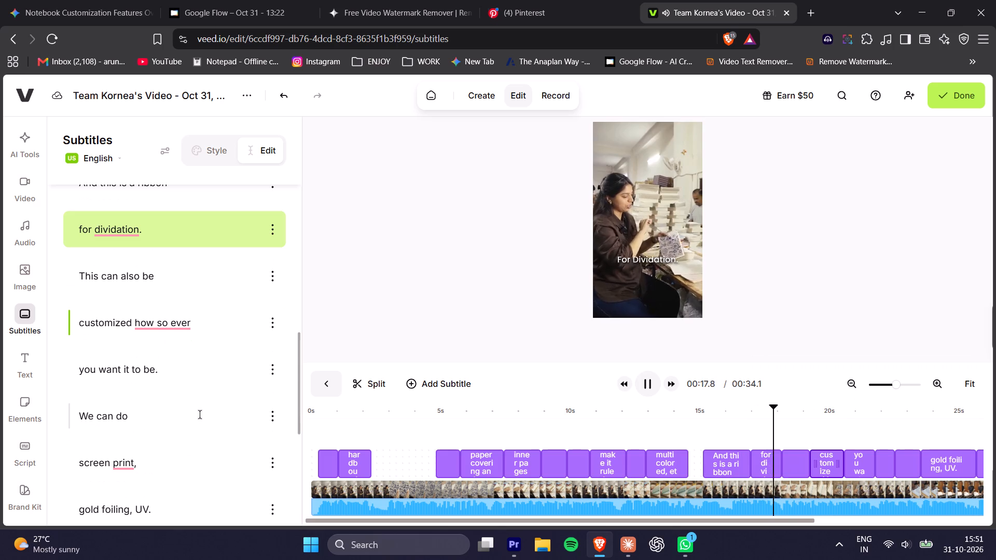
scroll(219, 381, down, 2)
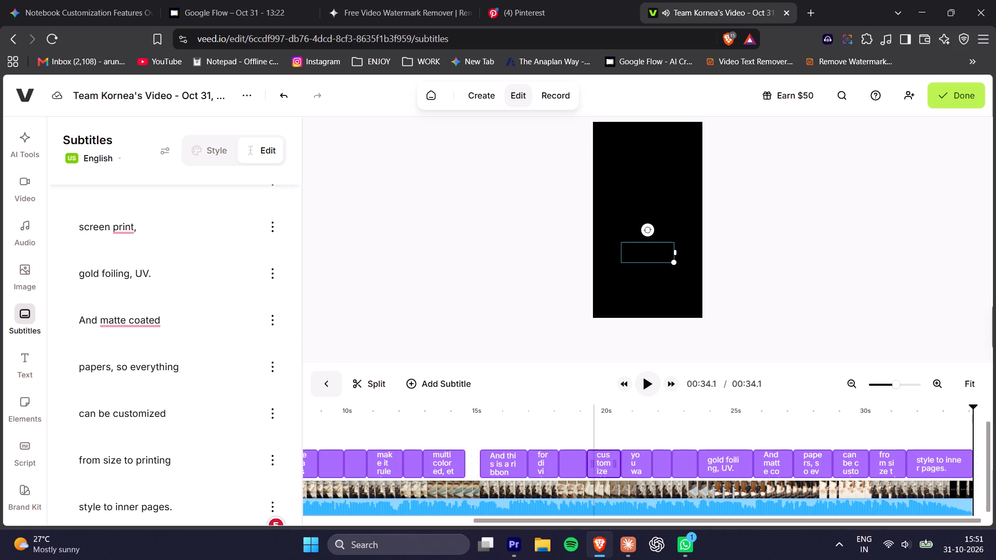
Find where the closing GOODWORK logo fades in and shorten the last subtitle, "style to inner pages.", to end at about 00:33.4.
drag(607, 414, 897, 402)
key(space)
click(960, 466)
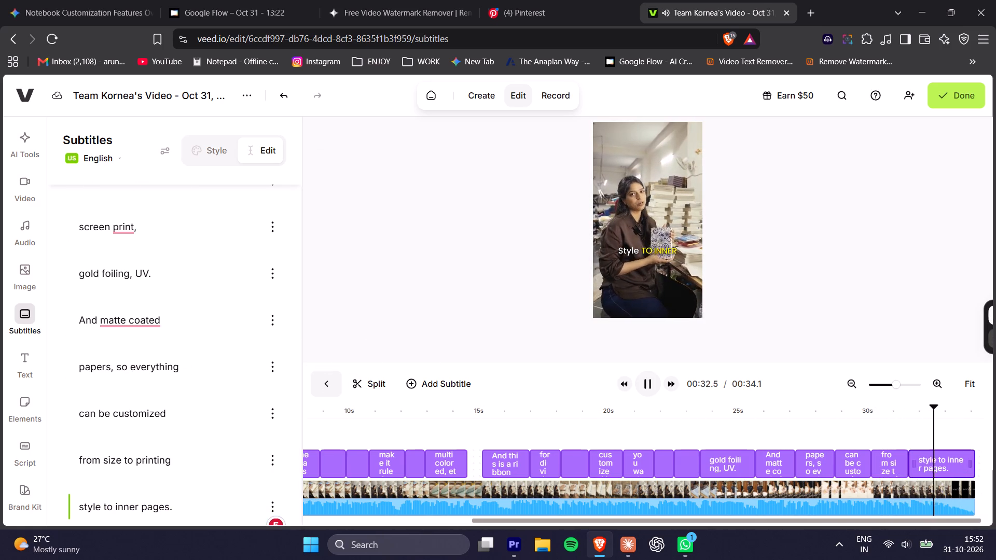
key(space)
key(space)
key(space)
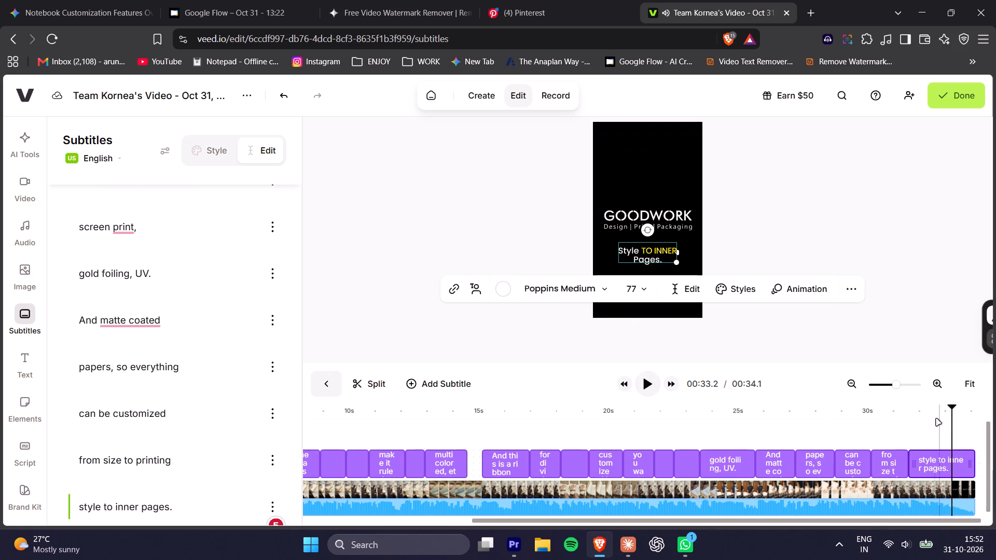
click(930, 414)
key(space)
key(space)
key(space)
key(space)
key(space)
key(space)
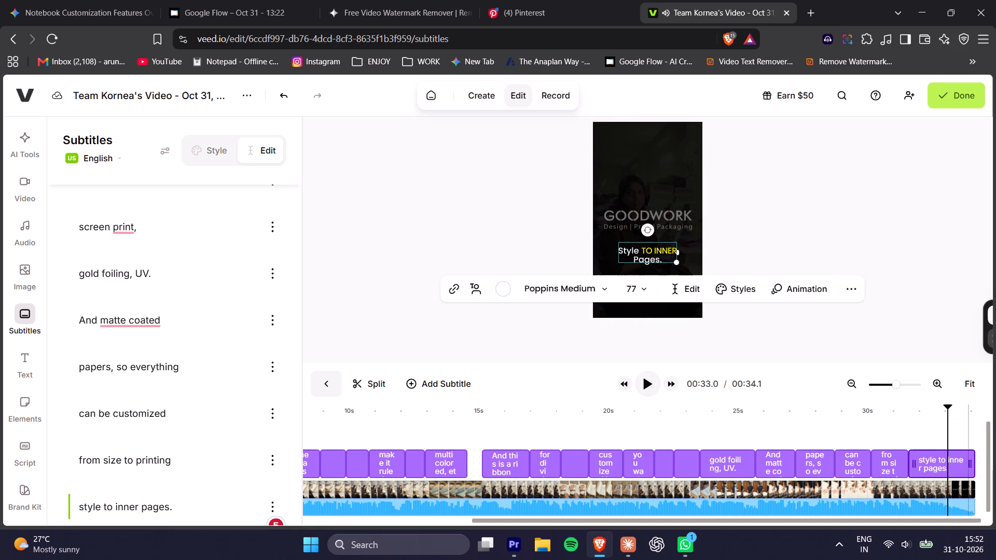
drag(973, 463, 953, 466)
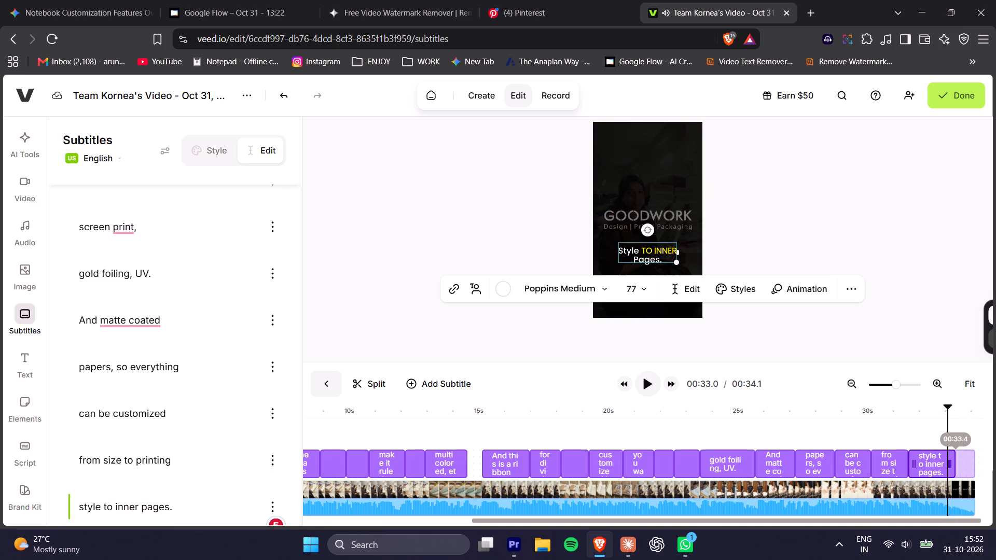
Shorten the last subtitle, "style to inner pages.", to end at about 00:33.0 and replay the ending to check its timing against the logo.
drag(953, 466, 953, 466)
click(917, 421)
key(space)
click(913, 415)
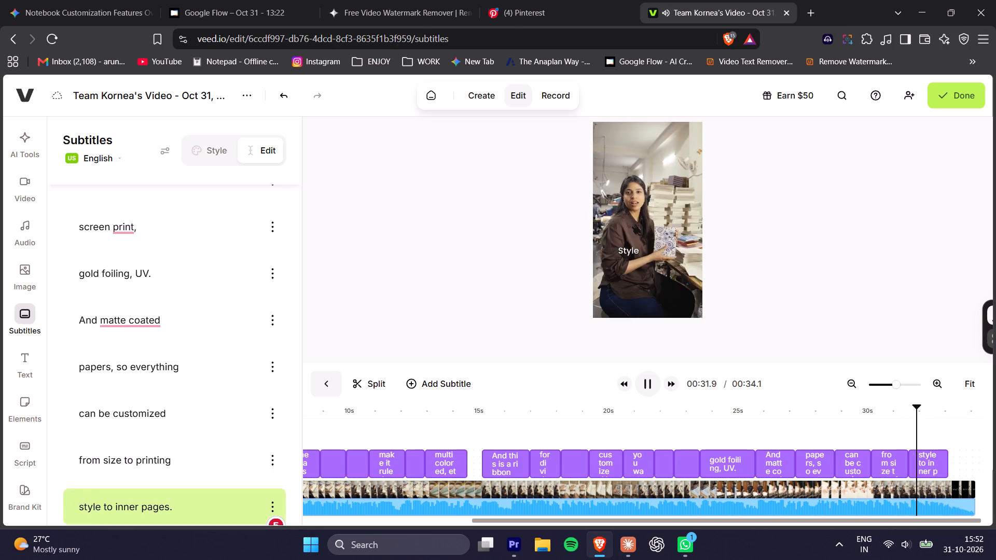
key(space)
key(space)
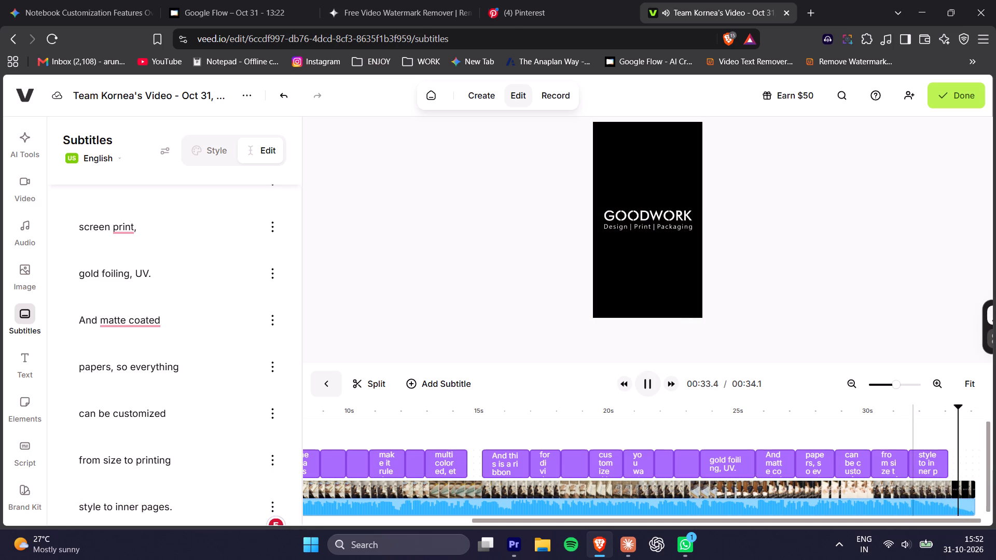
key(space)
scroll(200, 384, down, 3)
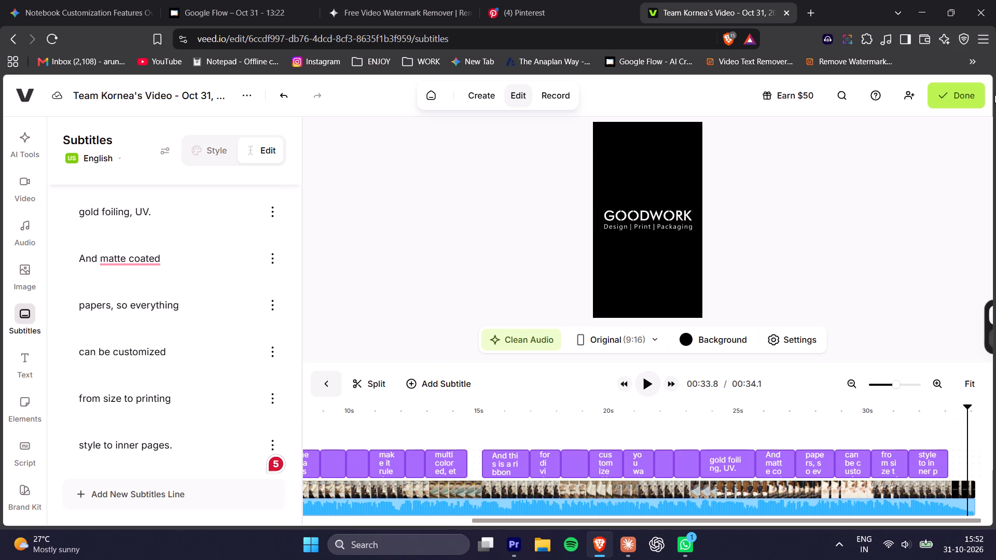
Finish editing the subtitled video and proceed to its export.
click(950, 98)
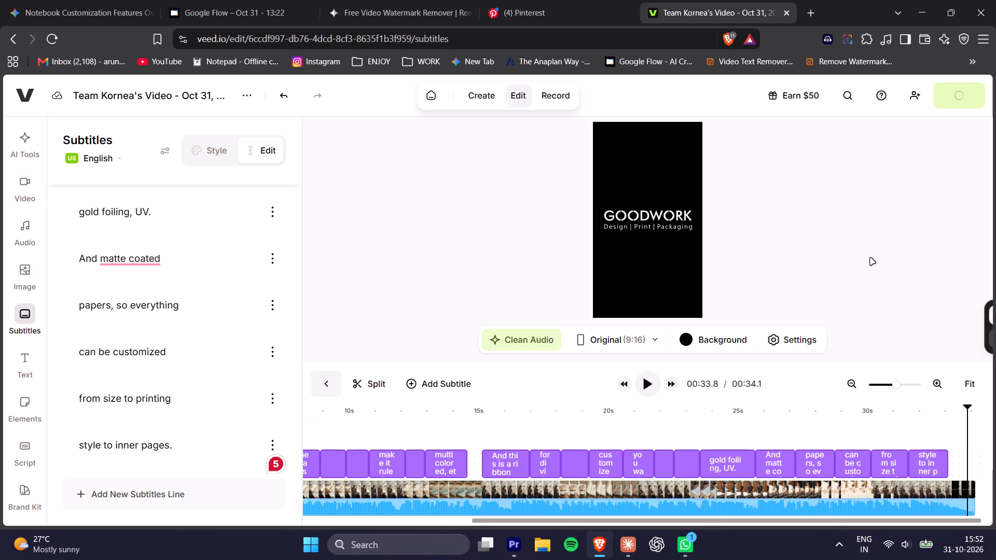
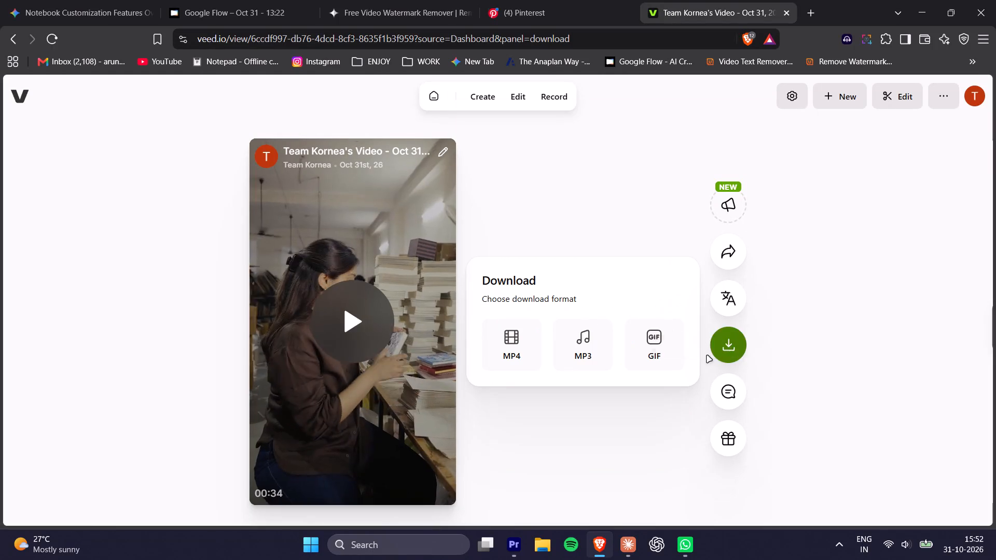
Choose MP4 as the download format for the exported video.
click(515, 337)
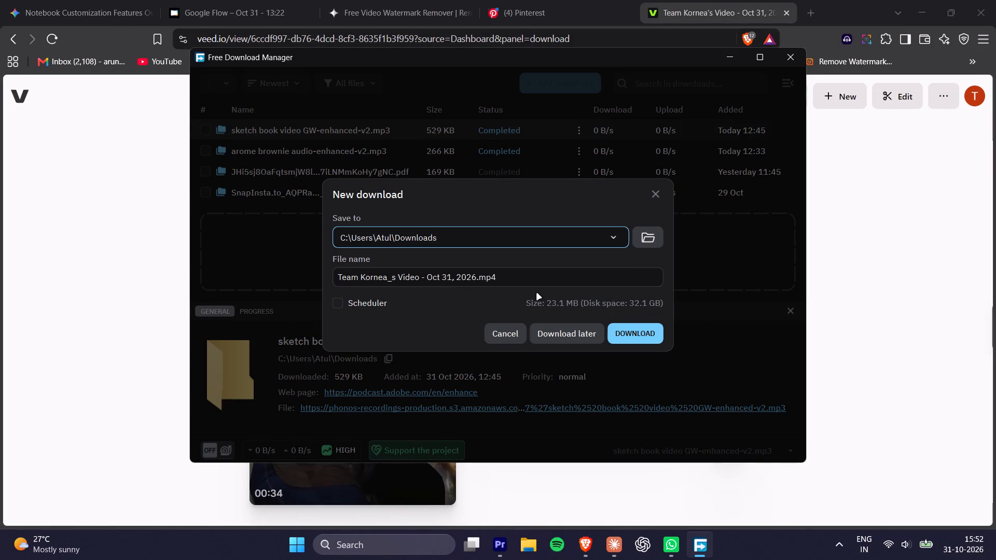
Replace the download's default file name with "goodwork sketchbook", keeping the .mp4 extension.
drag(517, 277, 496, 278)
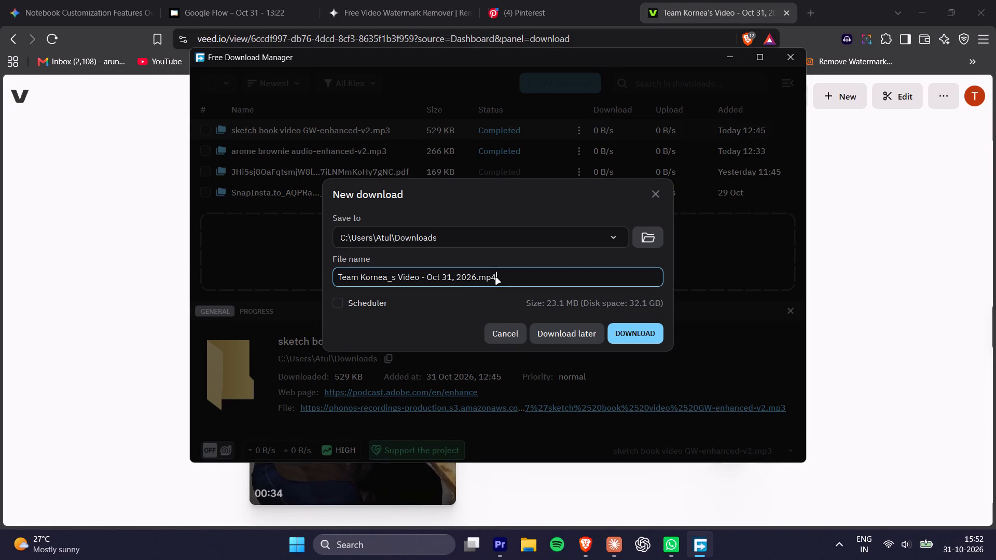
drag(496, 278, 495, 278)
click(472, 277)
click(473, 278)
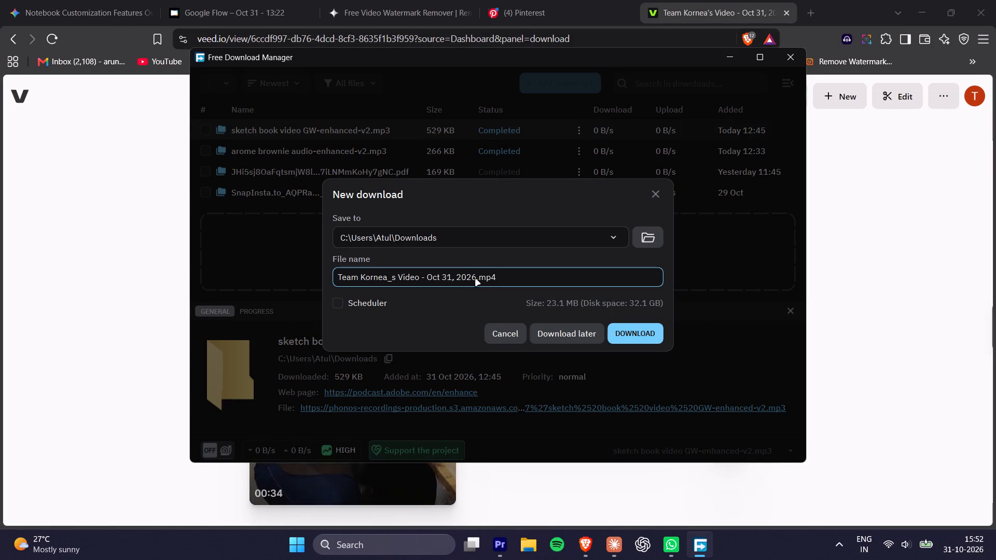
drag(476, 279, 262, 290)
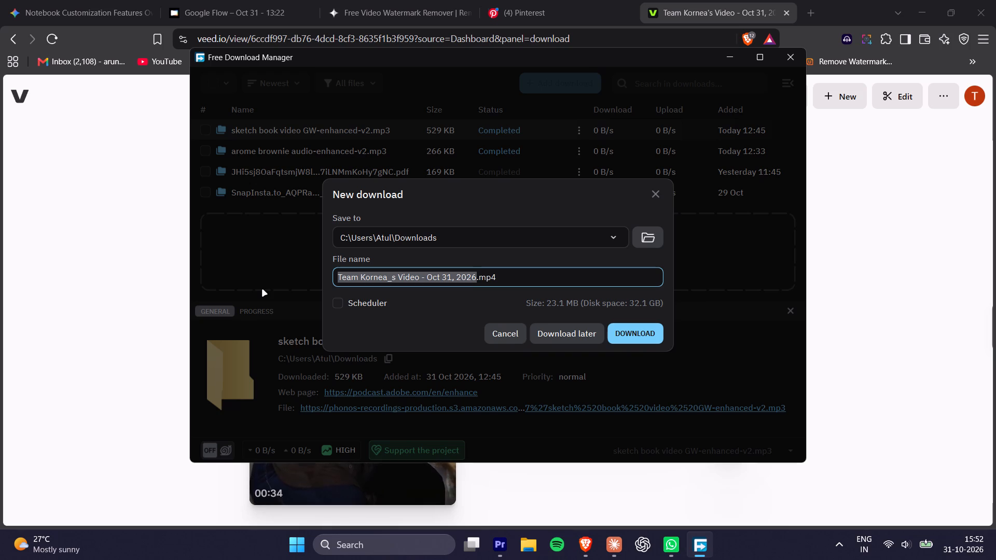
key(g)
key(BackSpace)
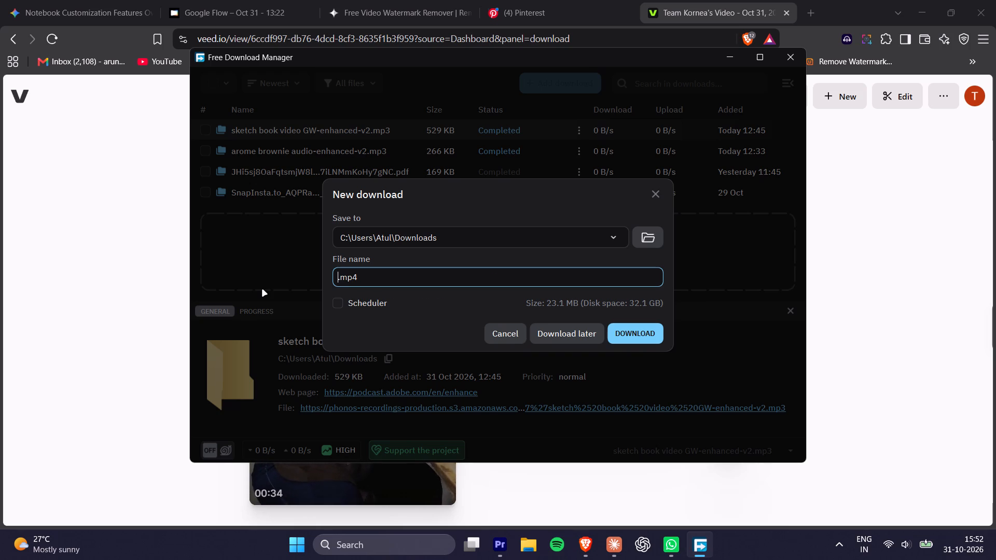
key(BackSpace)
key(BackSpace)
key(BackSpace)
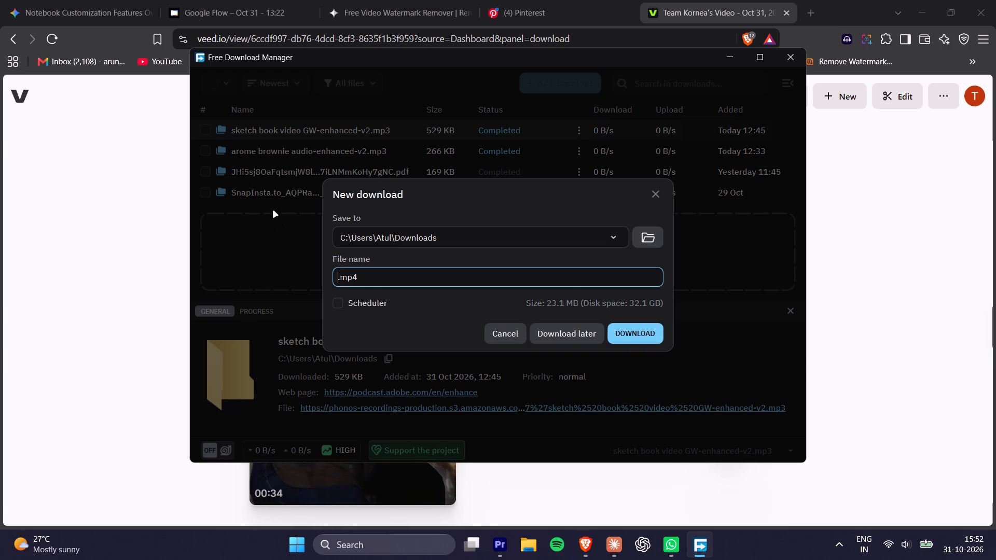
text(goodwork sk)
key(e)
Finish naming the file "goodwork sketchbook review video.mp4" and start its download to the Downloads folder.
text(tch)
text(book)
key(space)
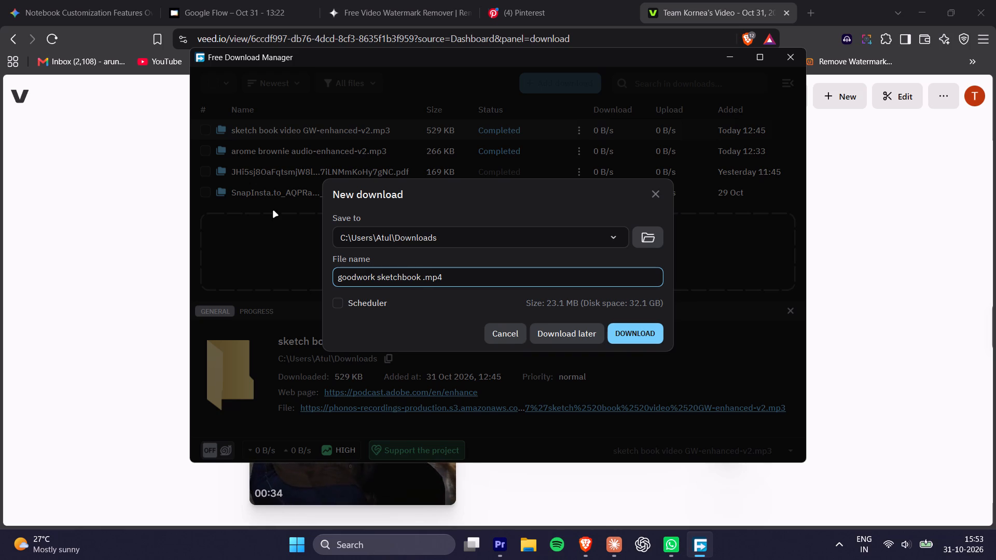
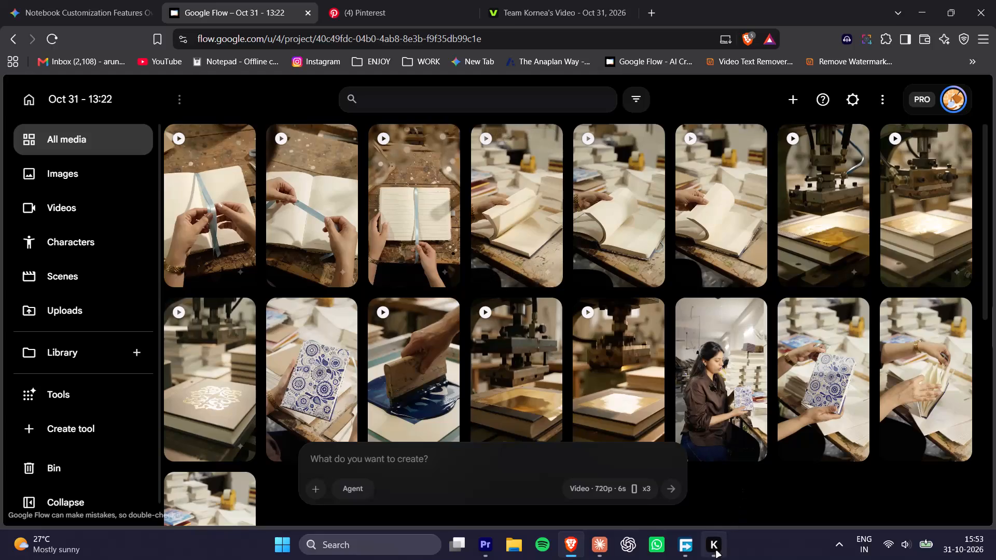
Locate the downloaded "goodwork sketchbook review video.mp4" through Free Download Manager, play its opening seconds in VLC to check the export, and close the player.
click(372, 0)
click(510, 0)
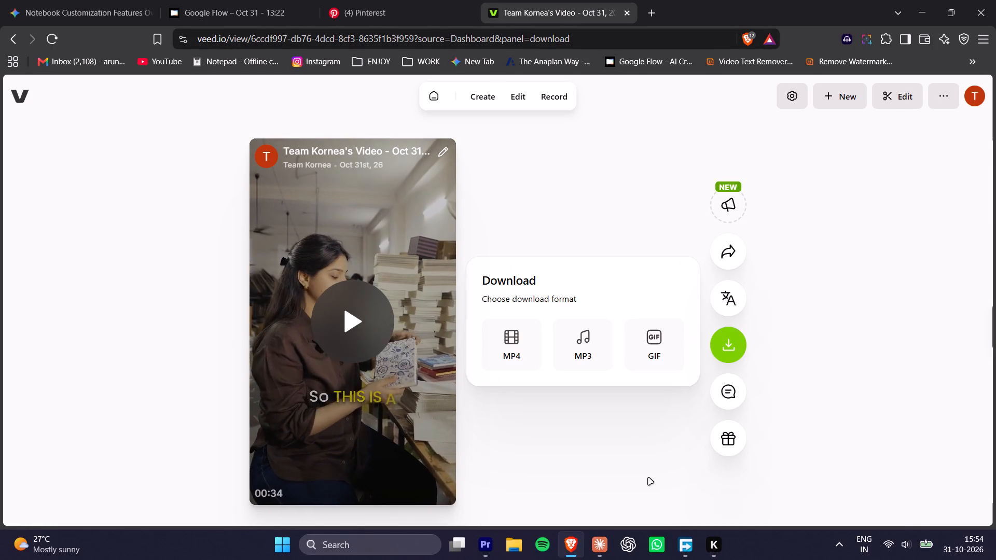
click(689, 554)
click(217, 128)
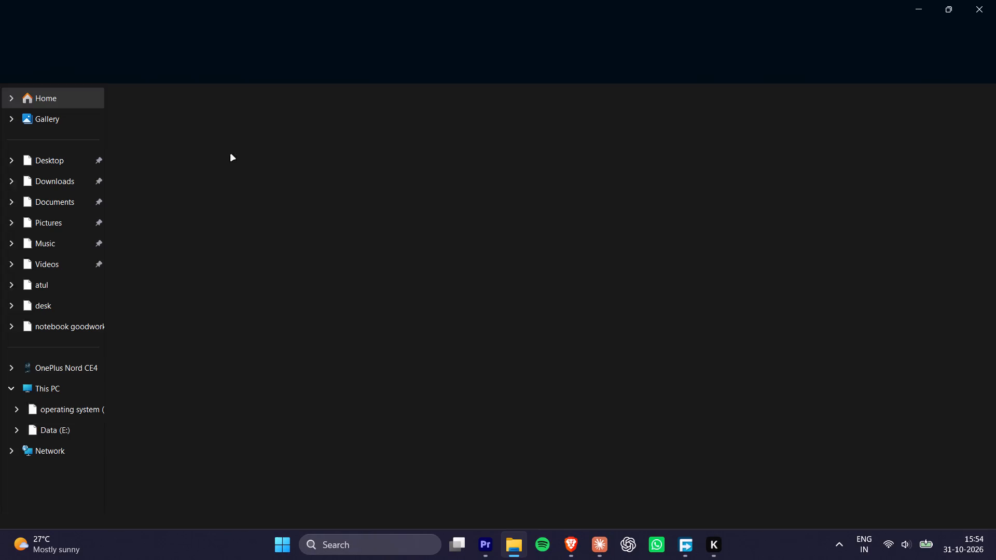
double_click(144, 136)
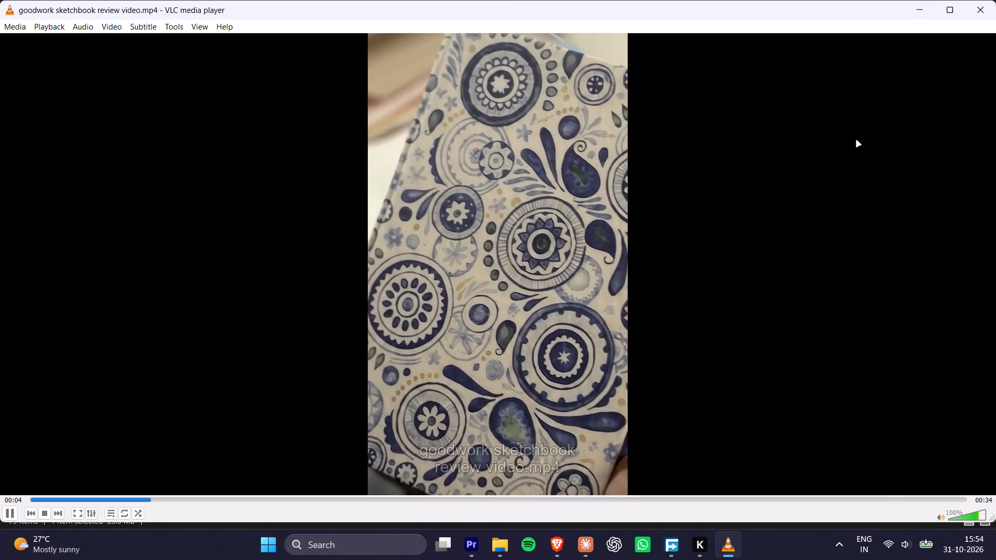
click(968, 0)
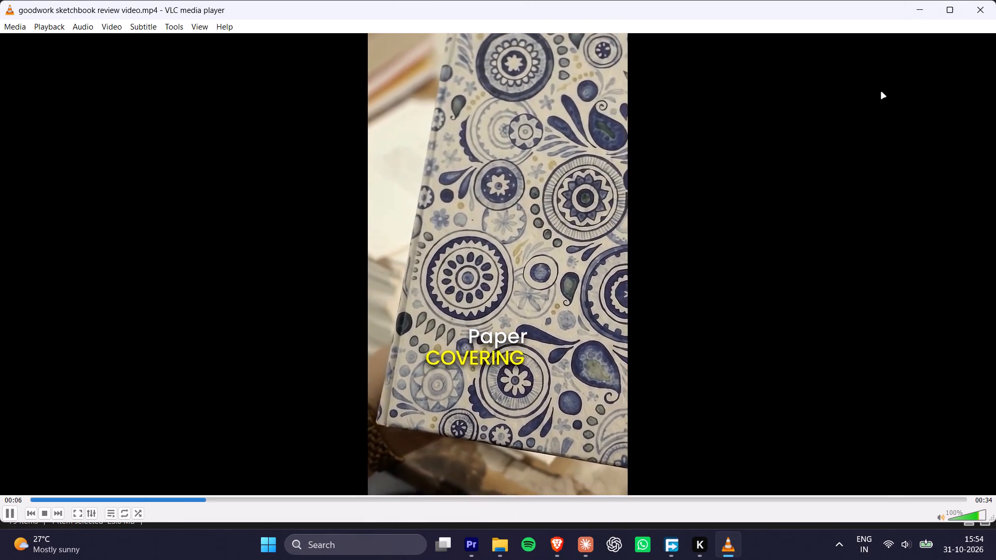
click(981, 9)
key(alt+Tab)
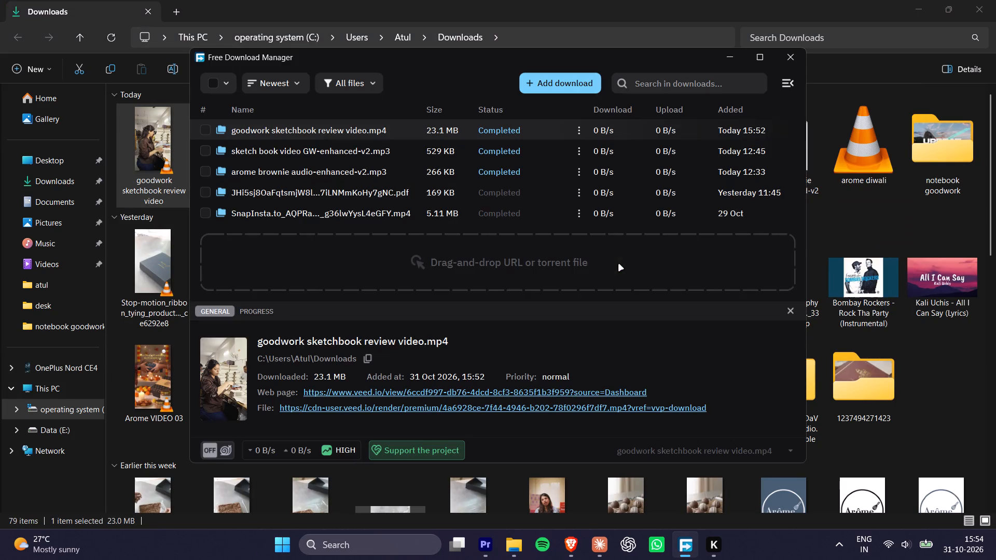
Switch back to VEED in the browser and reopen the sketchbook review video in the editor.
key(alt+Tab)
key(alt+Tab)
click(820, 199)
click(840, 204)
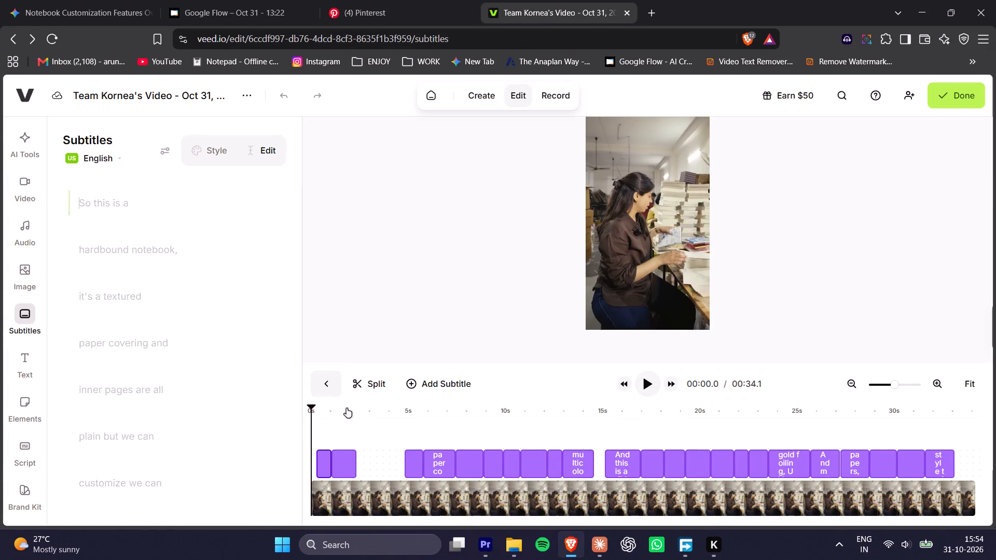
Play the first few seconds repeatedly to check the speech against the subtitles around "hardbound notebook,".
click(347, 419)
click(338, 415)
key(space)
key(space)
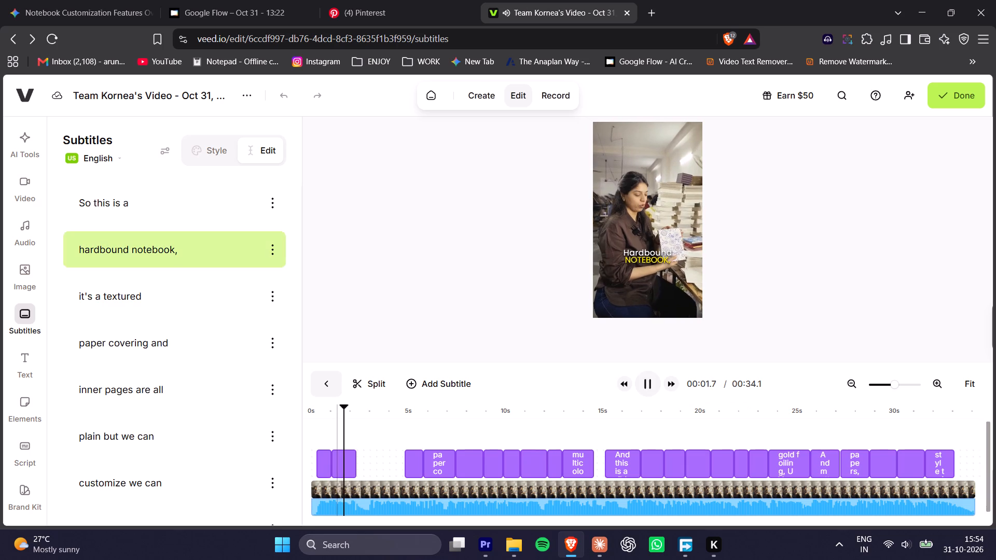
key(ctrl+z)
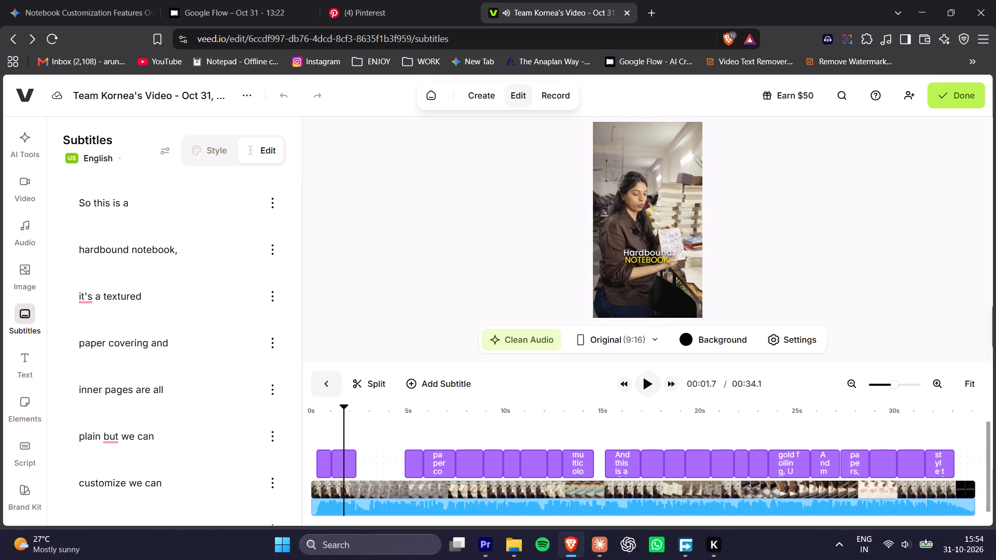
key(ctrl+z)
key(ctrl+z)
key(ctrl+z)
click(358, 417)
key(space)
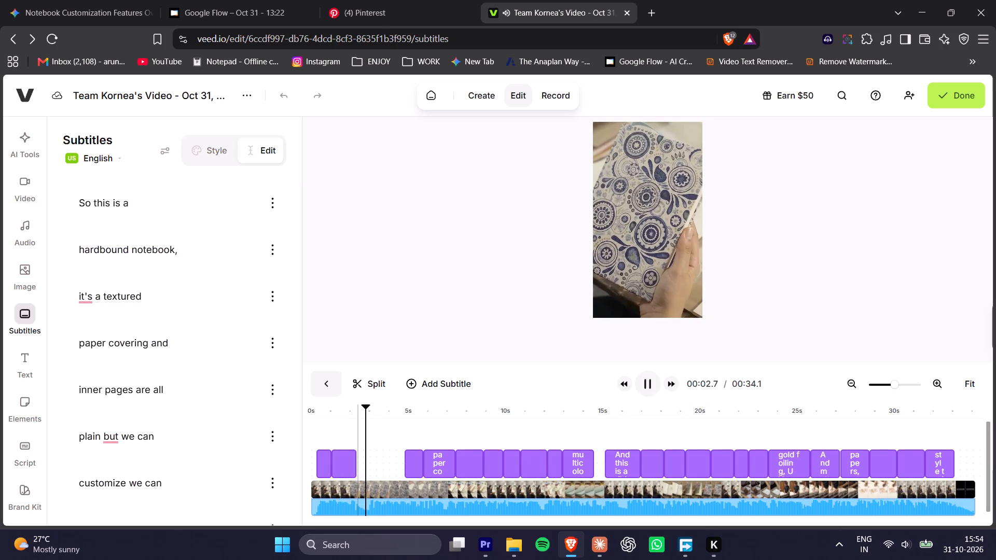
key(space)
key(space)
key(space)
scroll(185, 313, up, 6)
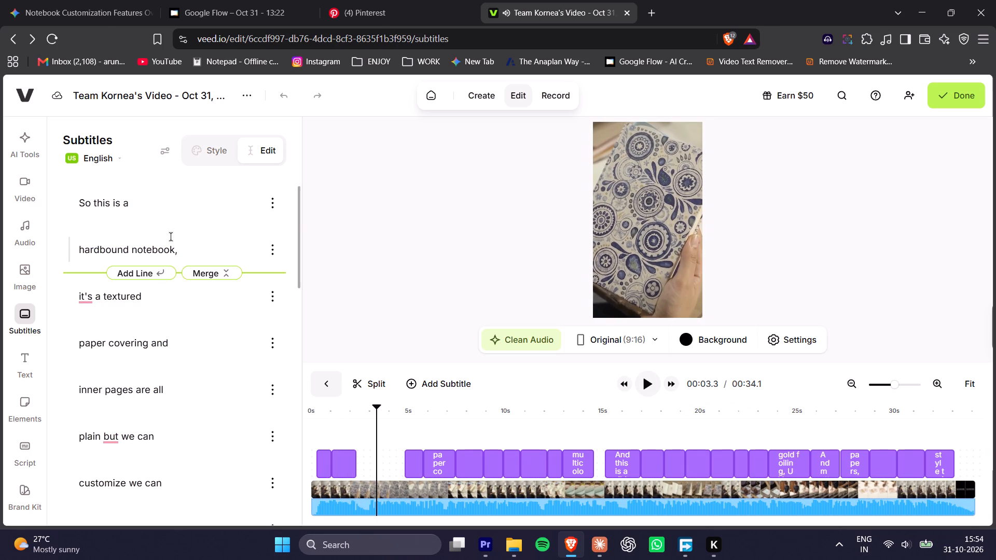
scroll(171, 236, up, 1)
scroll(171, 236, down, 4)
scroll(171, 236, up, 7)
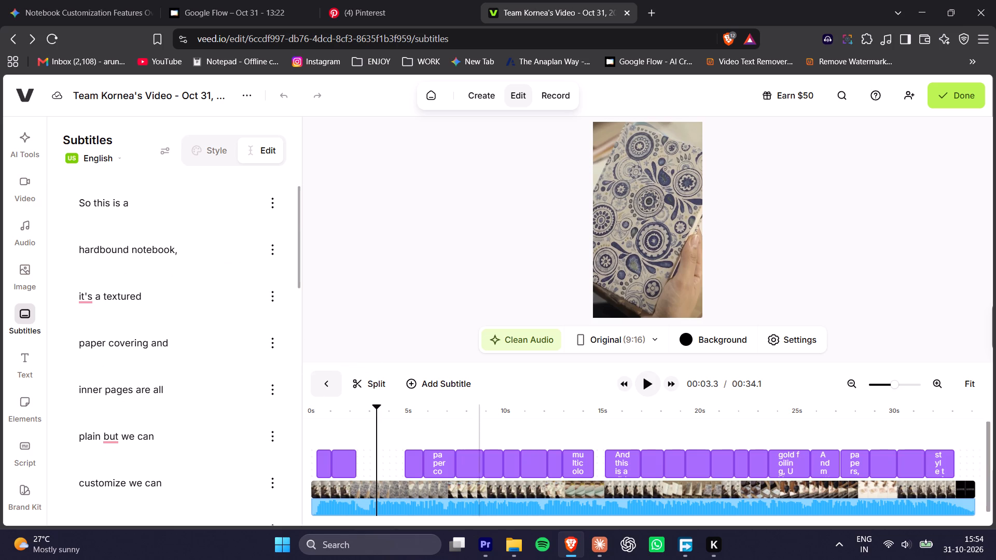
click(357, 422)
click(350, 419)
click(341, 417)
key(space)
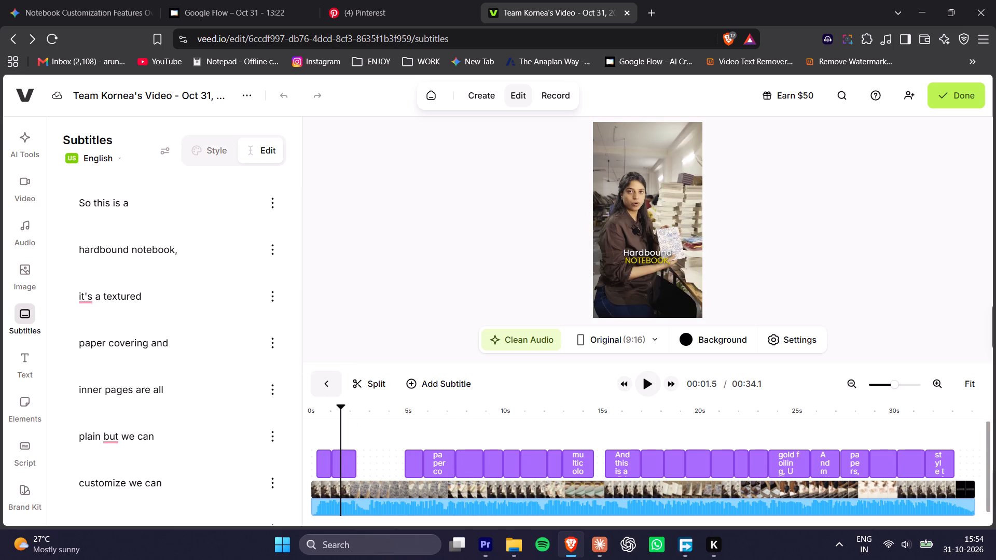
key(space)
Add a subtitle line after "hardbound notebook," reading "A5 iska size hai, and".
click(213, 244)
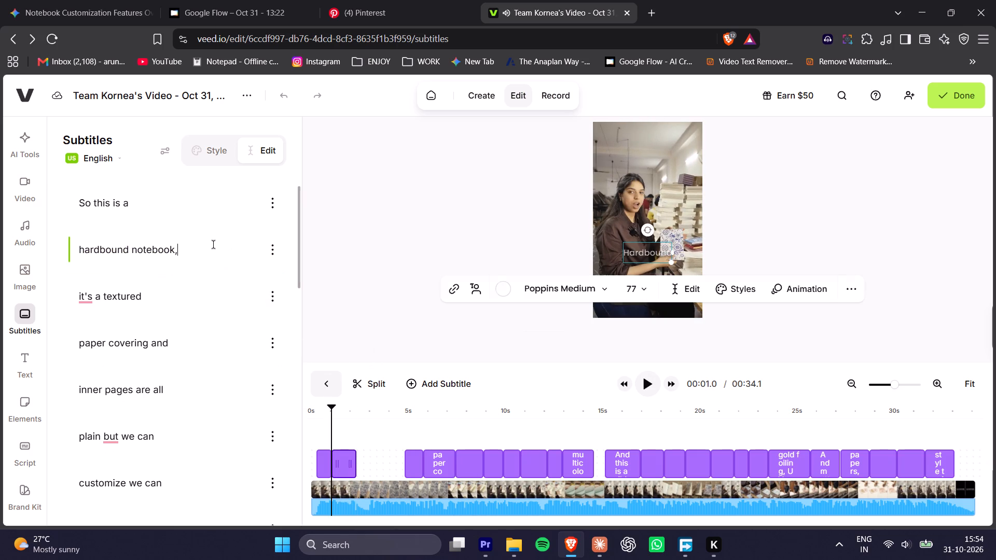
key(Return)
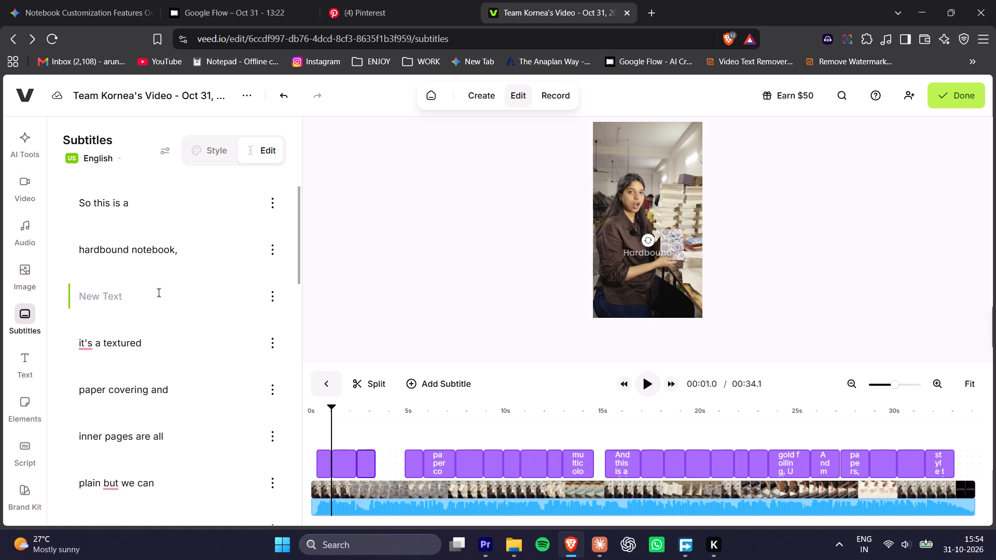
key(shift+a)
key(5)
key(space)
text(iska)
key(space)
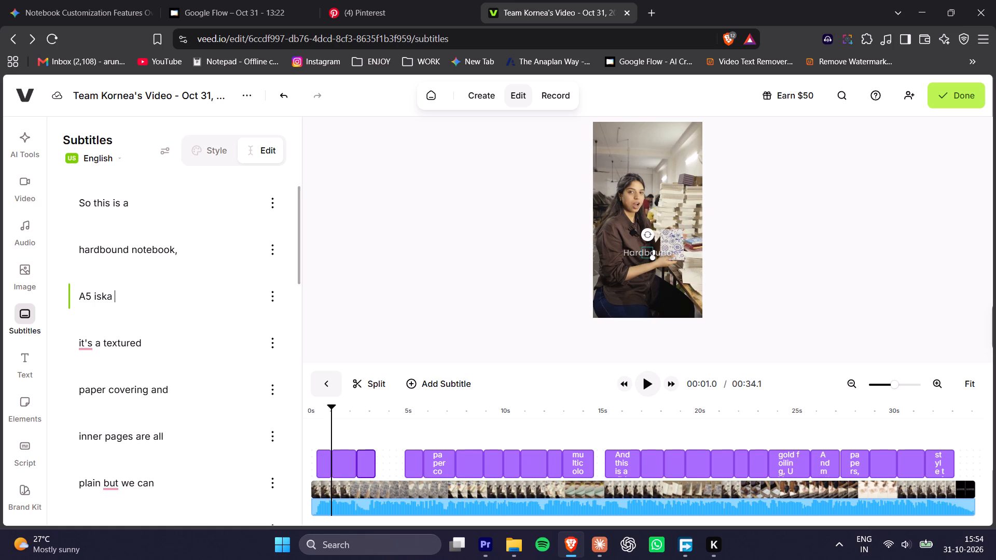
text(size)
key(space)
text(hai and)
key(Left)
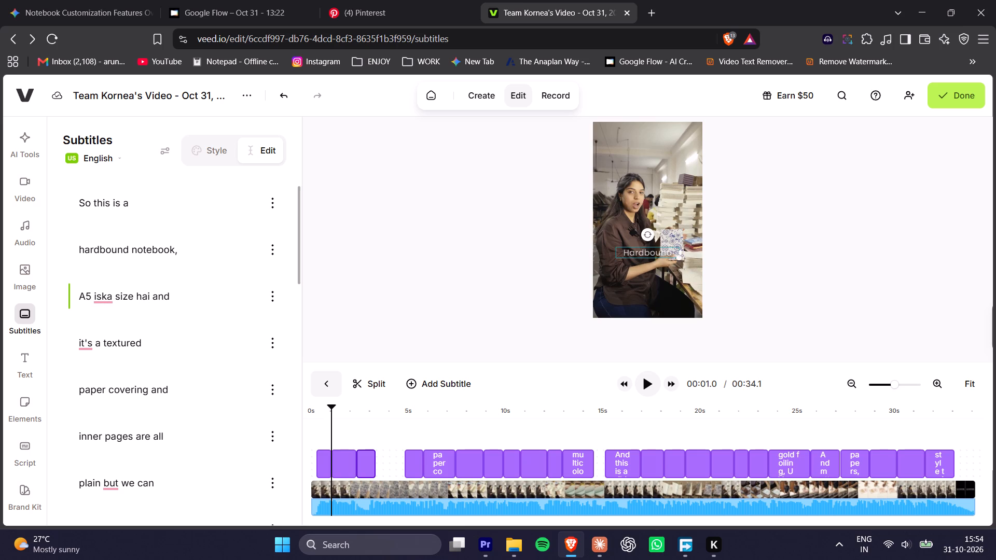
key(Left)
key(Left)
key(Left)
key(comma)
Play the opening several times to check the timing of the "A5 iska size hai, and" subtitle against the speech.
click(326, 416)
click(317, 416)
key(space)
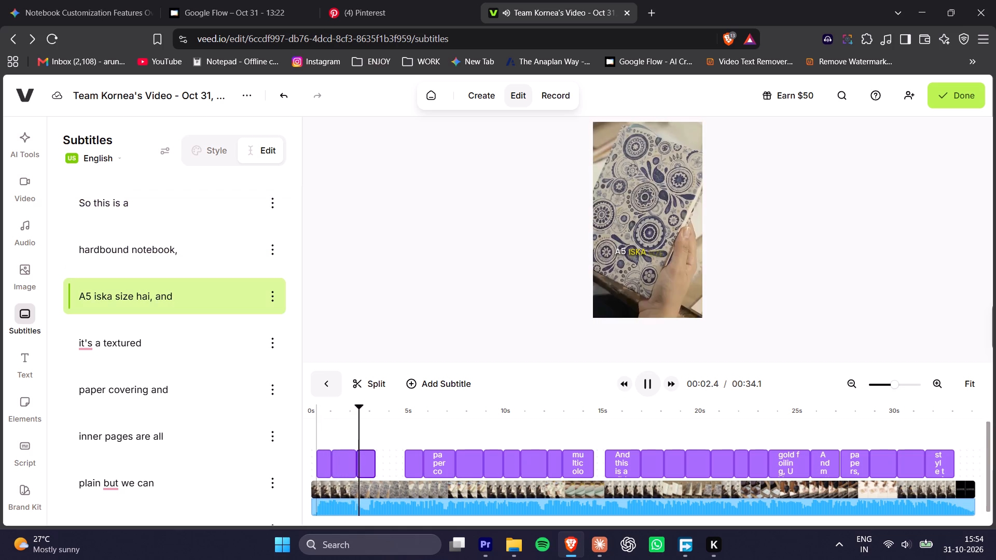
key(space)
click(359, 419)
key(space)
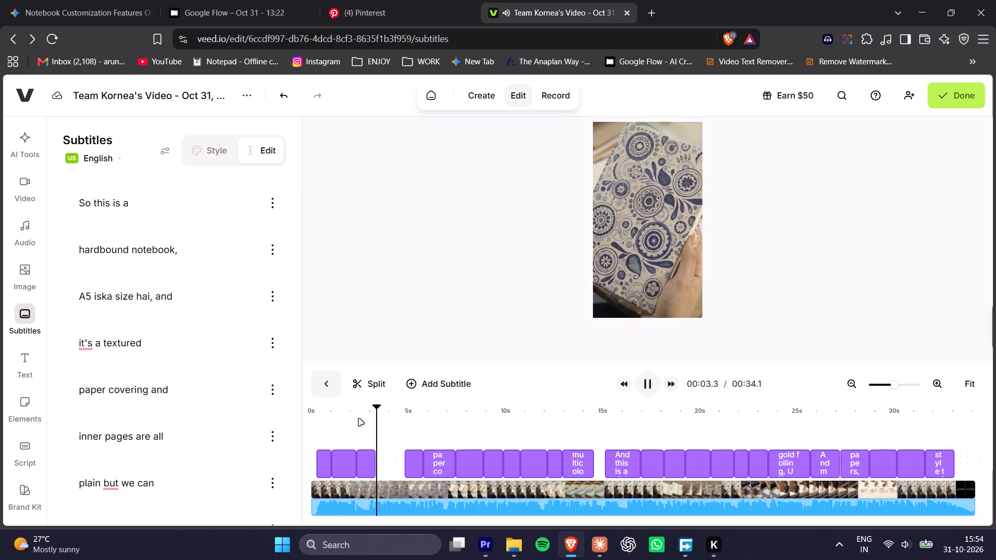
click(359, 412)
key(space)
key(space)
key(space)
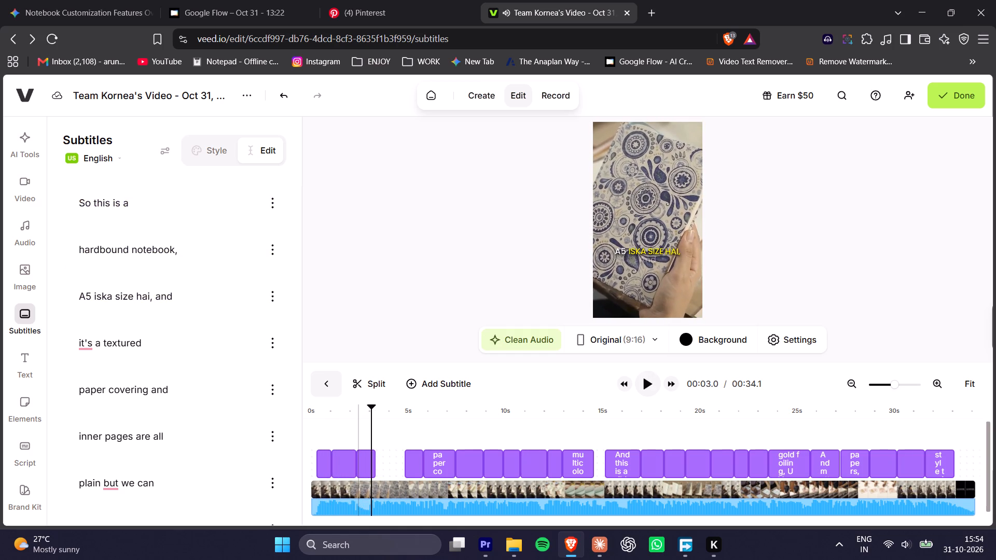
click(359, 412)
key(space)
key(space)
Shift the "A5 iska size hai, and" subtitle forward on the timeline to start at about 2.7 s, and check it in playback.
alt+scroll(389, 422, up, 7)
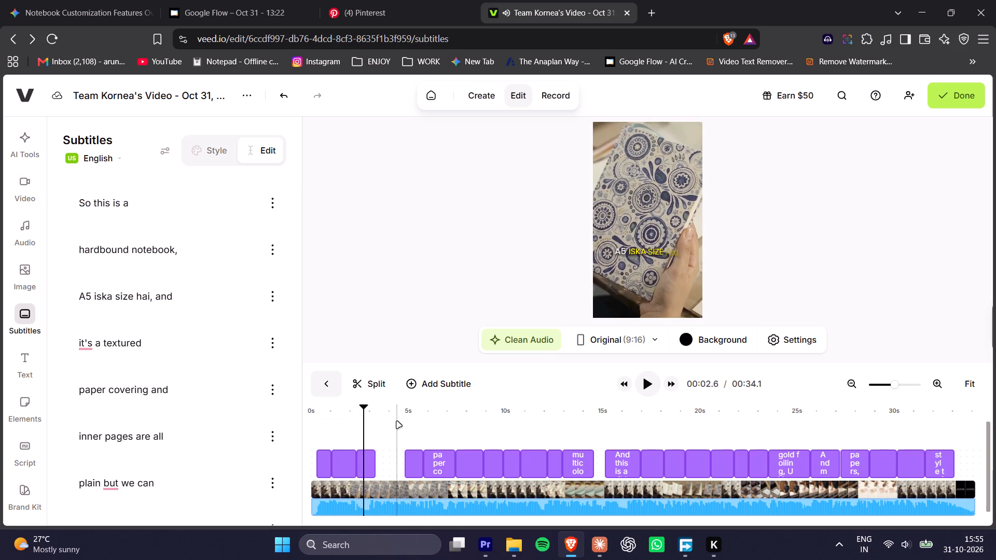
alt+scroll(397, 422, up, 3)
ctrl+scroll(373, 441, up, 13)
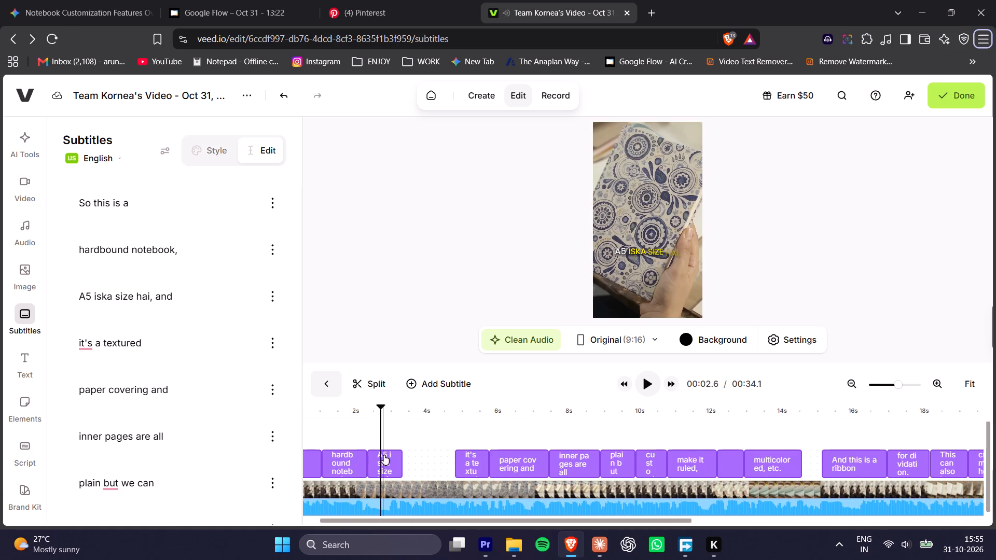
click(392, 461)
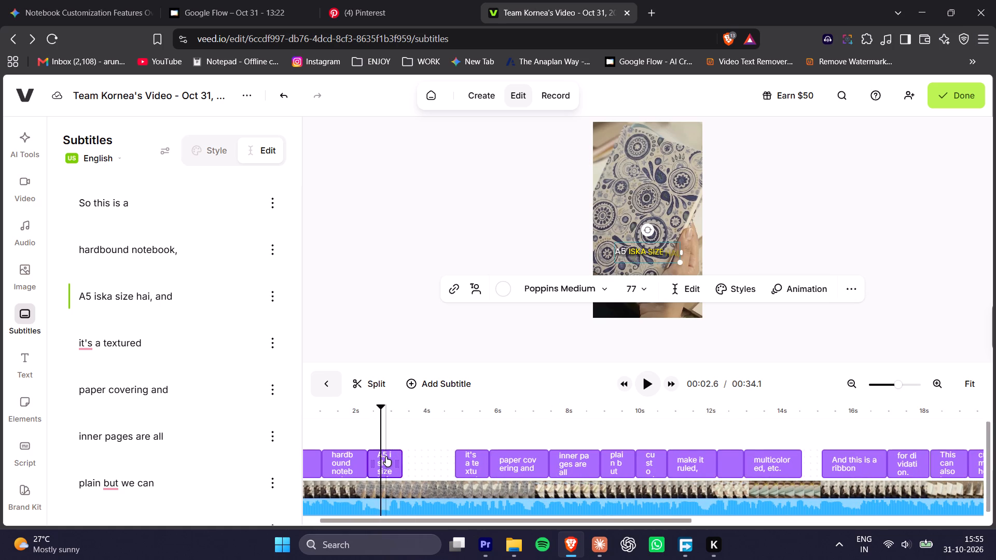
drag(386, 457, 406, 458)
key(space)
key(space)
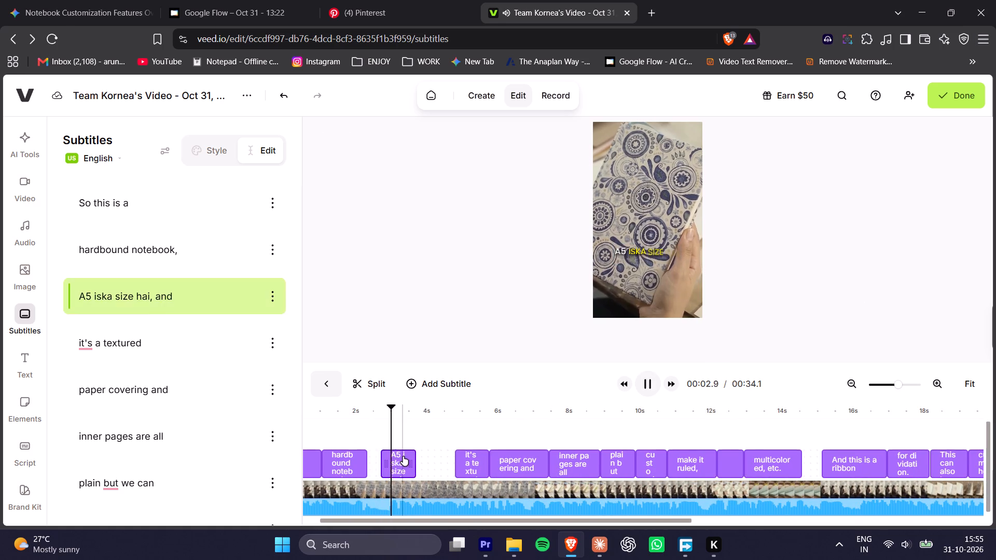
click(382, 409)
key(space)
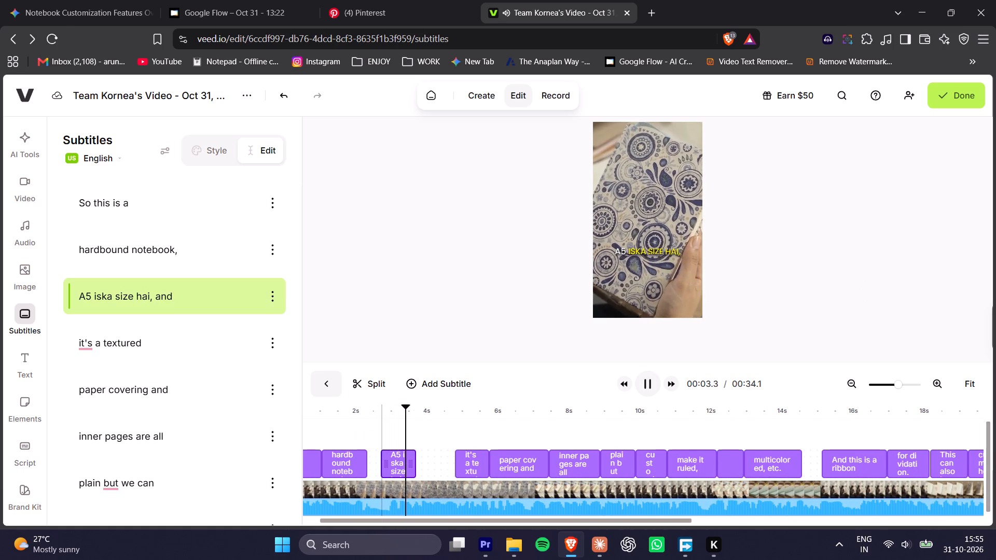
key(space)
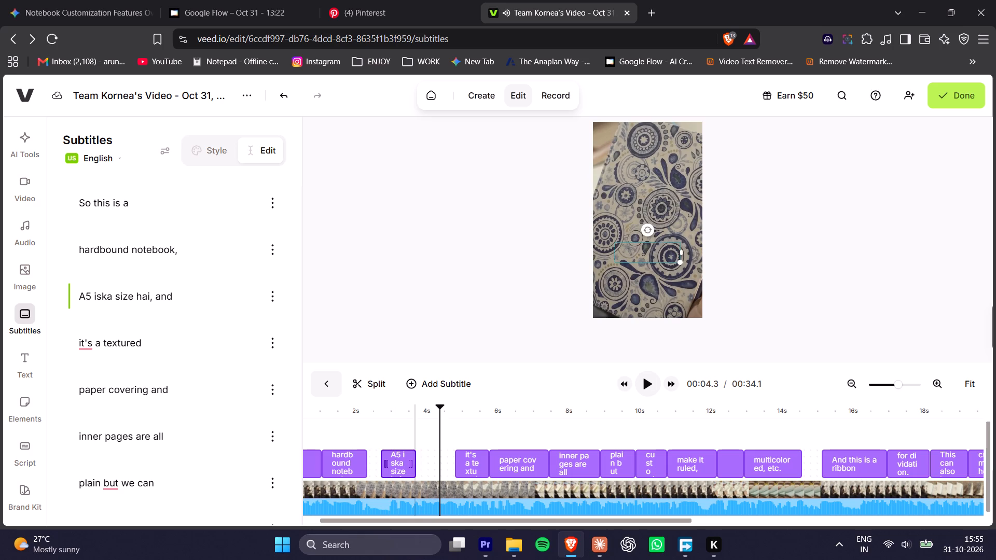
Extend the end of the "A5 iska size hai, and" subtitle to 4.8 s, meeting "it's a textured", and review the playback.
key(space)
key(space)
click(416, 462)
drag(416, 462, 450, 462)
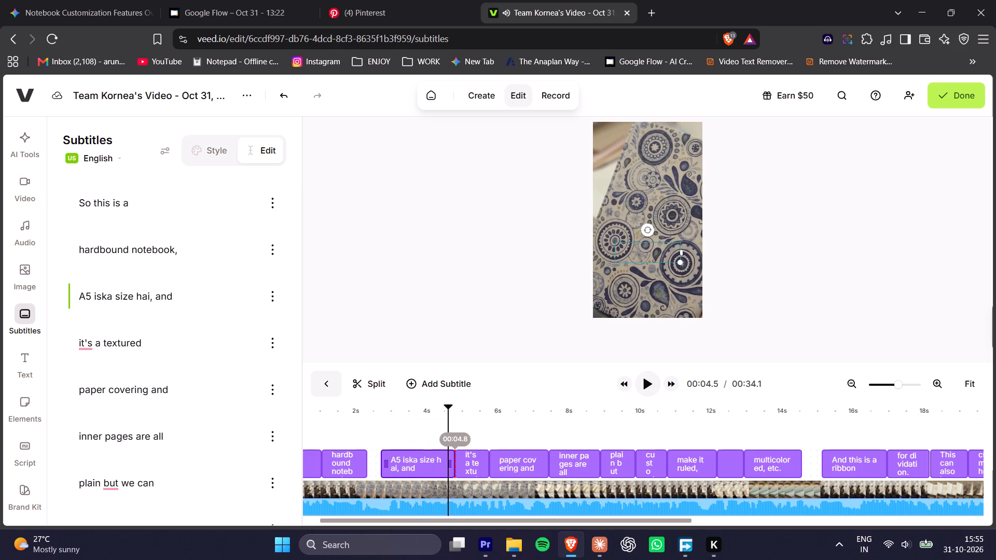
drag(450, 462, 449, 462)
click(366, 415)
key(space)
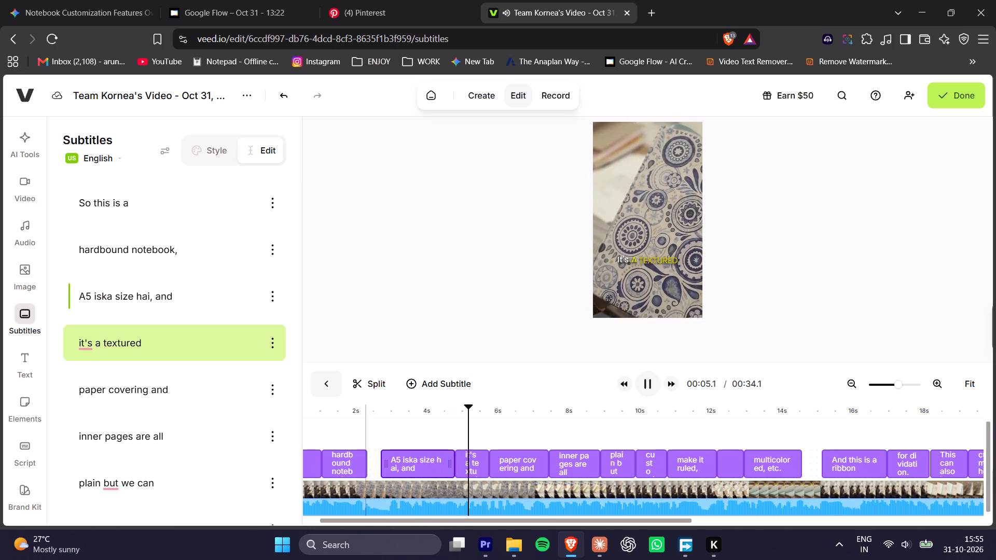
alt+scroll(402, 418, down, 6)
alt+scroll(457, 423, down, 4)
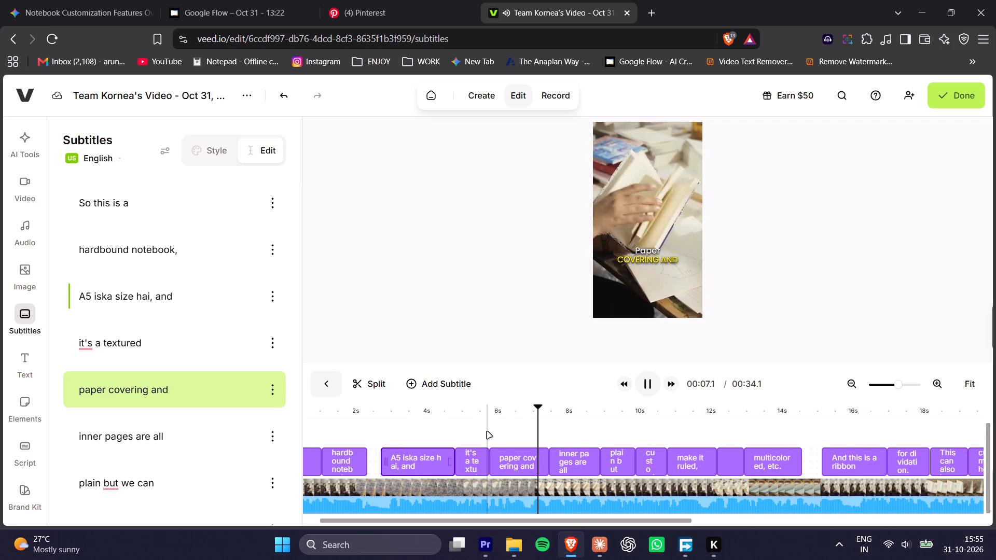
ctrl+scroll(487, 432, down, 15)
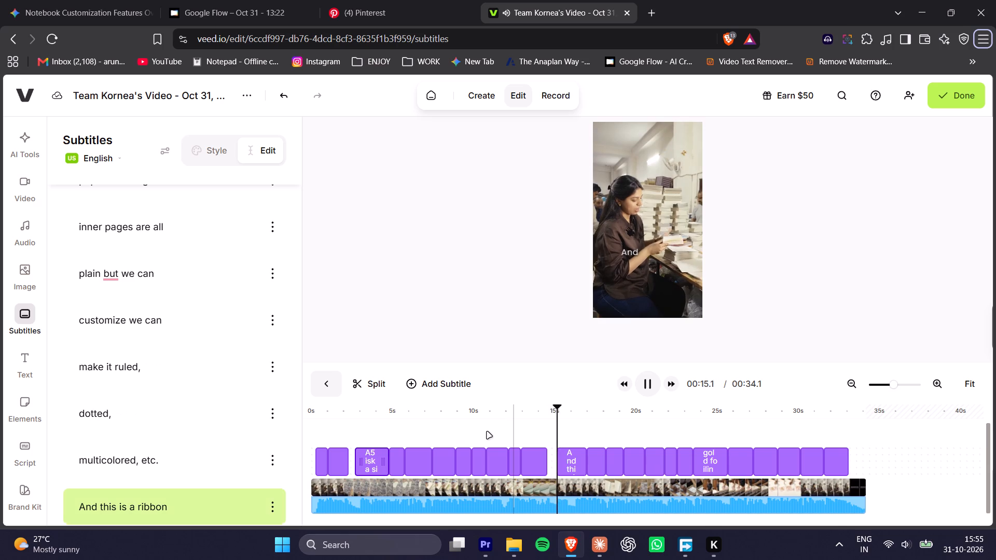
Finish editing the corrected video and proceed to its export.
click(967, 86)
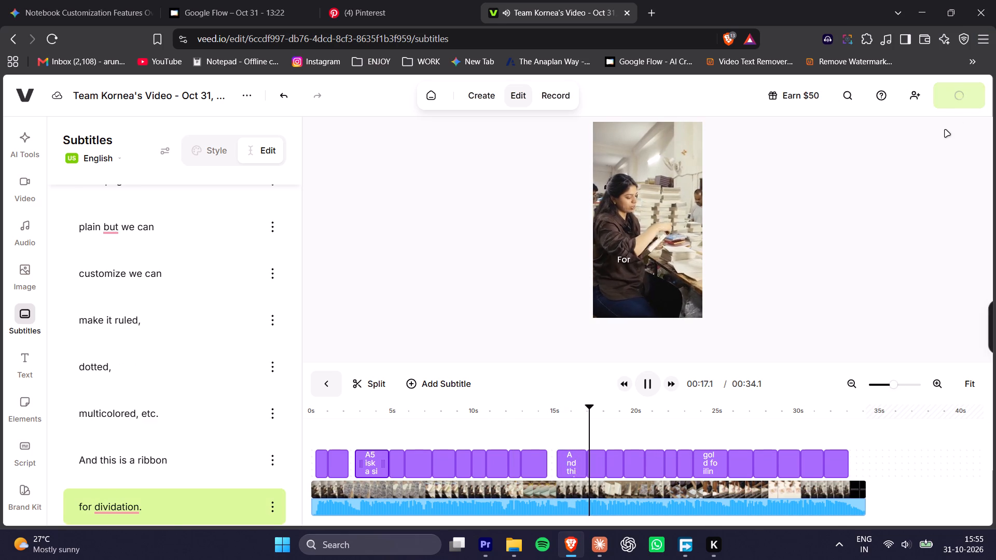